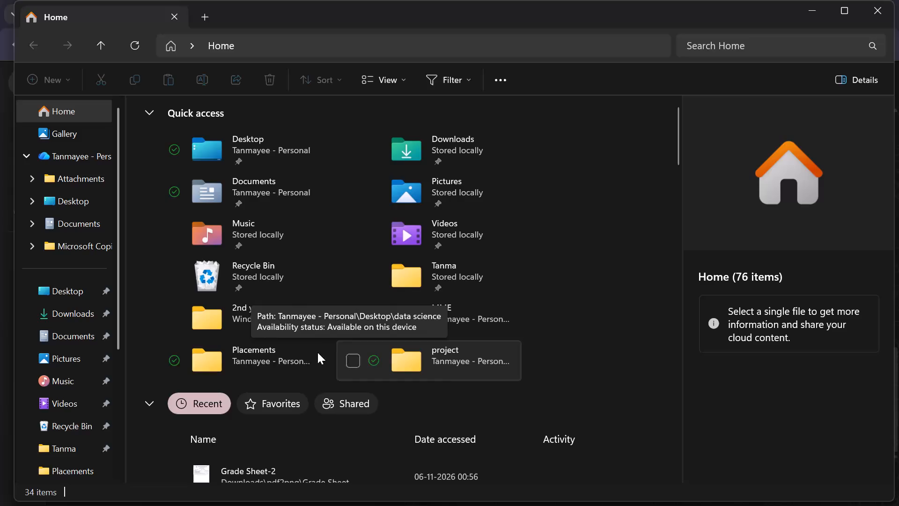
Open the bank loan analysis dashboard file from the project folder.
{"action": "double_click", "coordinate": [401, 363]}
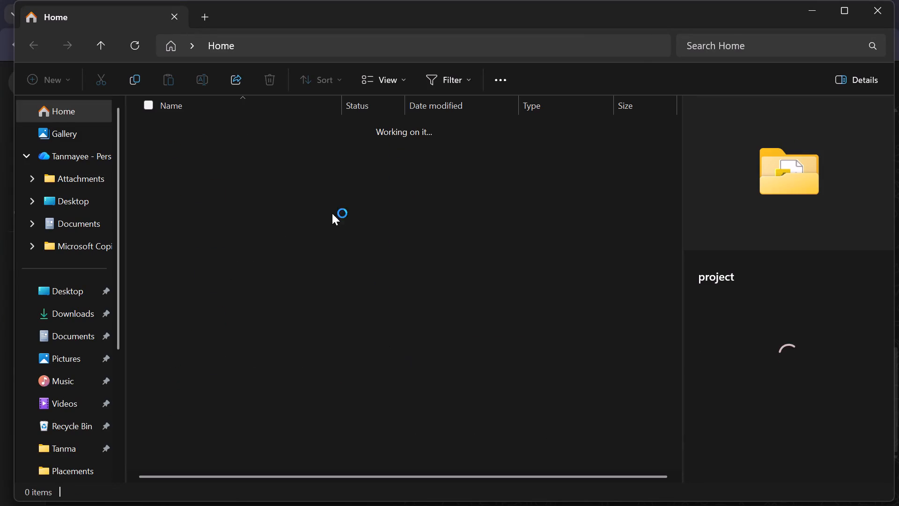
{"action": "double_click", "coordinate": [234, 129]}
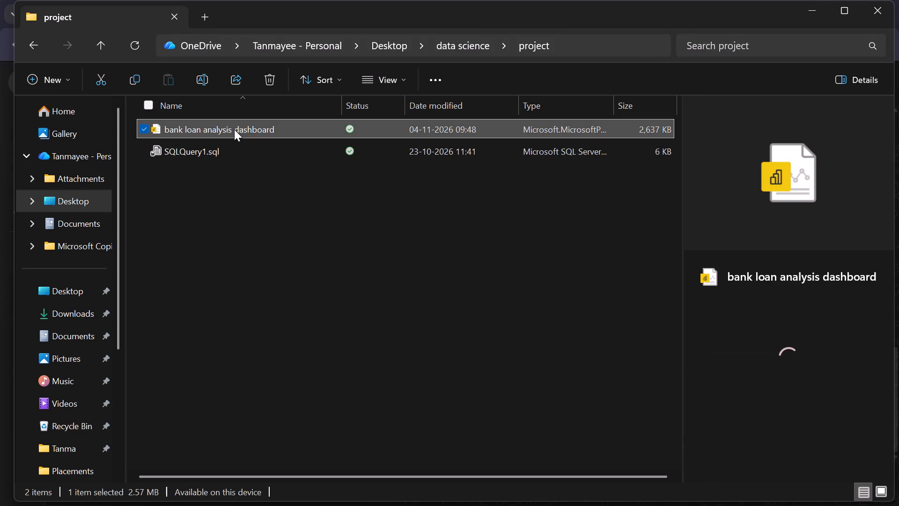
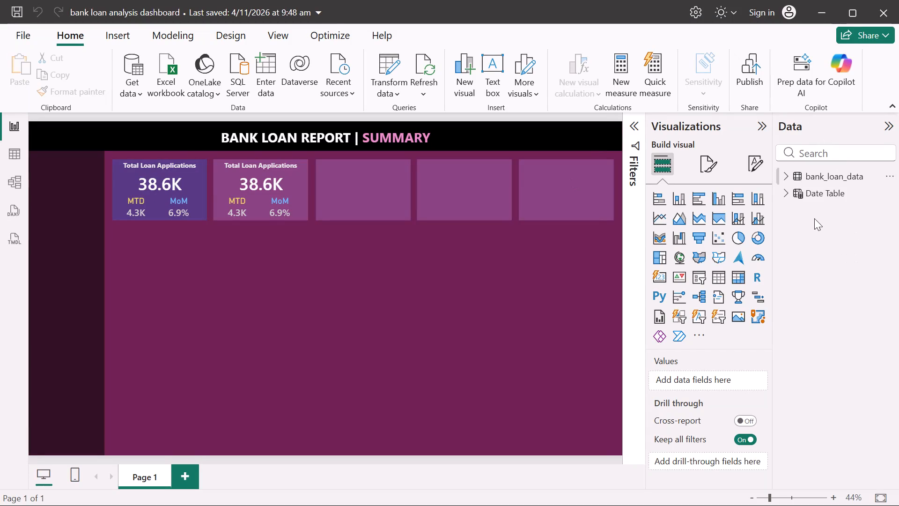
Create a new measure named Total Funded Amount, defined as SUM(bank_loan_data[loan_amount]).
{"action": "left_click", "coordinate": [788, 179]}
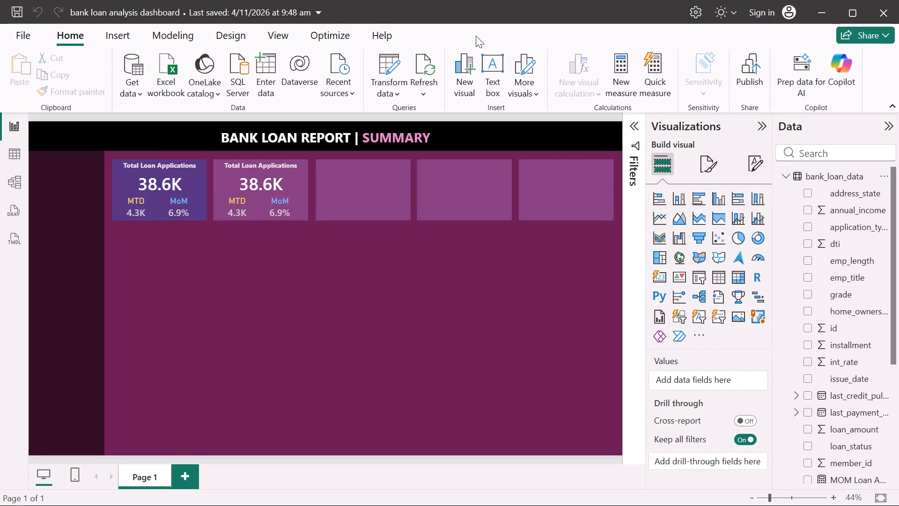
{"action": "left_click", "coordinate": [619, 58]}
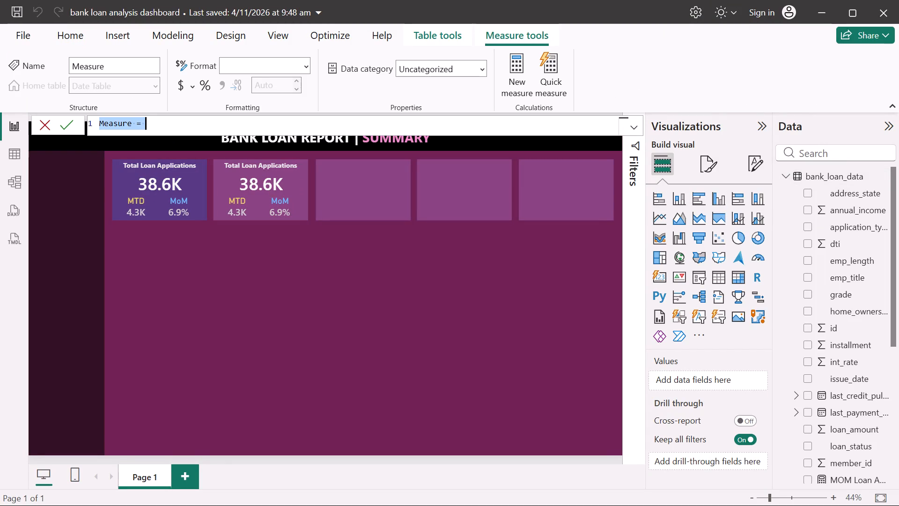
{"action": "key", "text": "BackSpace"}
{"action": "type", "text": "Total"}
{"action": "key", "text": "space"}
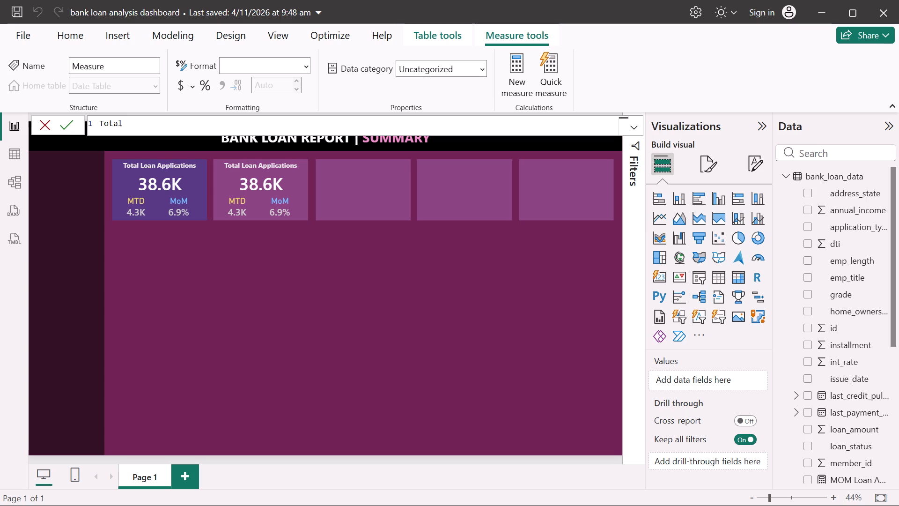
{"action": "type", "text": "Funded"}
{"action": "key", "text": "space"}
{"action": "type", "text": "Amount"}
{"action": "key", "text": "space"}
{"action": "type", "text": "="}
{"action": "key", "text": "space"}
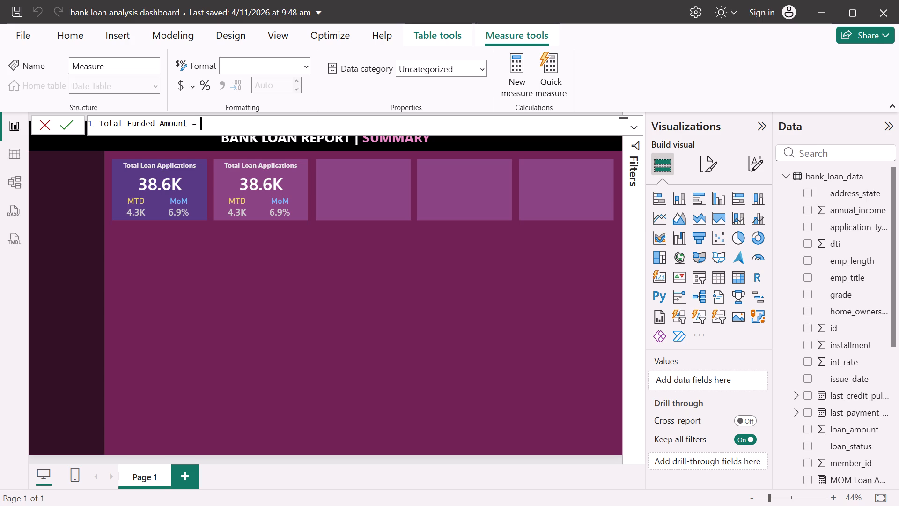
{"action": "type", "text": "SUM"}
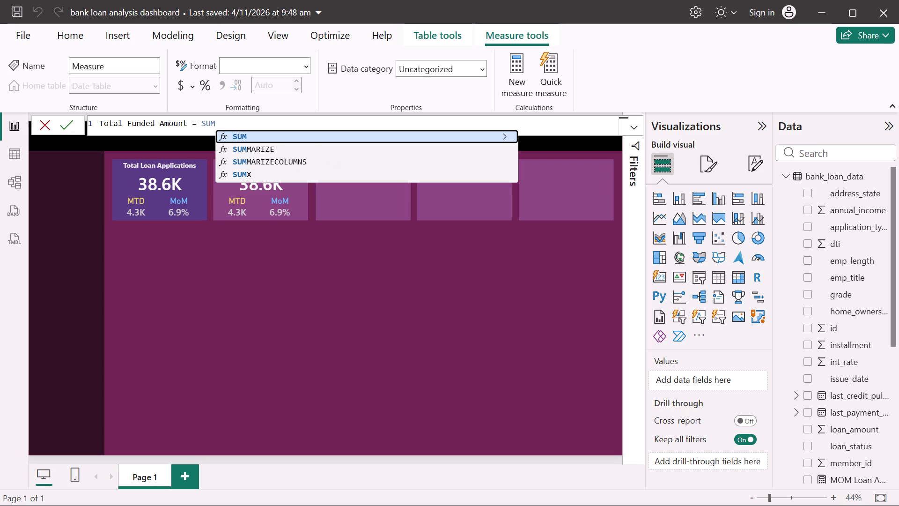
{"action": "key", "text": "shift+parenleft"}
{"action": "type", "text": "BA"}
{"action": "key", "text": "BackSpace"}
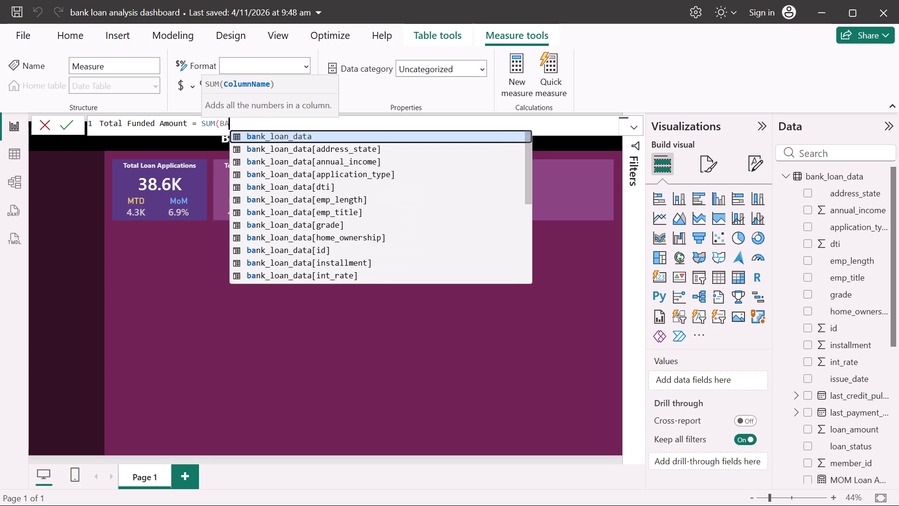
{"action": "key", "text": "BackSpace"}
{"action": "key", "text": "BackSpace"}
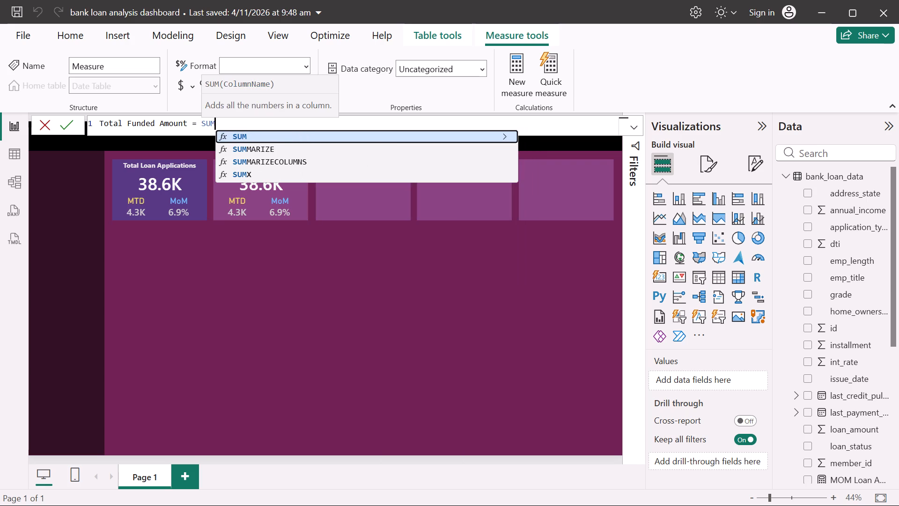
{"action": "key", "text": "shift+parenleft"}
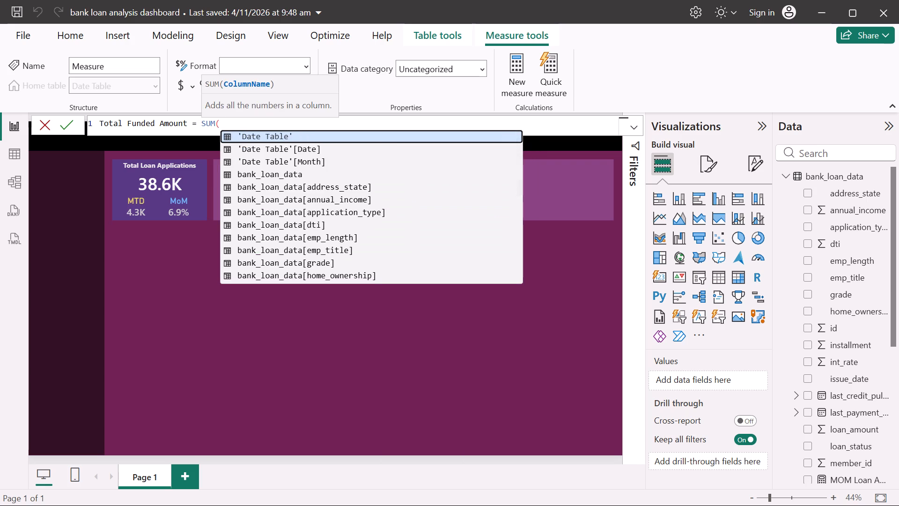
{"action": "type", "text": "bank_"}
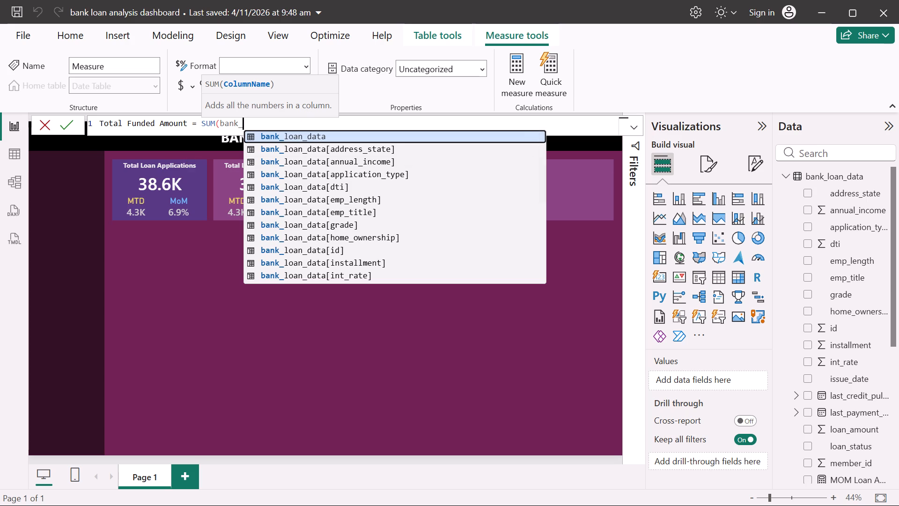
{"action": "key", "text": "BackSpace"}
{"action": "key", "text": "BackSpace"}
{"action": "key", "text": "BackSpace"}
{"action": "key", "text": "BackSpace"}
{"action": "key", "text": "BackSpace"}
{"action": "type", "text": "loan"}
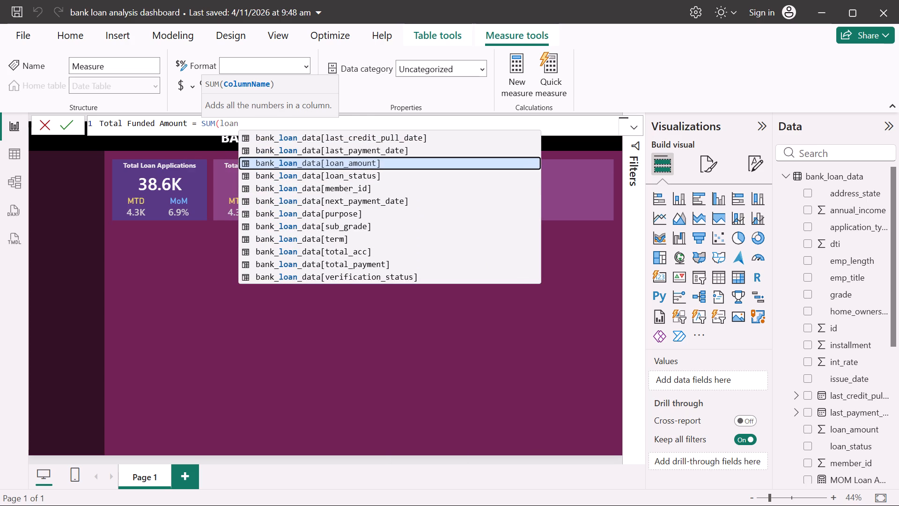
{"action": "key", "text": "Tab"}
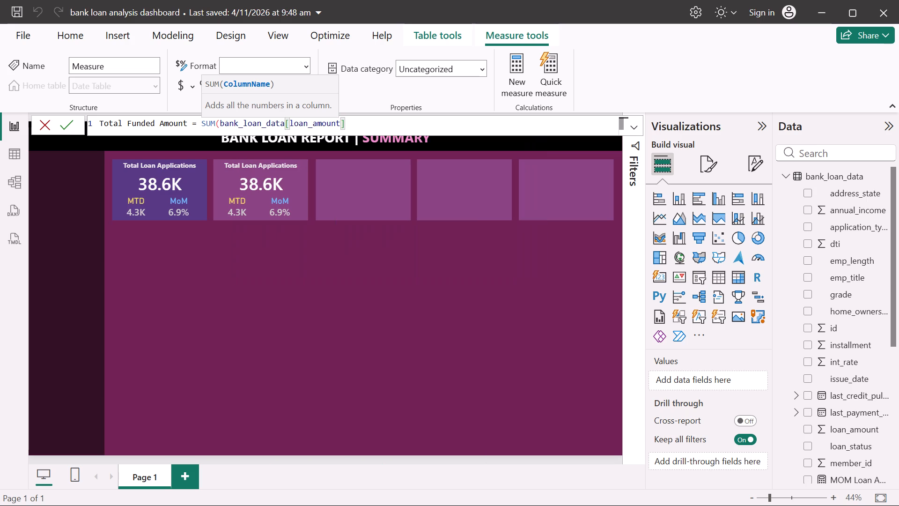
{"action": "key", "text": "shift+parenright"}
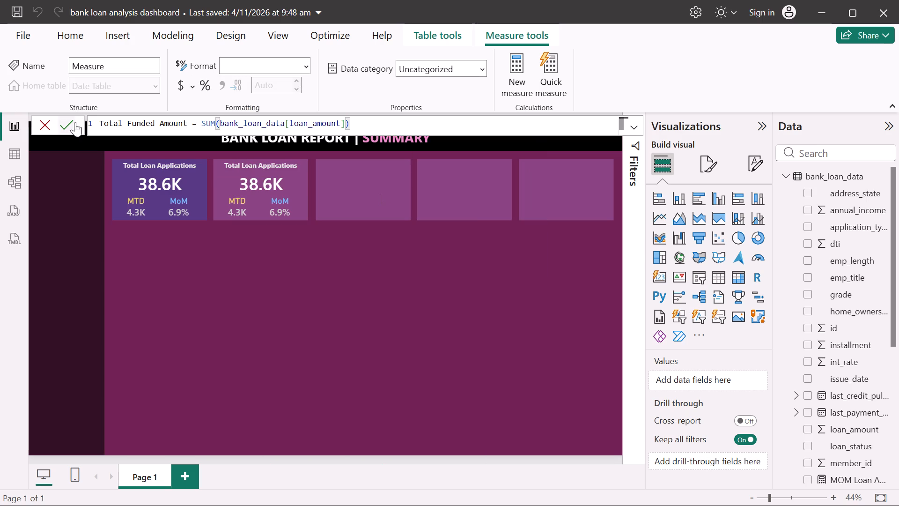
{"action": "left_click", "coordinate": [76, 125]}
{"action": "left_click", "coordinate": [62, 125]}
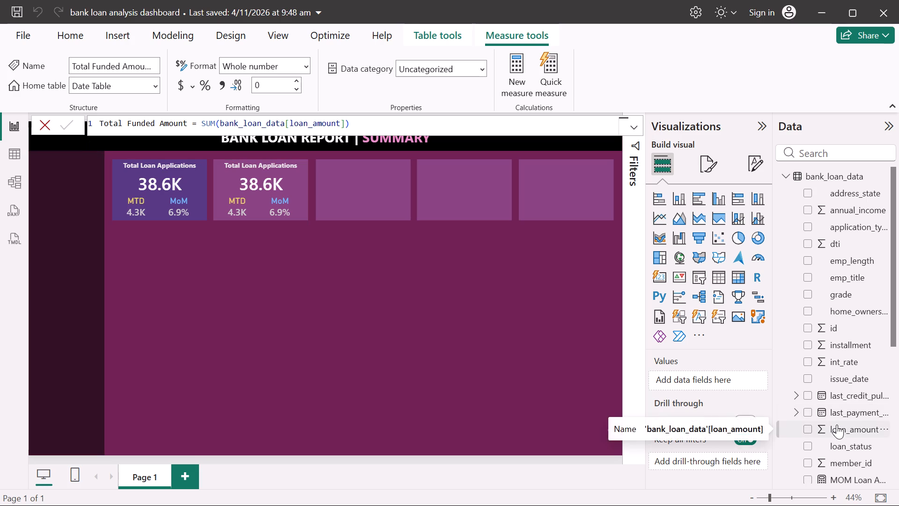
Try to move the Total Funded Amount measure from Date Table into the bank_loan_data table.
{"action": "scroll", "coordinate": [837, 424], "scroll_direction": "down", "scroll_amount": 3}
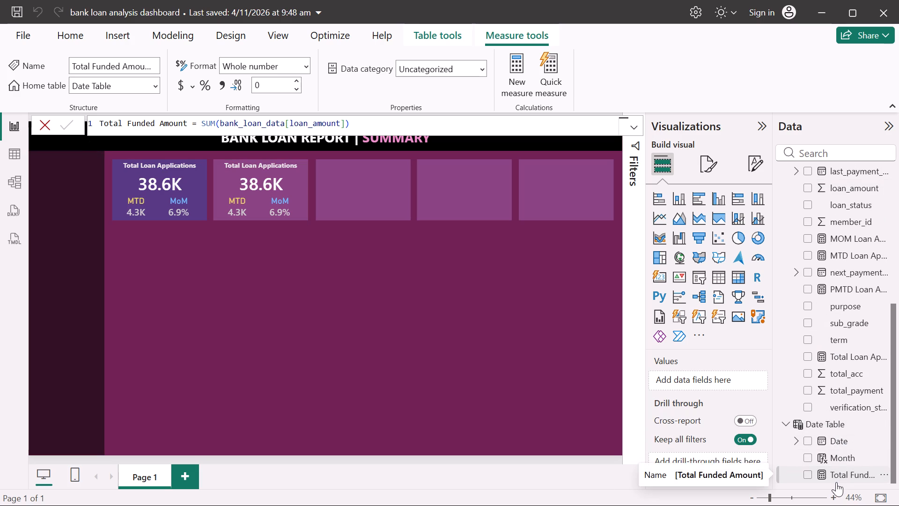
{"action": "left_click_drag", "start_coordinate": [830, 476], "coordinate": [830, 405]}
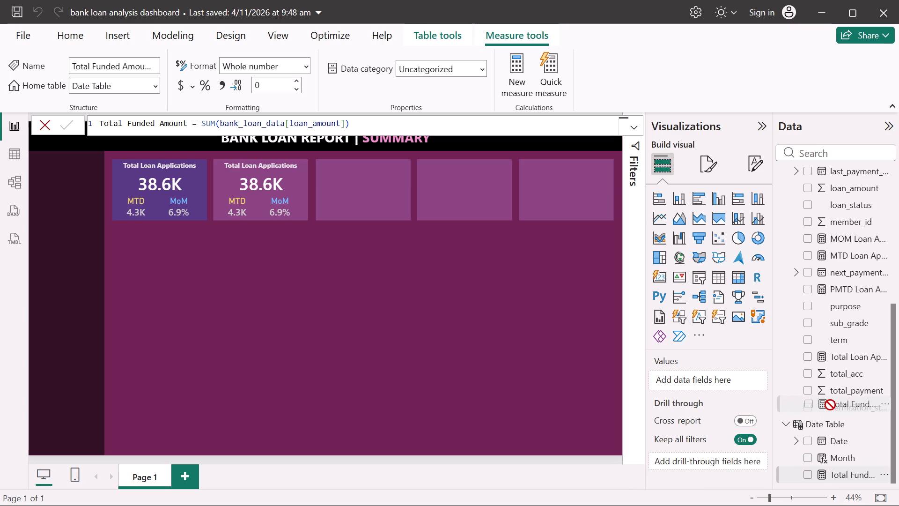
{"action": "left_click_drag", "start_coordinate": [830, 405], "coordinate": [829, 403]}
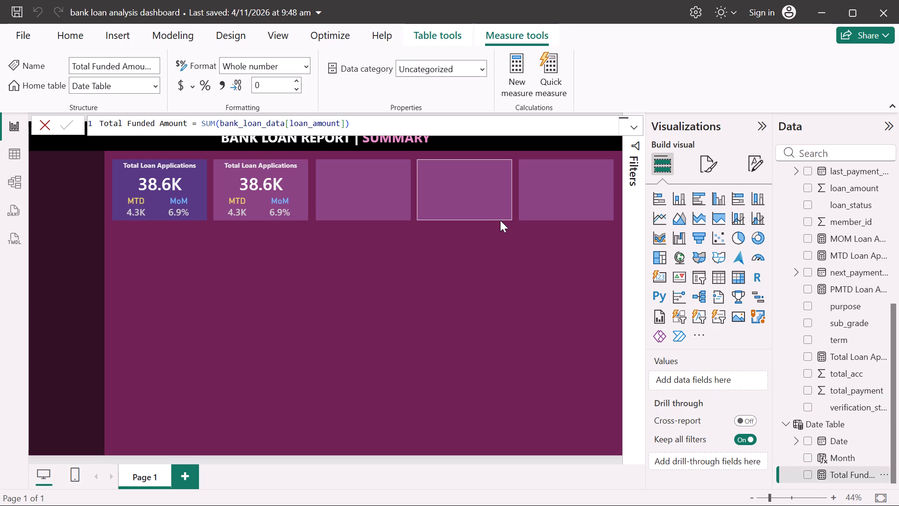
Copy the full Total Funded Amount measure definition, including its name.
{"action": "left_click_drag", "start_coordinate": [353, 126], "coordinate": [179, 113]}
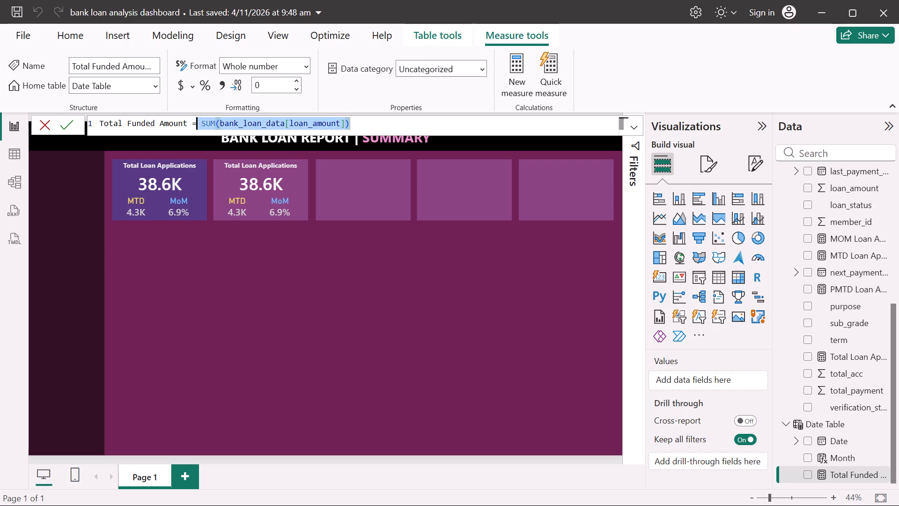
{"action": "left_click_drag", "start_coordinate": [179, 113], "coordinate": [50, 119]}
{"action": "key", "text": "ctrl+c"}
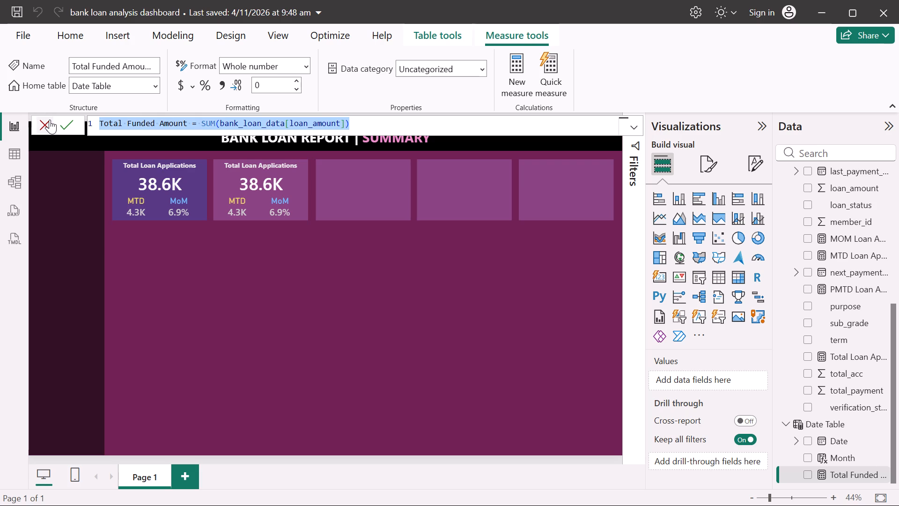
{"action": "left_click", "coordinate": [376, 399]}
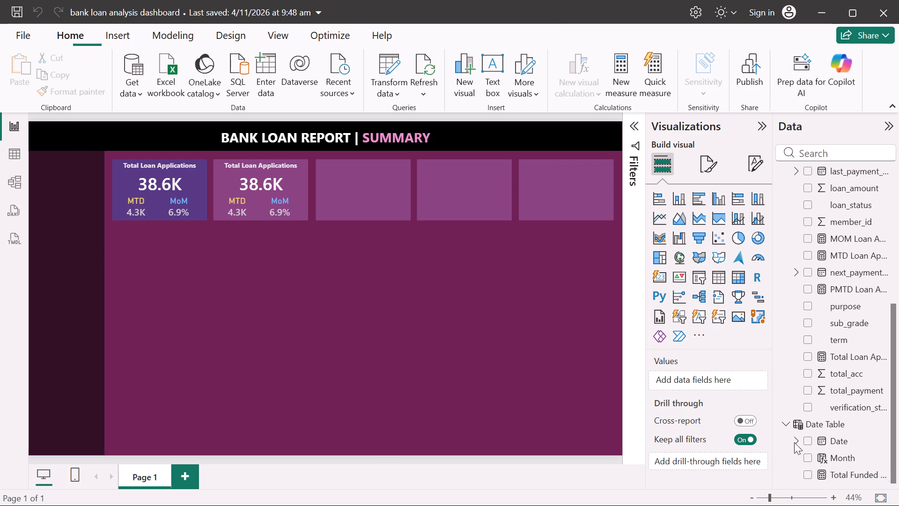
Delete the Total Funded Amount measure from Date Table.
{"action": "left_click", "coordinate": [884, 472]}
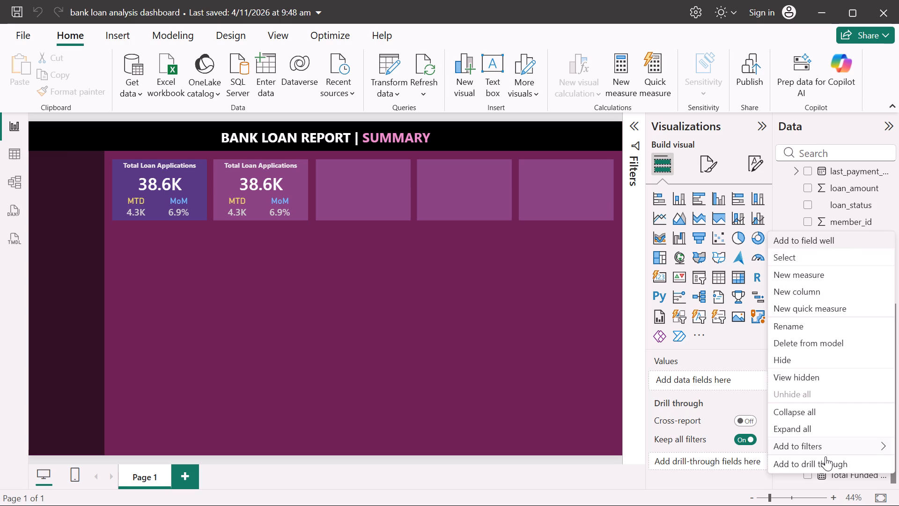
{"action": "left_click", "coordinate": [832, 344]}
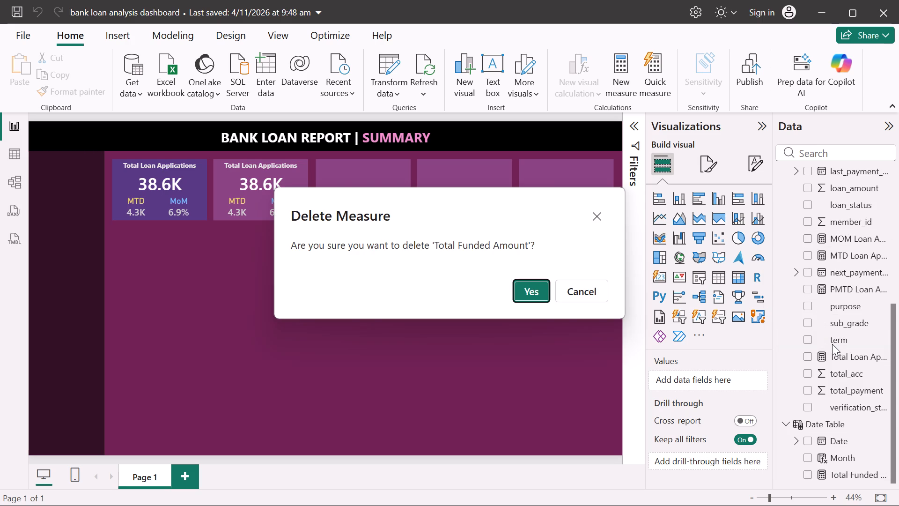
{"action": "left_click", "coordinate": [523, 290]}
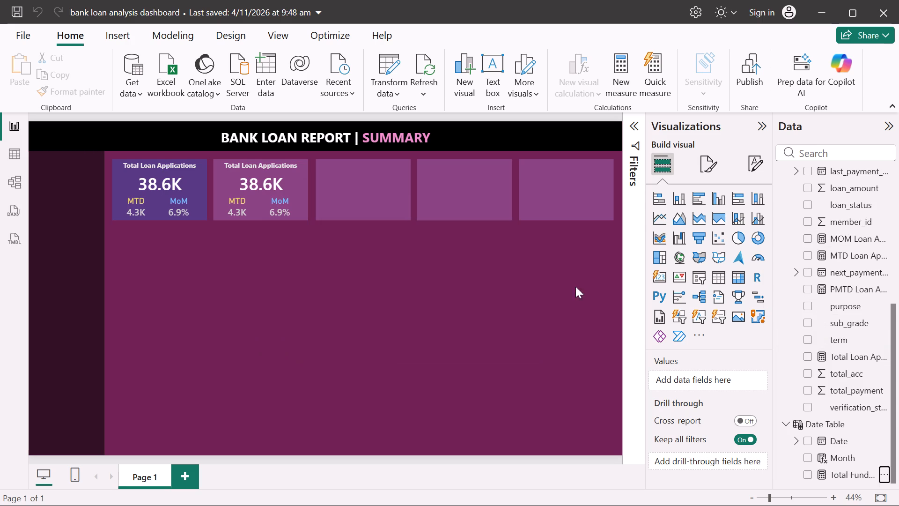
Create a new measure in the bank_loan_data table from the copied definition Total Funded Amount = SUM(bank_loan_data[loan_amount]).
{"action": "scroll", "coordinate": [832, 240], "scroll_direction": "up", "scroll_amount": 4}
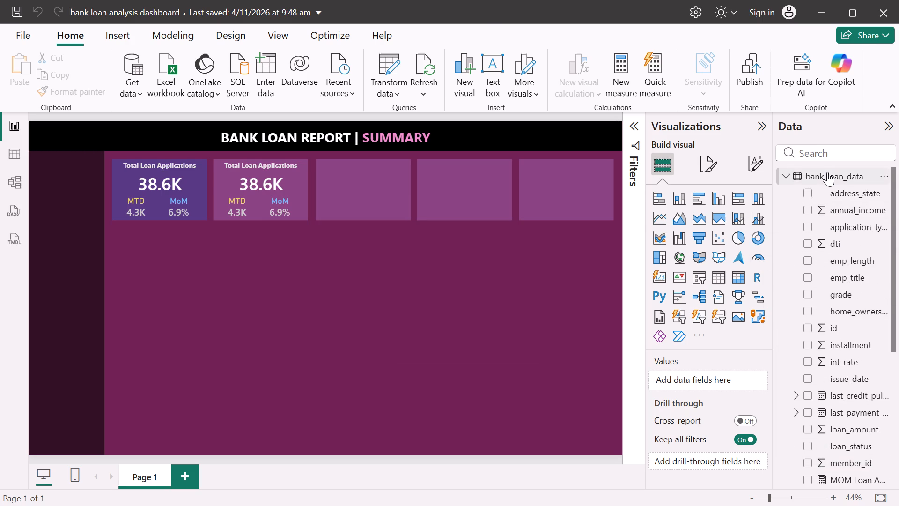
{"action": "left_click", "coordinate": [827, 172]}
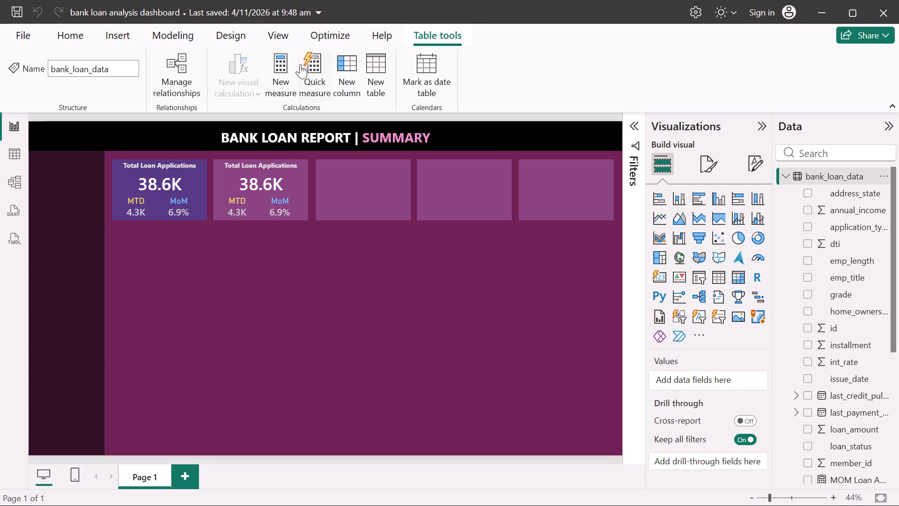
{"action": "left_click", "coordinate": [279, 65]}
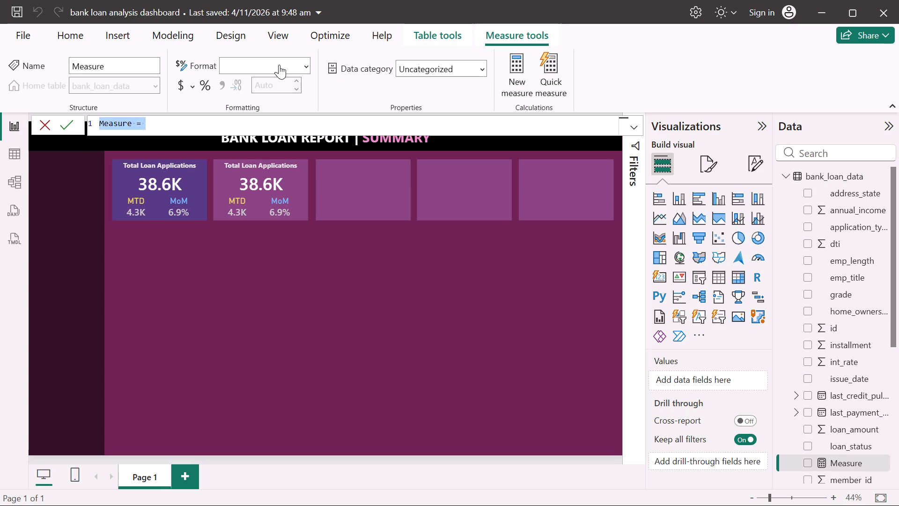
{"action": "key", "text": "BackSpace"}
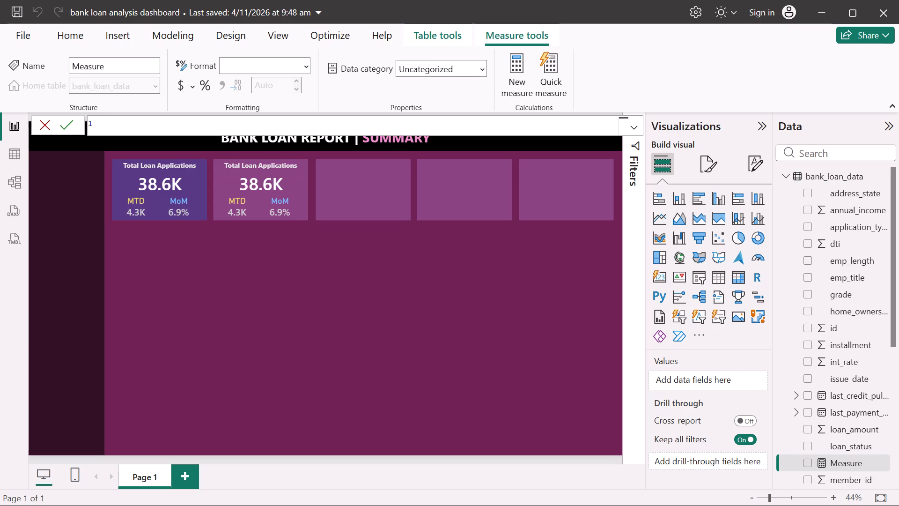
{"action": "key", "text": "ctrl+v"}
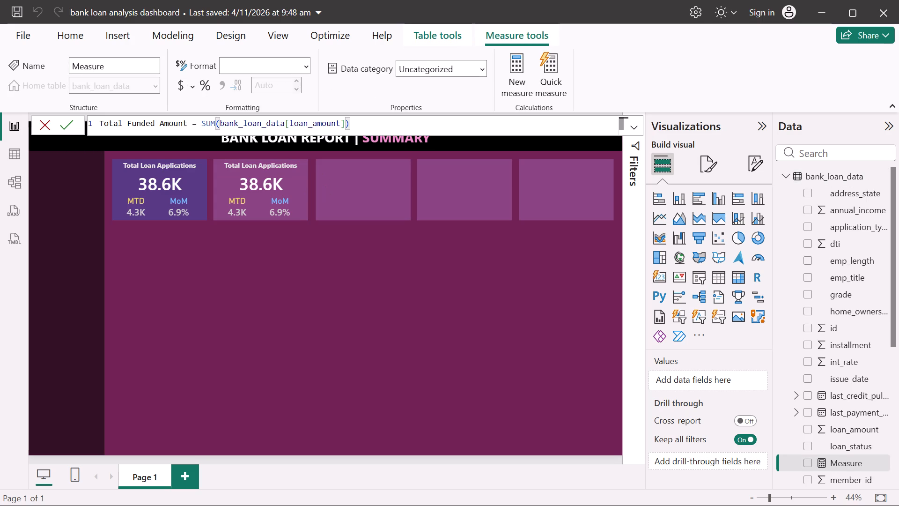
{"action": "left_click", "coordinate": [66, 123]}
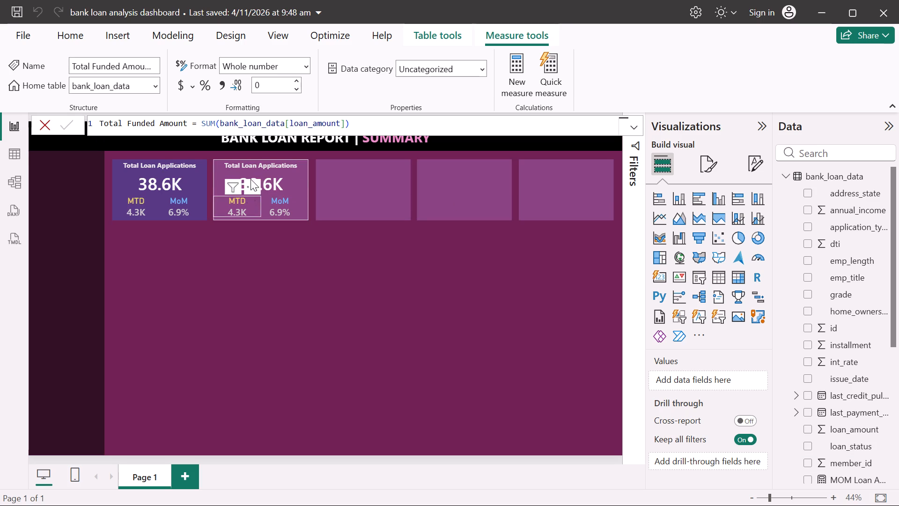
Replace Total Loan Applications with the Total Funded Amount measure as the main value of the second KPI card.
{"action": "left_click", "coordinate": [275, 184]}
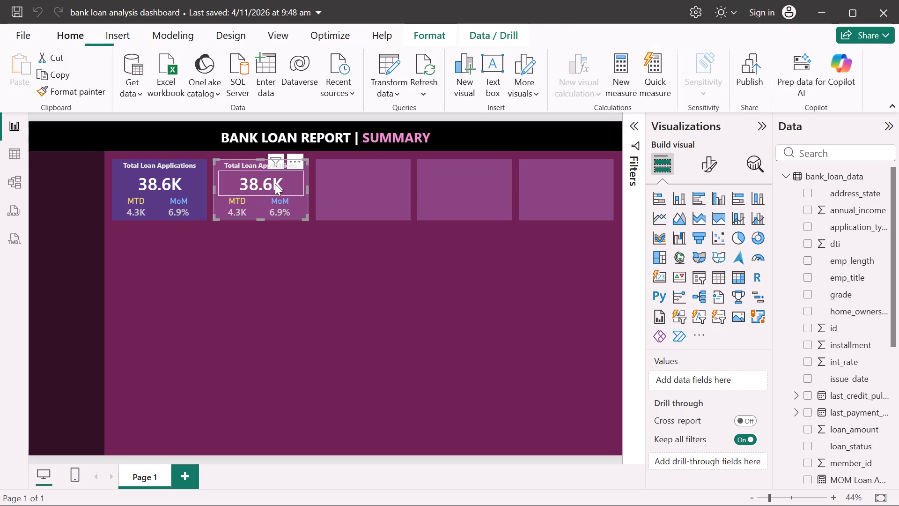
{"action": "scroll", "coordinate": [655, 362], "scroll_direction": "down", "scroll_amount": 1}
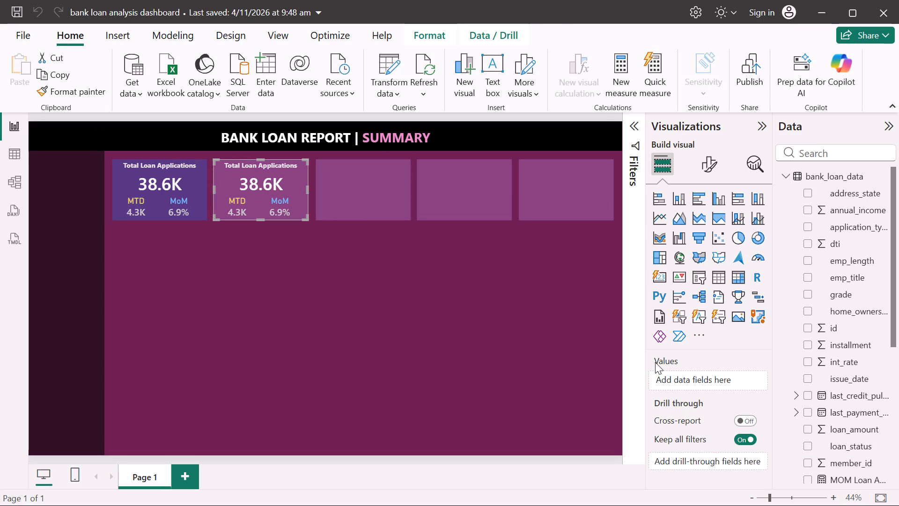
{"action": "scroll", "coordinate": [655, 362], "scroll_direction": "down", "scroll_amount": 1}
{"action": "scroll", "coordinate": [687, 389], "scroll_direction": "down", "scroll_amount": 2}
{"action": "left_click", "coordinate": [252, 185]}
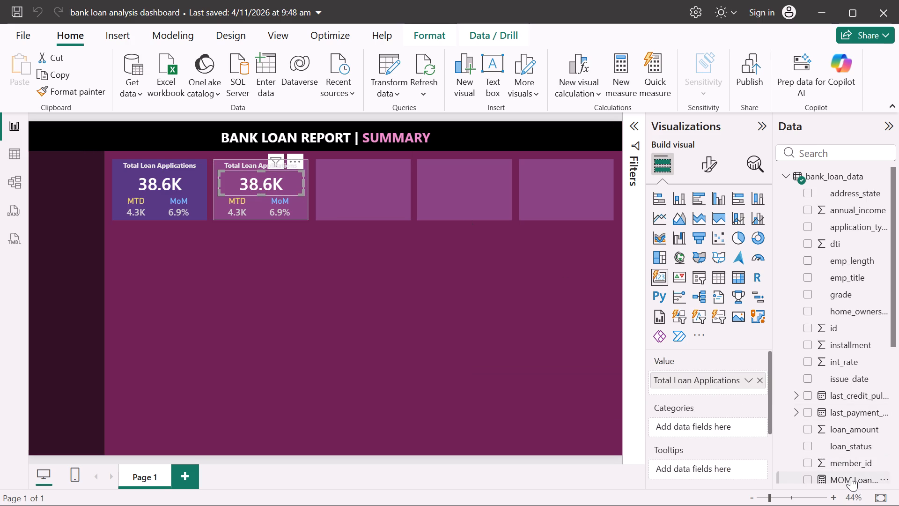
{"action": "scroll", "coordinate": [859, 435], "scroll_direction": "down", "scroll_amount": 4}
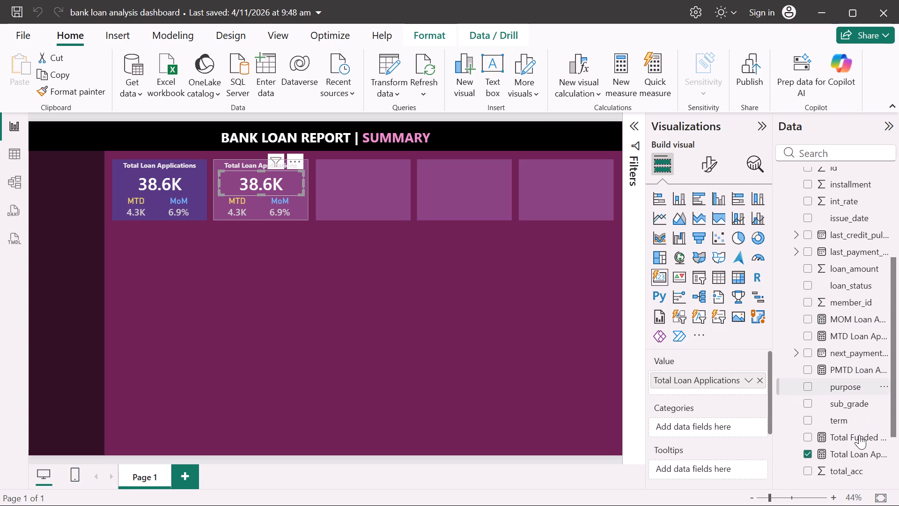
{"action": "scroll", "coordinate": [859, 435], "scroll_direction": "down", "scroll_amount": 1}
{"action": "left_click_drag", "start_coordinate": [820, 437], "coordinate": [802, 435]}
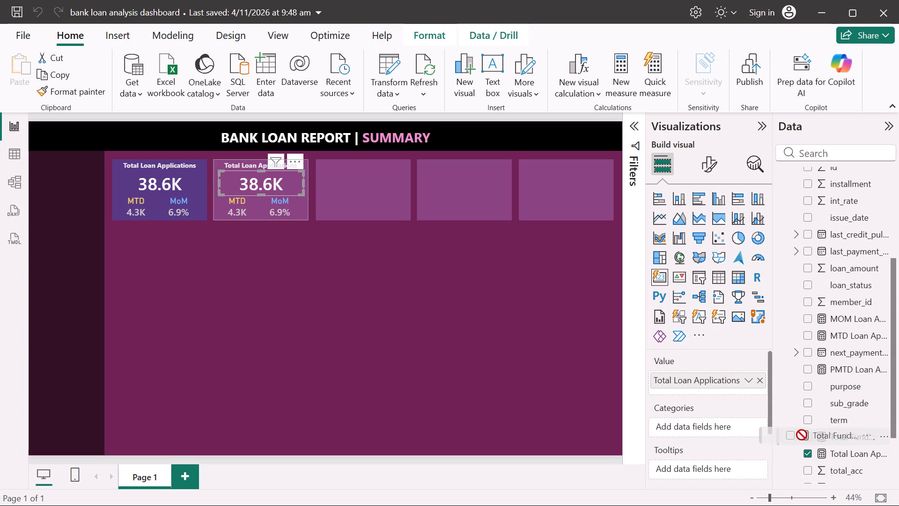
{"action": "left_click_drag", "start_coordinate": [802, 435], "coordinate": [690, 379]}
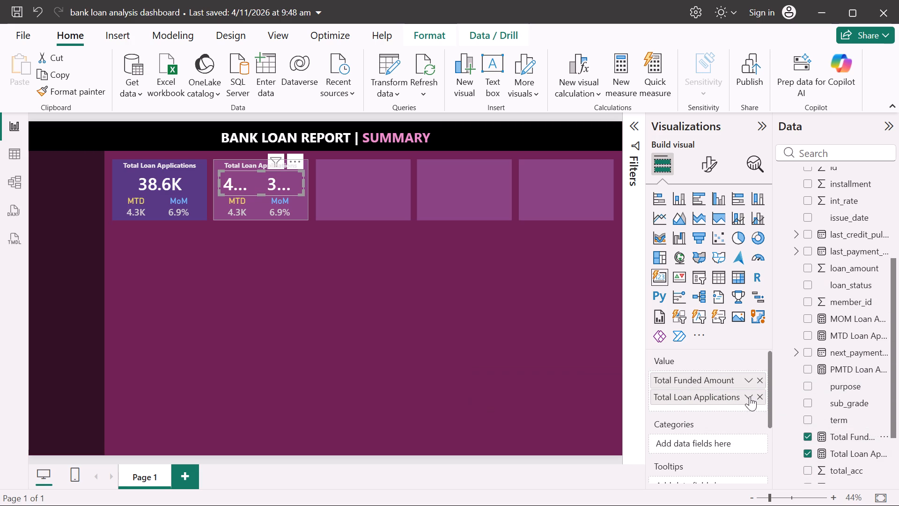
{"action": "left_click", "coordinate": [760, 395]}
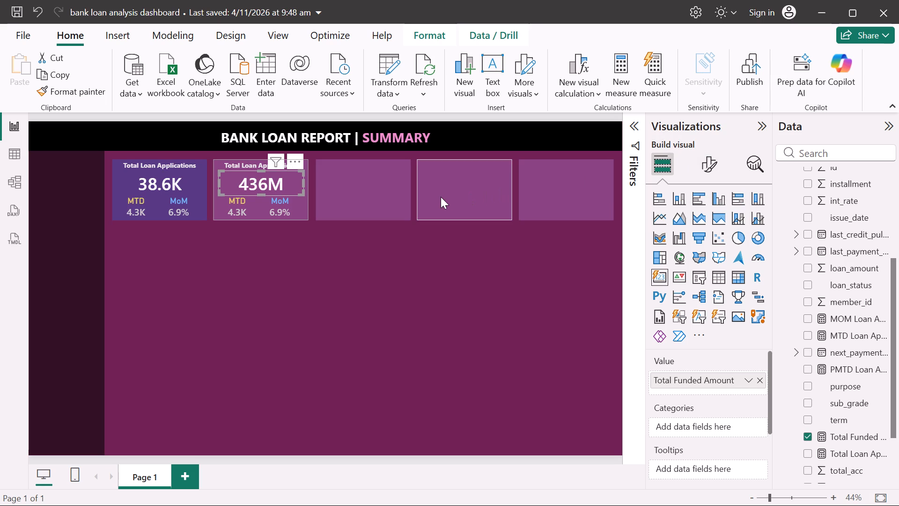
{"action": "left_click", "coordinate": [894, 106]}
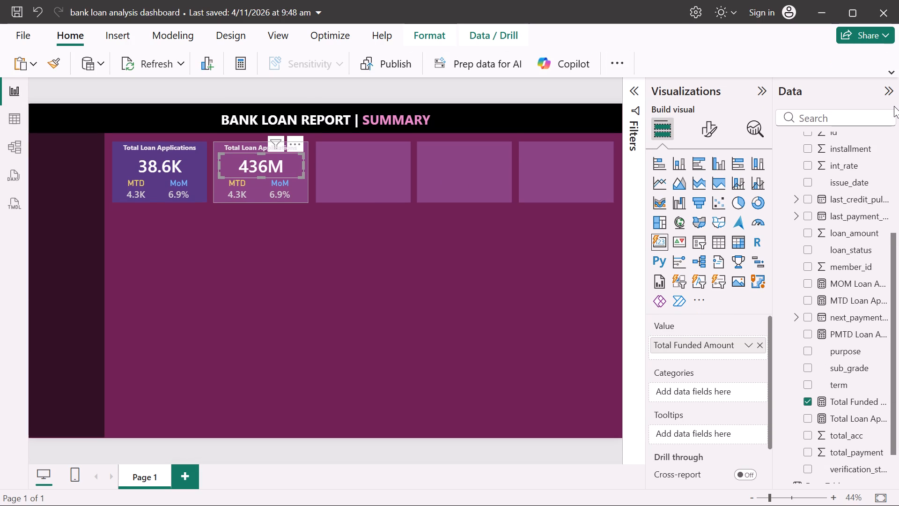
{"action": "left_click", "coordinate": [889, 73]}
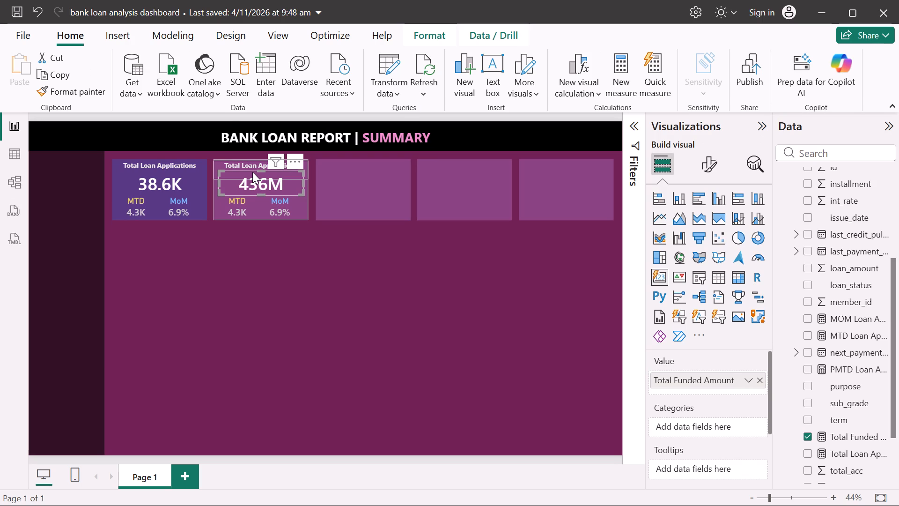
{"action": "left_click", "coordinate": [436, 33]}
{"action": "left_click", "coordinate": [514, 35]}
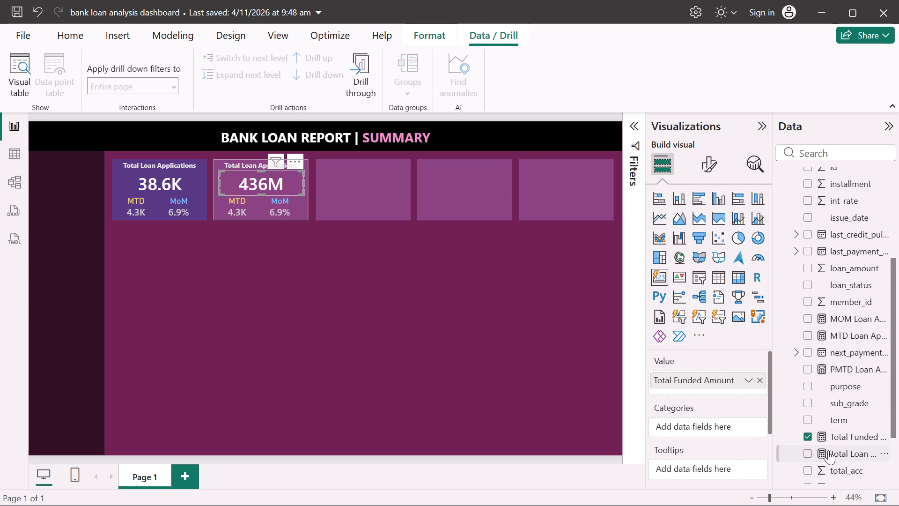
Format the Total Funded Amount measure in bank_loan_data as dollar currency.
{"action": "left_click", "coordinate": [840, 428]}
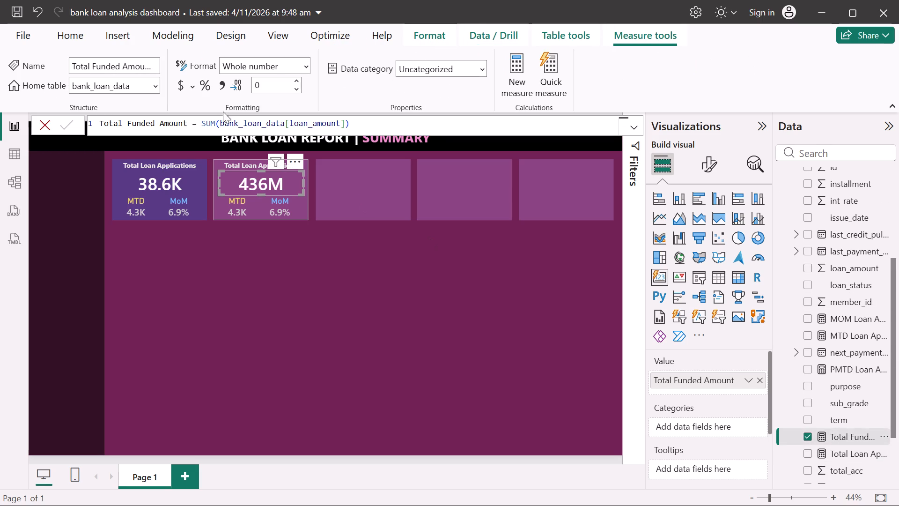
{"action": "left_click", "coordinate": [182, 88]}
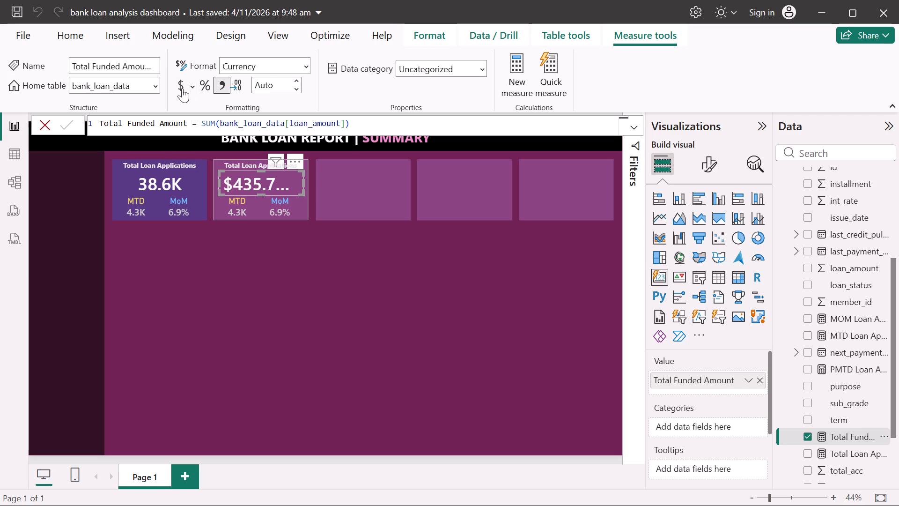
Set the data format of the second KPI card's Total Funded Amount value to Decimal number.
{"action": "left_click", "coordinate": [707, 170]}
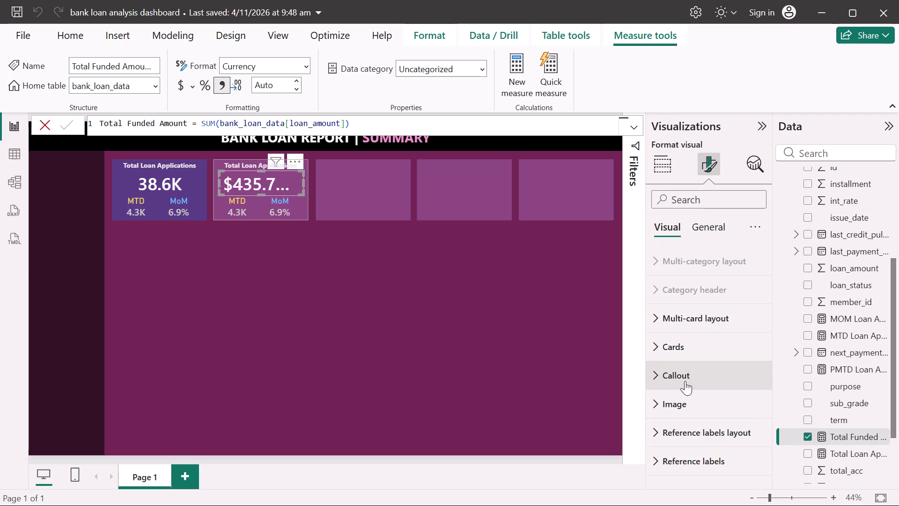
{"action": "left_click", "coordinate": [719, 223]}
{"action": "left_click", "coordinate": [689, 352]}
{"action": "scroll", "coordinate": [689, 352], "scroll_direction": "down", "scroll_amount": 1}
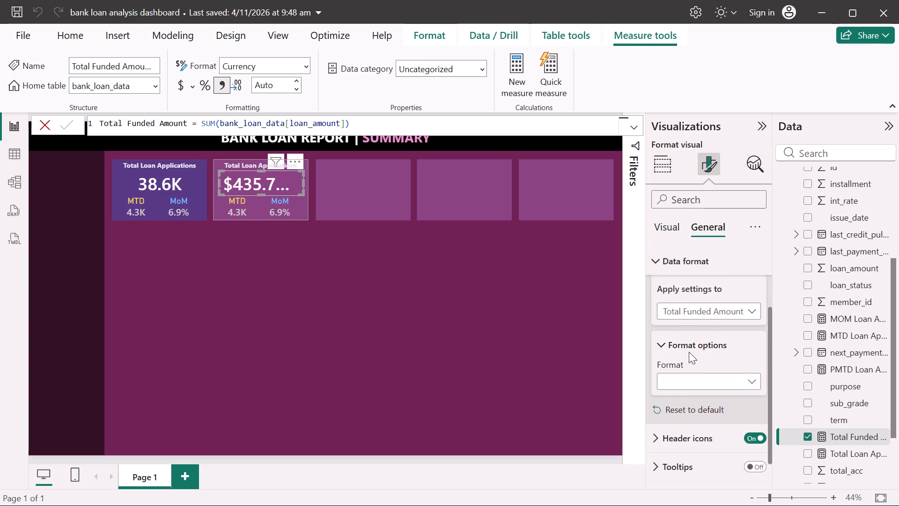
{"action": "scroll", "coordinate": [689, 352], "scroll_direction": "down", "scroll_amount": 1}
{"action": "left_click", "coordinate": [746, 357]}
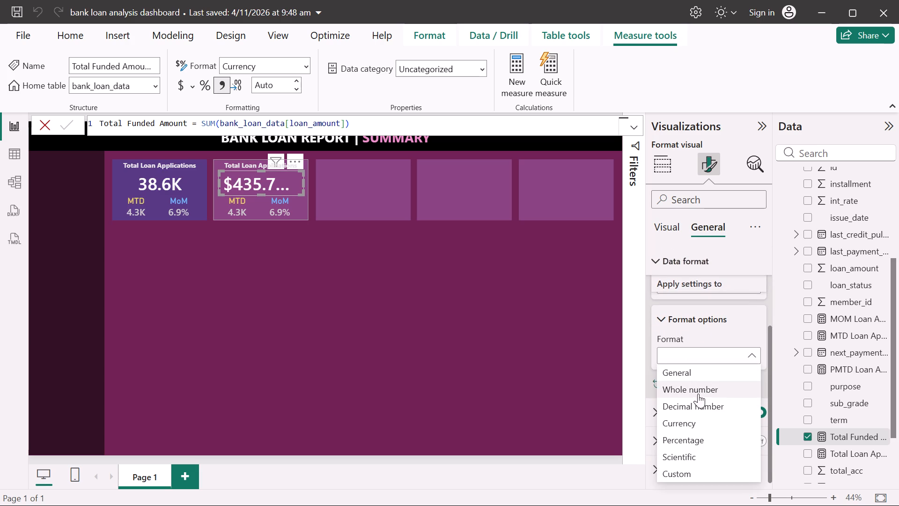
{"action": "left_click", "coordinate": [691, 409]}
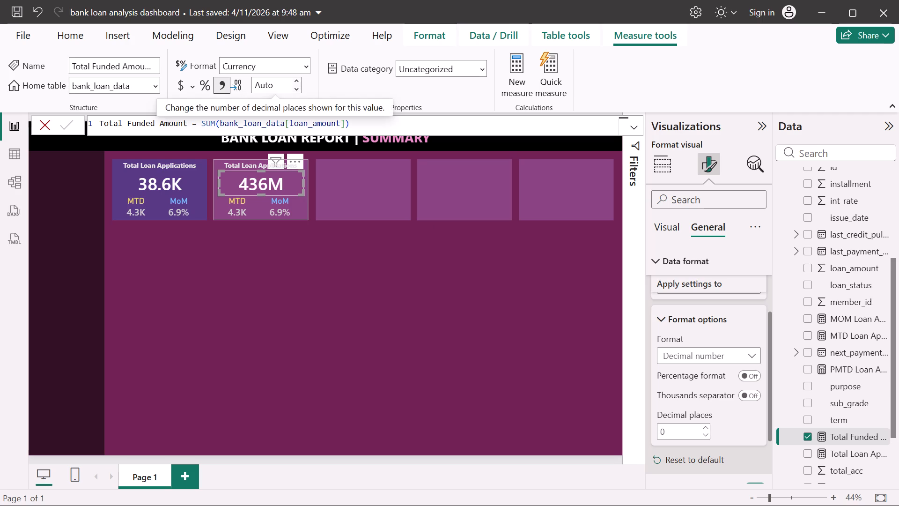
Set the Total Funded Amount measure itself to show 1 decimal place.
{"action": "left_click", "coordinate": [297, 89]}
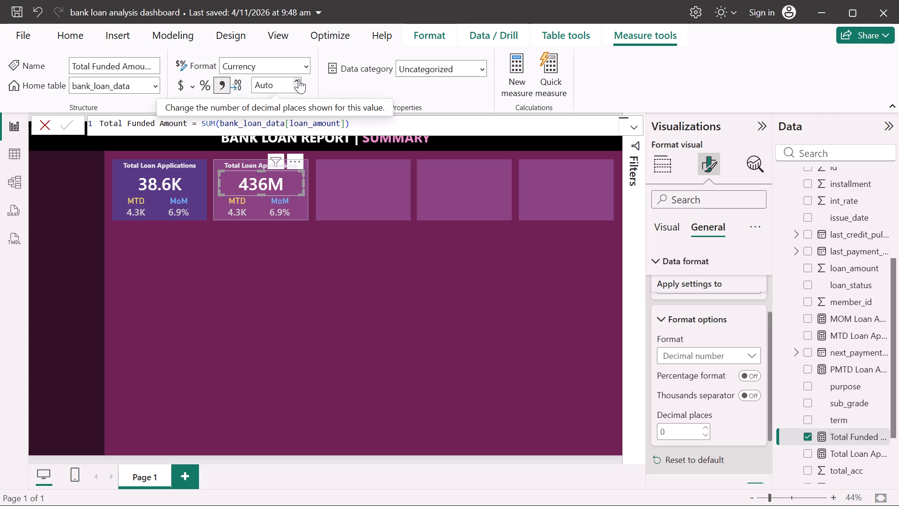
{"action": "left_click", "coordinate": [296, 80]}
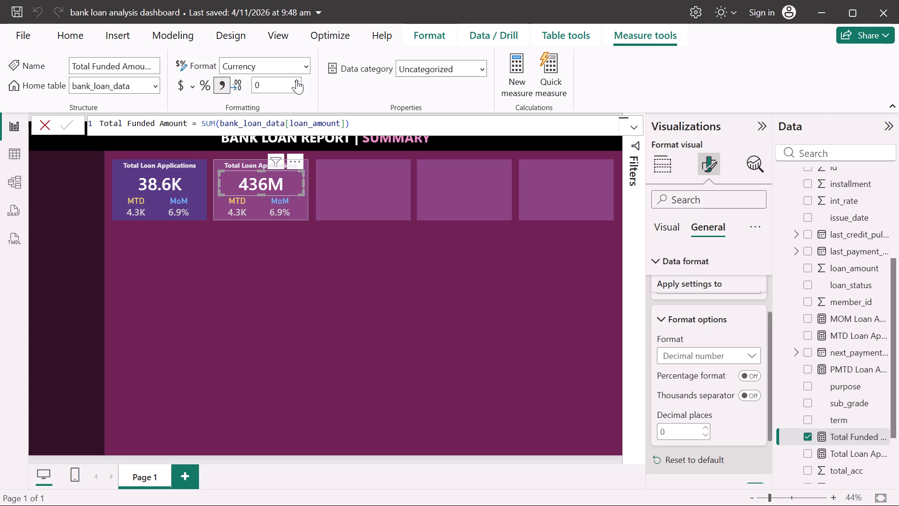
{"action": "left_click", "coordinate": [299, 90]}
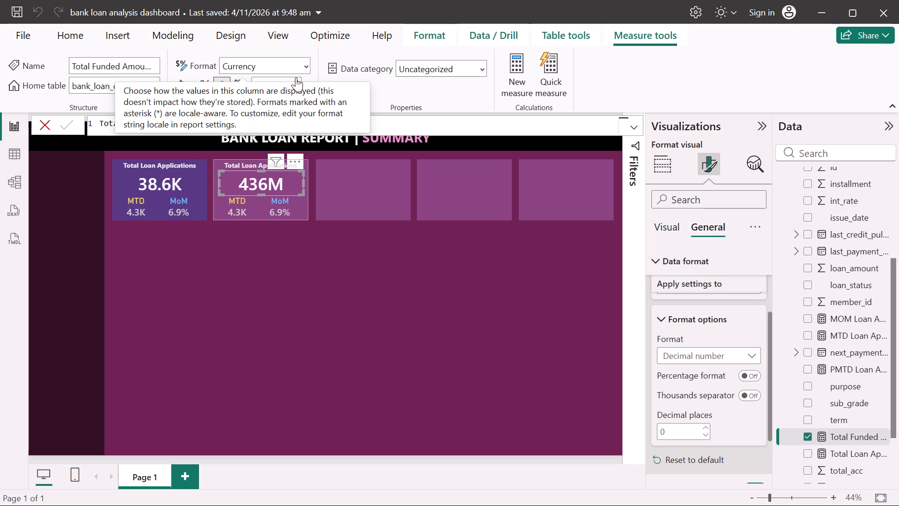
{"action": "left_click", "coordinate": [237, 84]}
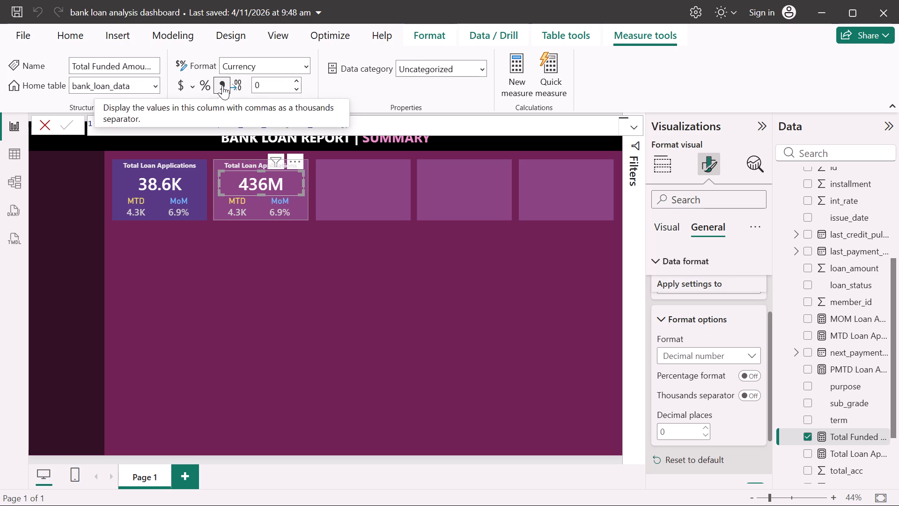
{"action": "left_click", "coordinate": [297, 87]}
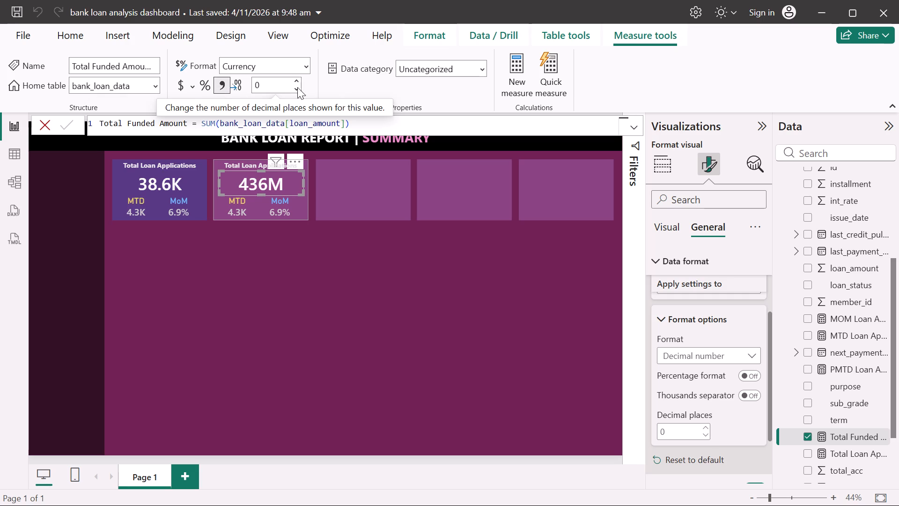
{"action": "left_click", "coordinate": [297, 80]}
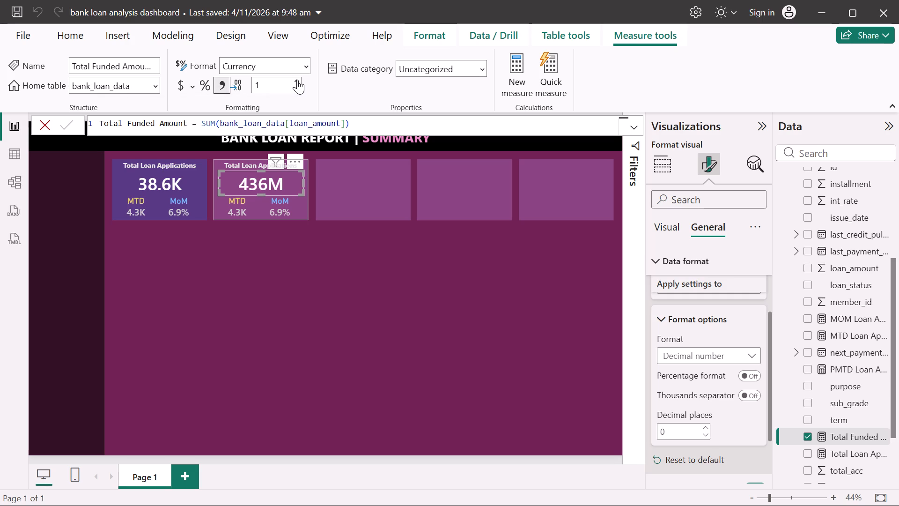
{"action": "left_click", "coordinate": [297, 80]}
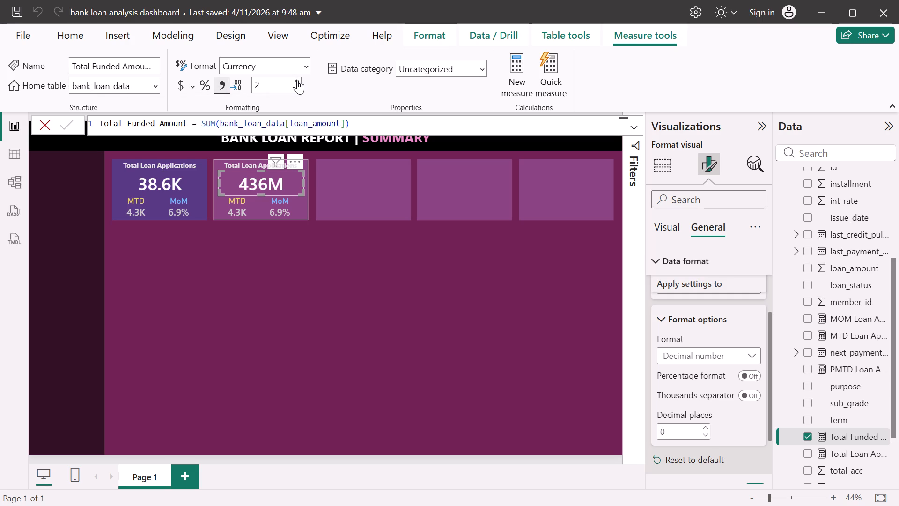
{"action": "left_click", "coordinate": [297, 89]}
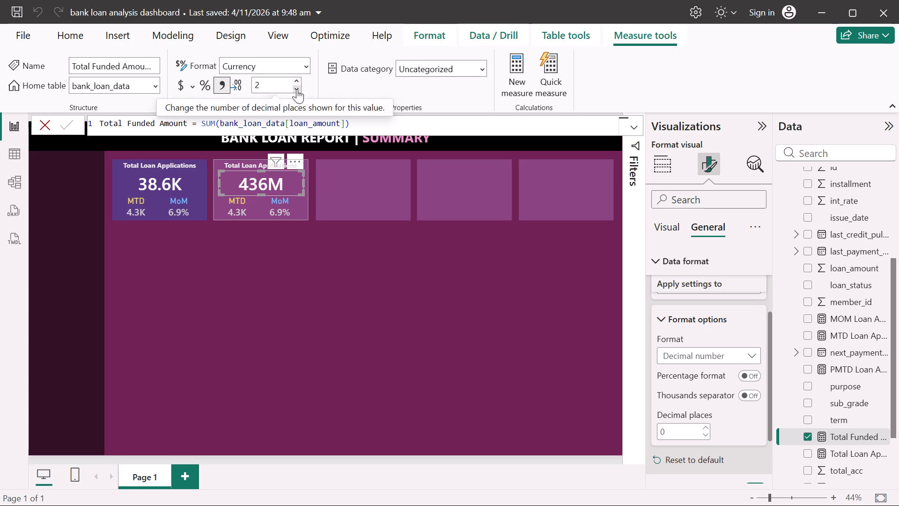
{"action": "left_click", "coordinate": [362, 292]}
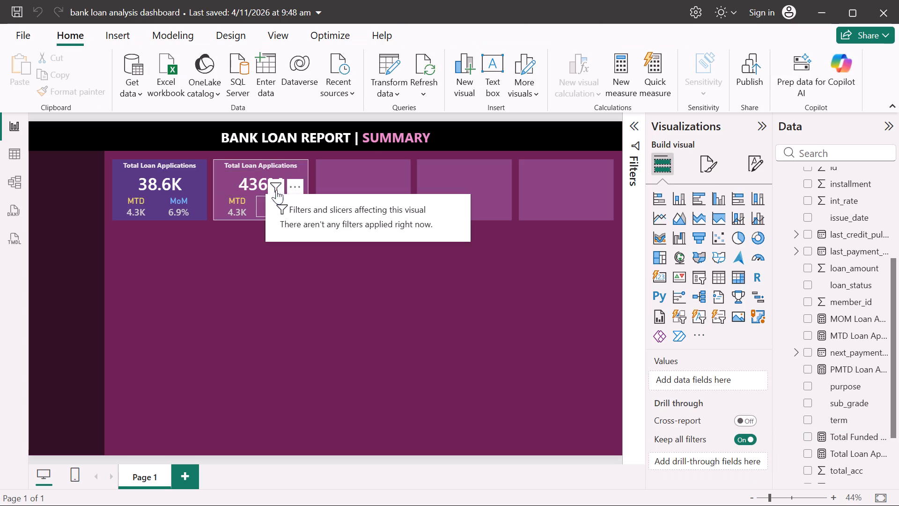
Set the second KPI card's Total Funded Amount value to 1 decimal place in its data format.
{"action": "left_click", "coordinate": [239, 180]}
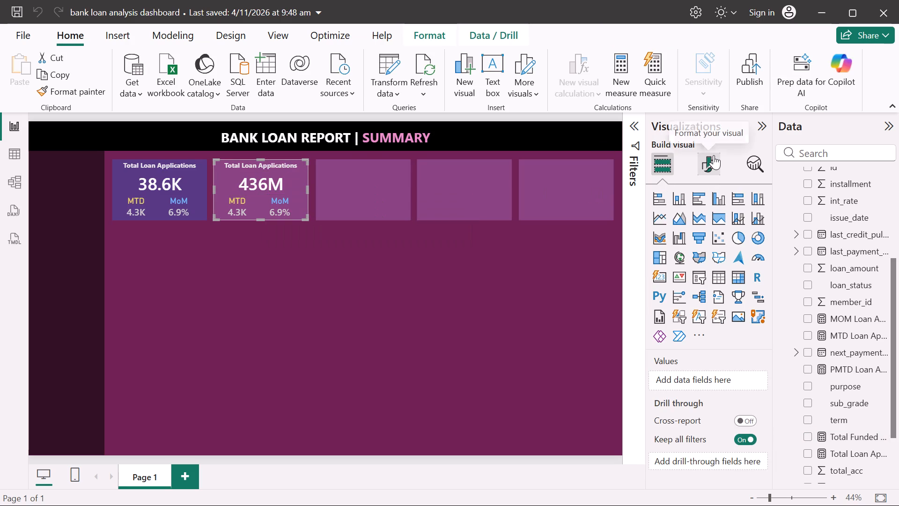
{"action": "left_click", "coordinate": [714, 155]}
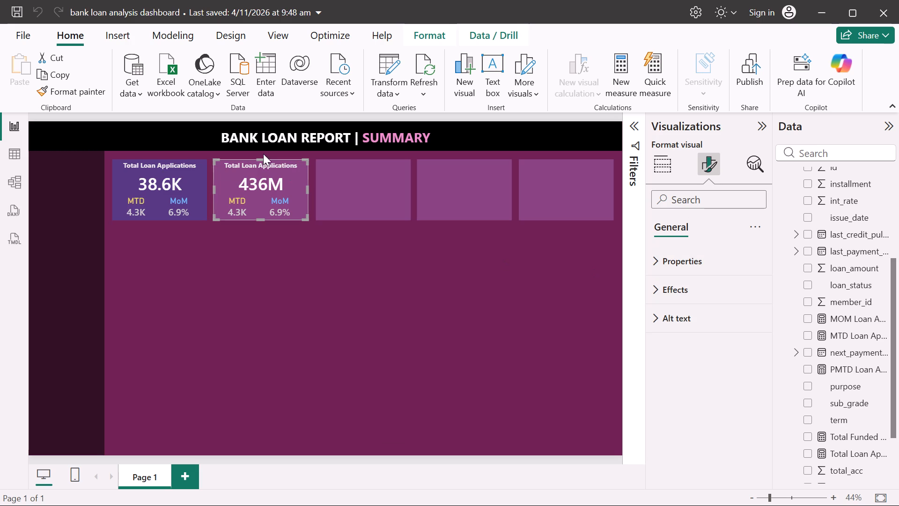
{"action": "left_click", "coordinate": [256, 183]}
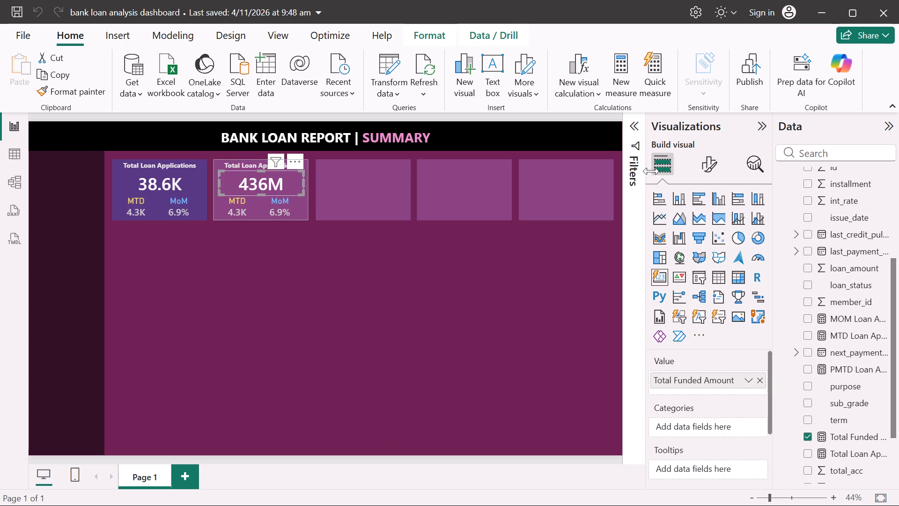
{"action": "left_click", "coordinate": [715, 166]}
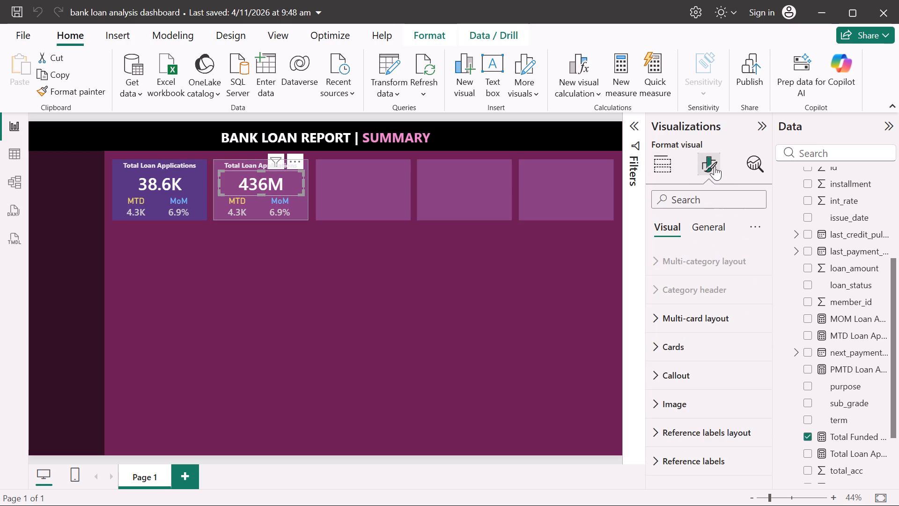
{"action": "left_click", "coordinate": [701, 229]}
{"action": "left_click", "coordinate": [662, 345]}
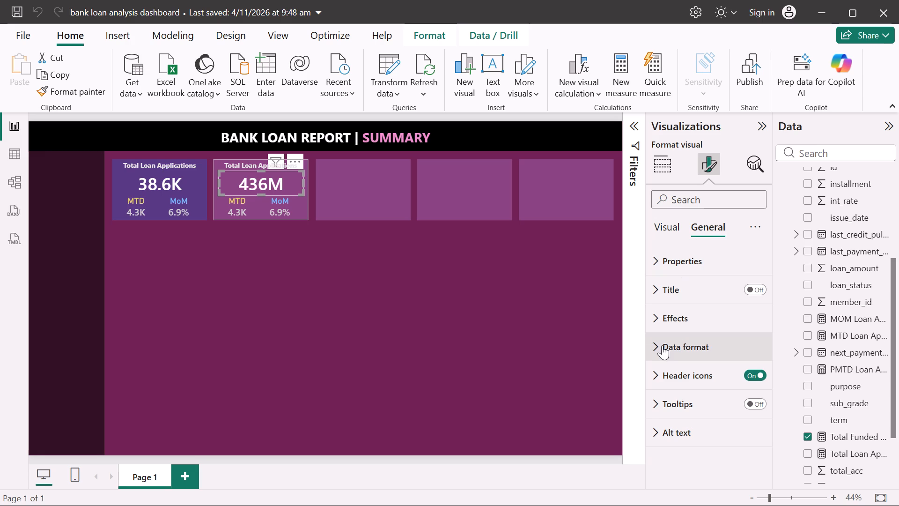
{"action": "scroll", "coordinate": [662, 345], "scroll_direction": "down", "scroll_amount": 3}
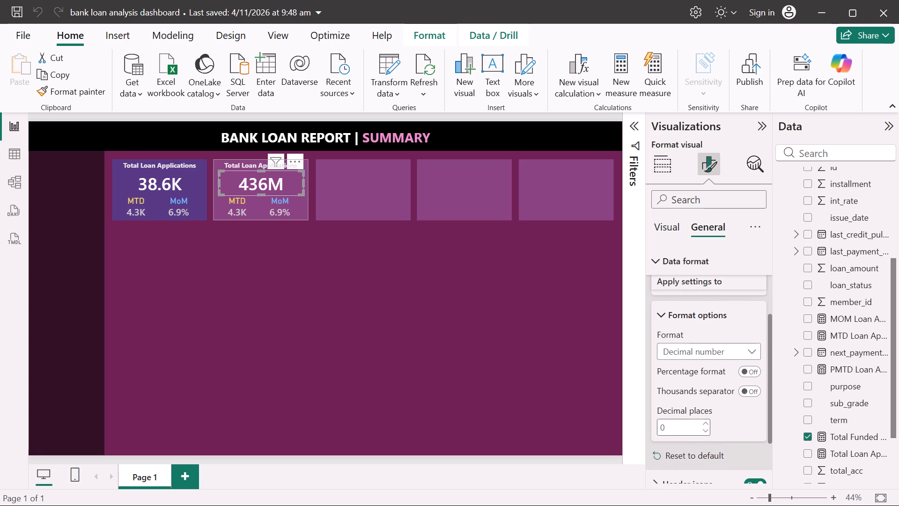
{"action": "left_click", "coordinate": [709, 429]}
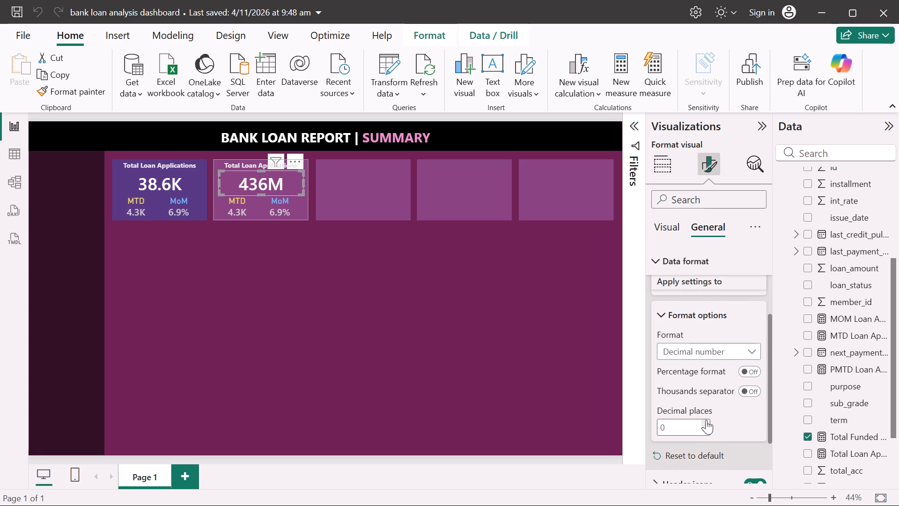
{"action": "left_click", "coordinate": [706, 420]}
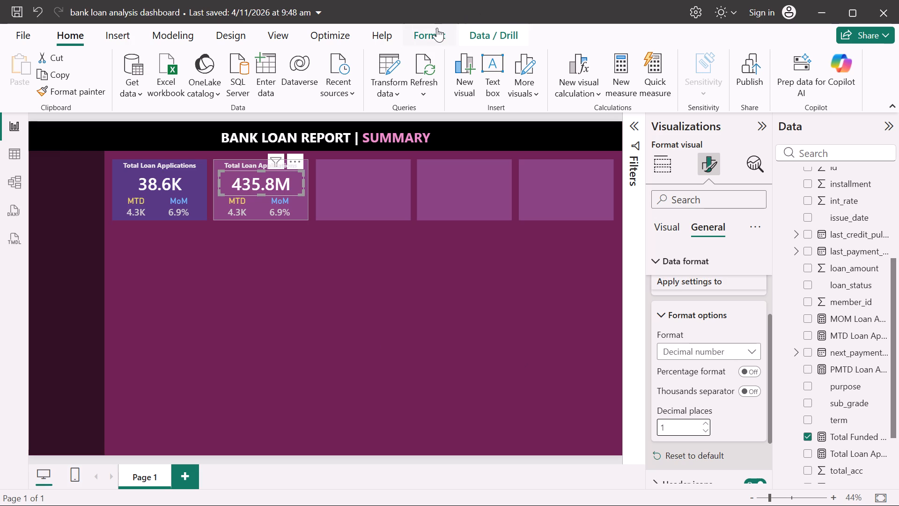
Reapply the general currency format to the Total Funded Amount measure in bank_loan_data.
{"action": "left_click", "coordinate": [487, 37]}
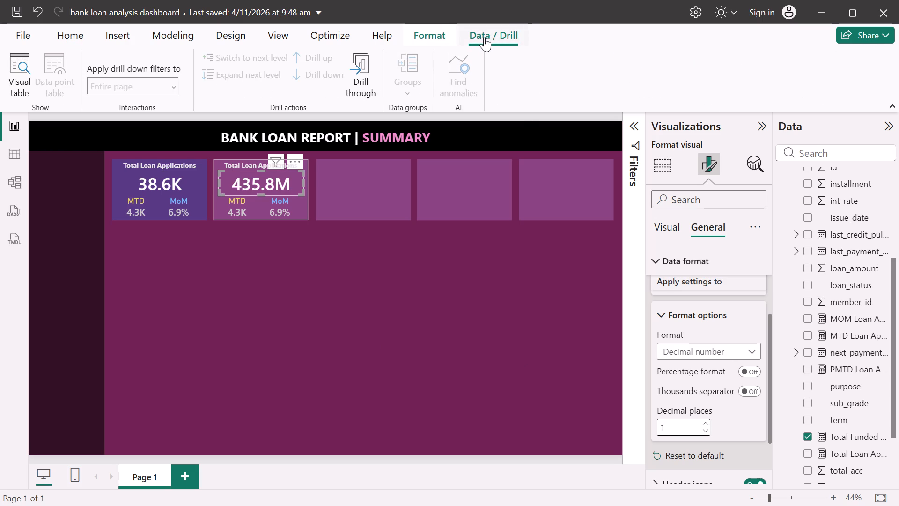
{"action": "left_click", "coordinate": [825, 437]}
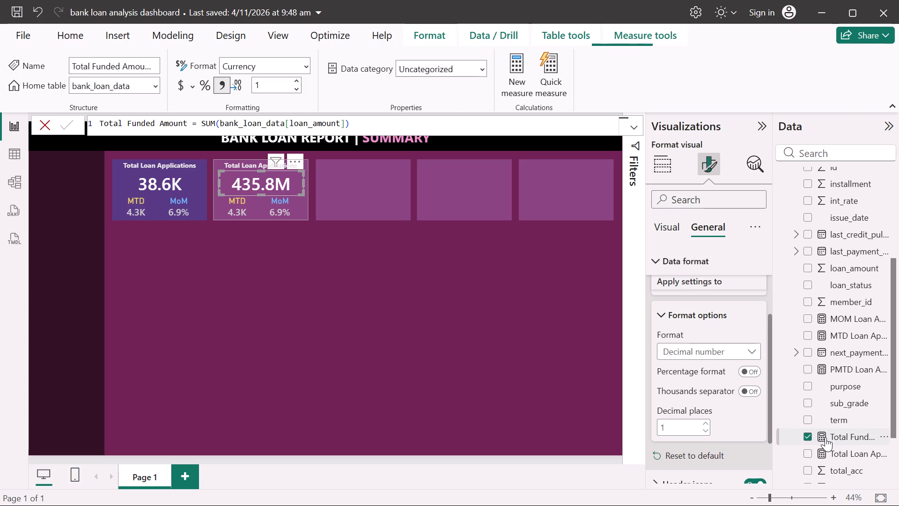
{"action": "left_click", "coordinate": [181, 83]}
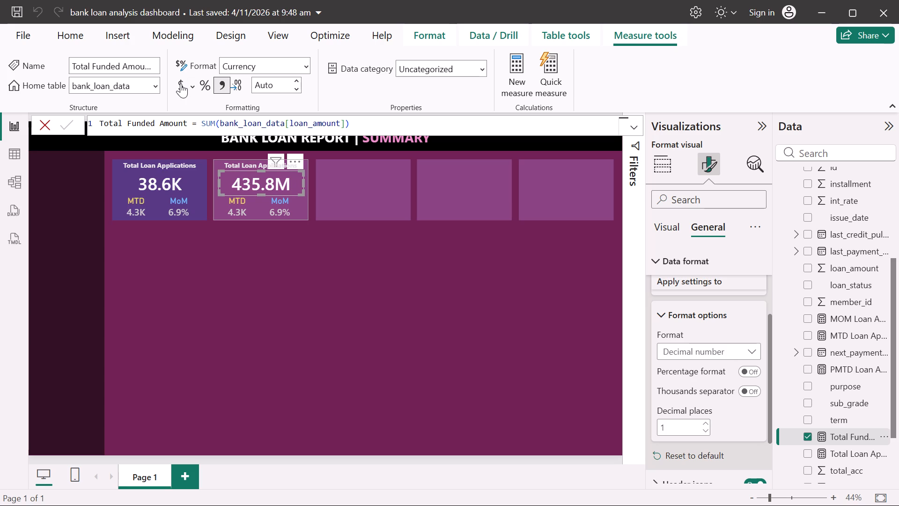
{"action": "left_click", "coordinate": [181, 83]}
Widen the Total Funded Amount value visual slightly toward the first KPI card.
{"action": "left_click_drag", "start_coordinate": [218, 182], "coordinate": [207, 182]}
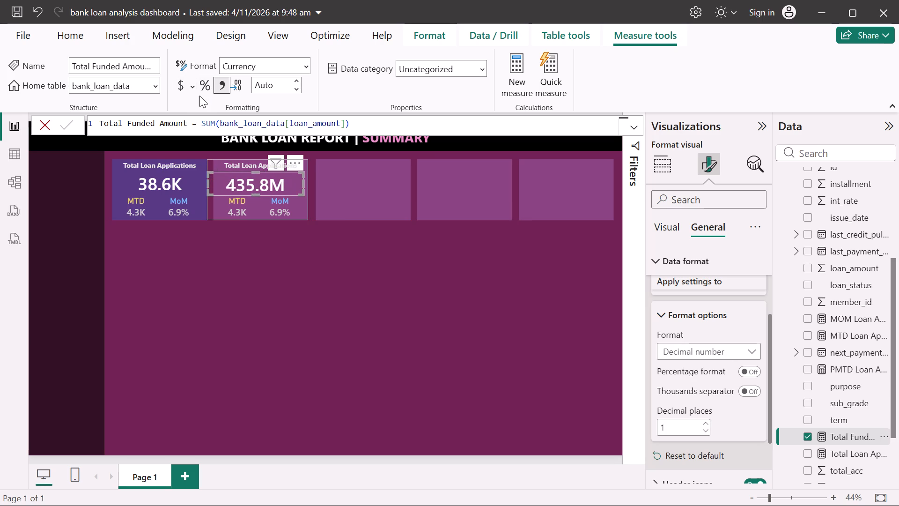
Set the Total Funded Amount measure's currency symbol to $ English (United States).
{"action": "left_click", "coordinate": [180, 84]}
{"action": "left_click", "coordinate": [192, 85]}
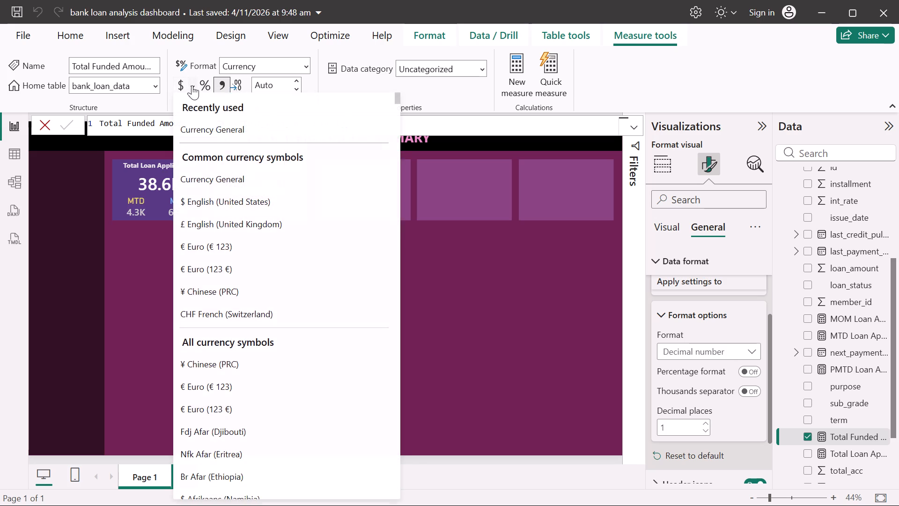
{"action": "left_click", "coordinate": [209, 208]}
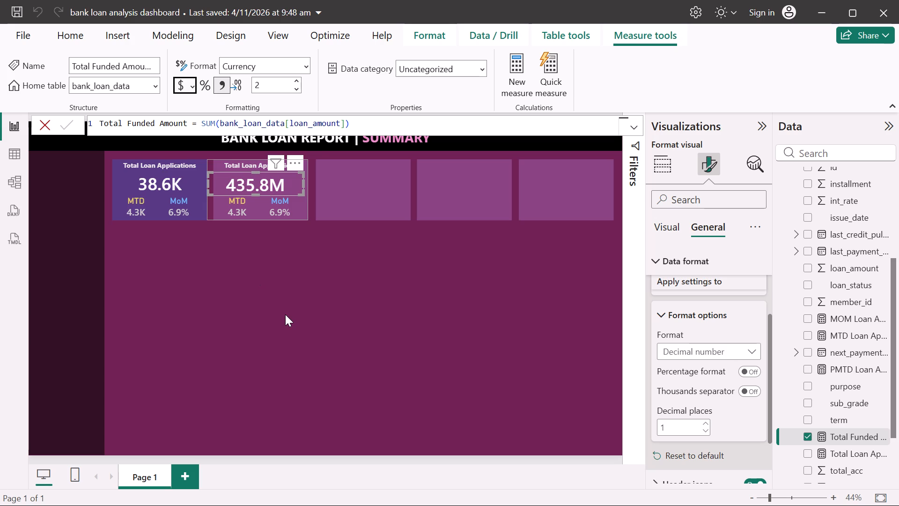
Switch the Total Funded Amount measure to Whole number and back to the general currency format.
{"action": "left_click", "coordinate": [306, 66]}
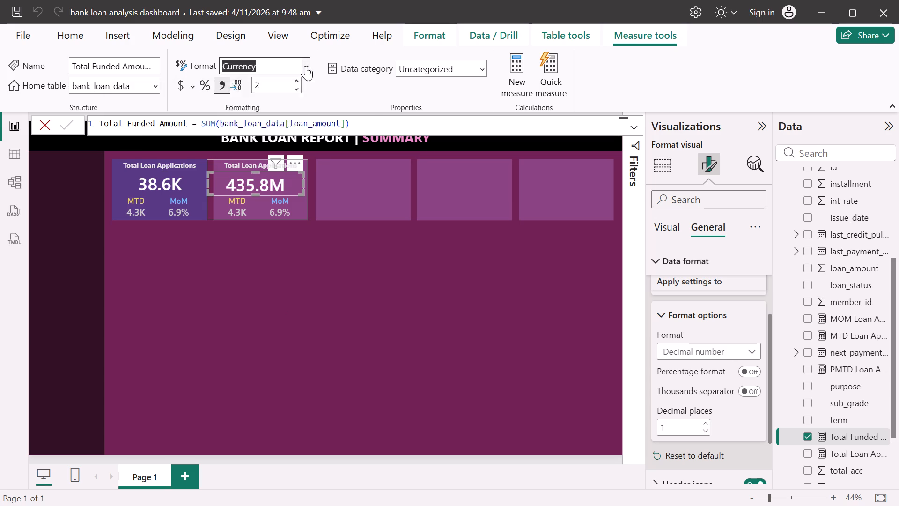
{"action": "left_click", "coordinate": [264, 149]}
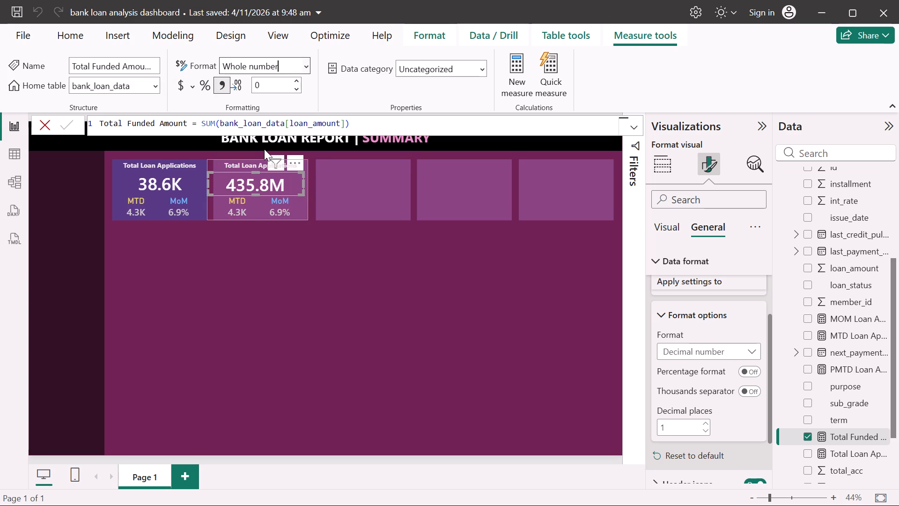
{"action": "left_click", "coordinate": [182, 84]}
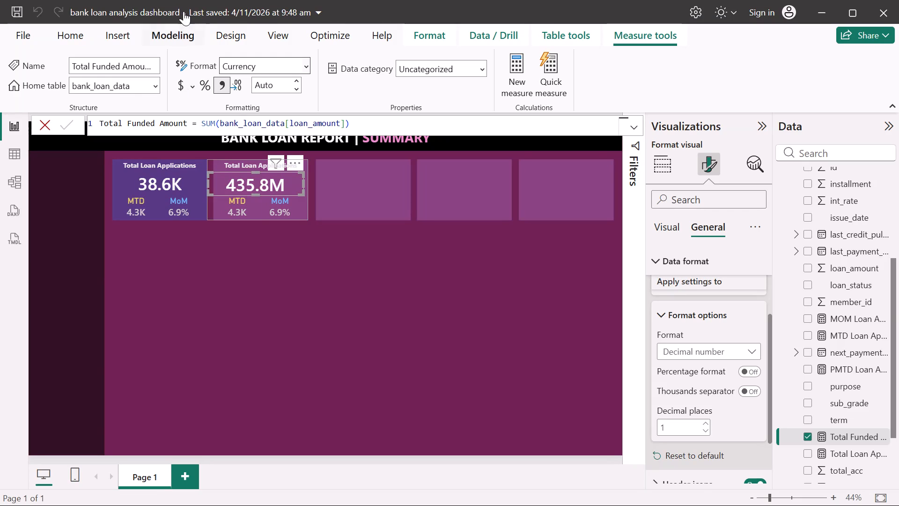
Delete the Total Funded Amount value visual from the second KPI card.
{"action": "left_click", "coordinate": [279, 182]}
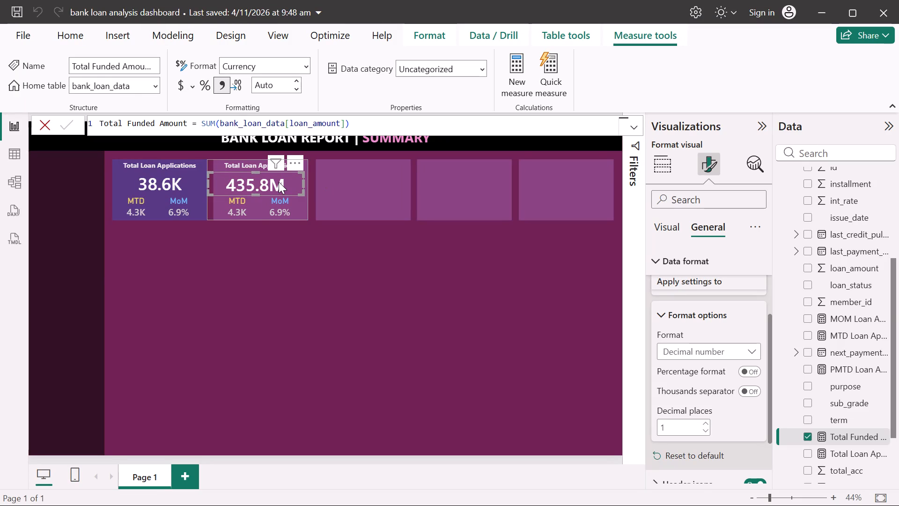
{"action": "key", "text": "Delete"}
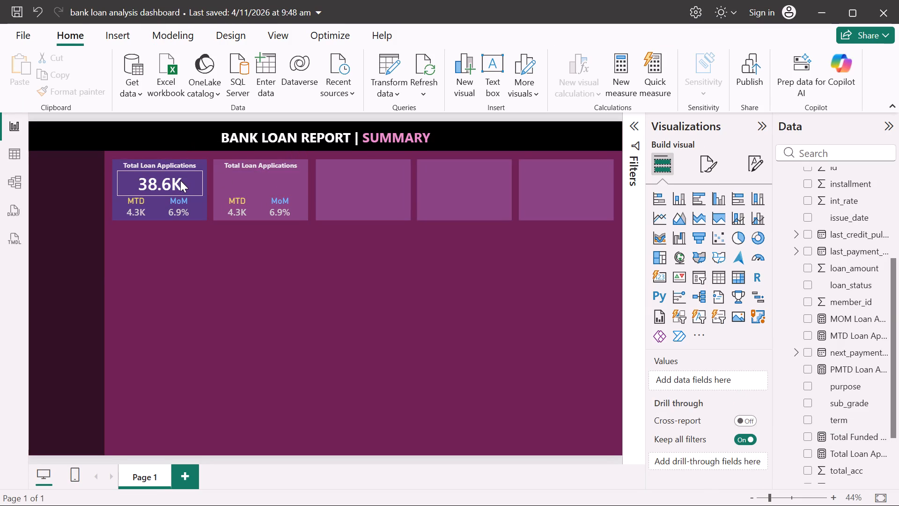
Copy the first KPI card's Total Loan Applications value visual and place the copy between the second card's title and MTD/MoM labels.
{"action": "left_click", "coordinate": [180, 180]}
{"action": "key", "text": "ctrl+c"}
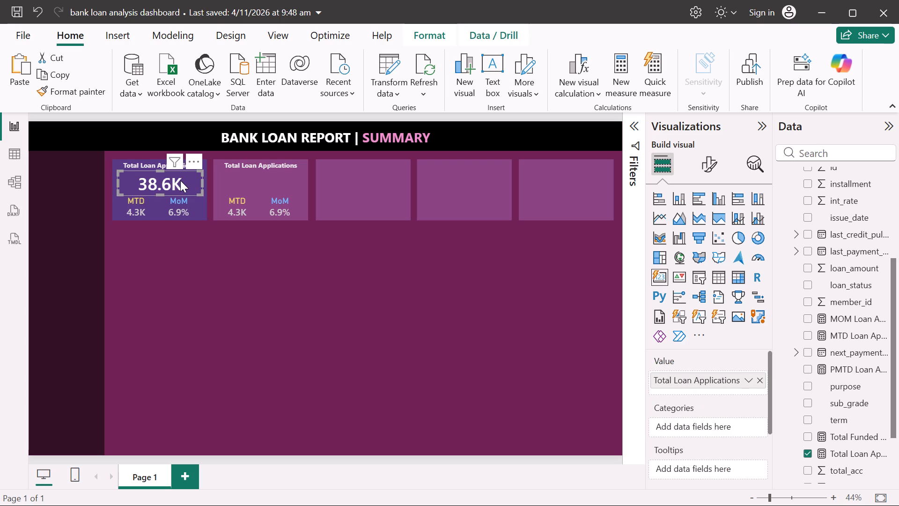
{"action": "left_click", "coordinate": [260, 181]}
{"action": "key", "text": "ctrl+v"}
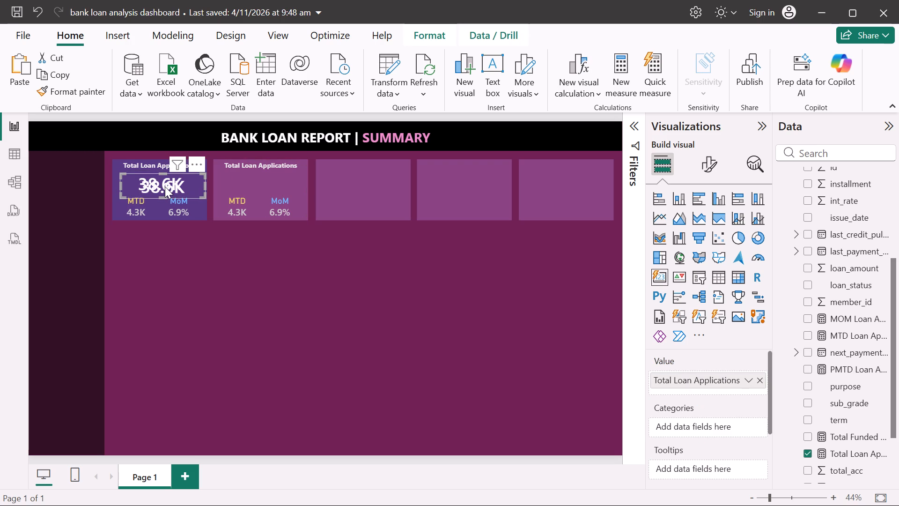
{"action": "left_click_drag", "start_coordinate": [165, 186], "coordinate": [264, 185]}
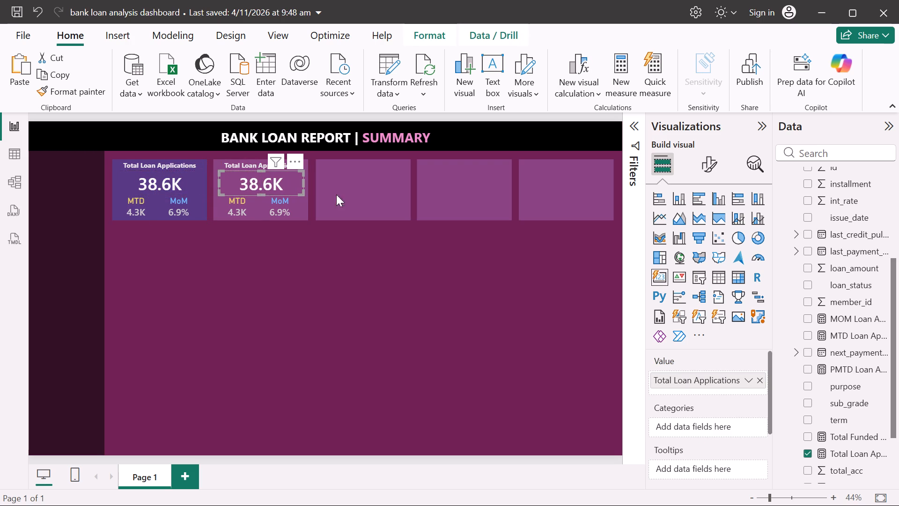
Replace Total Loan Applications with the Total Funded Amount measure in the second KPI card's copied value visual.
{"action": "left_click_drag", "start_coordinate": [848, 436], "coordinate": [743, 413]}
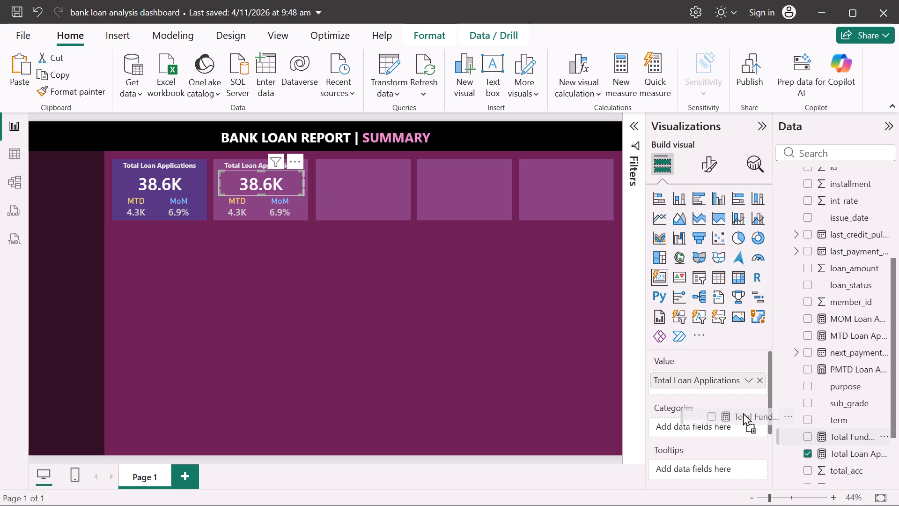
{"action": "left_click_drag", "start_coordinate": [743, 413], "coordinate": [706, 380]}
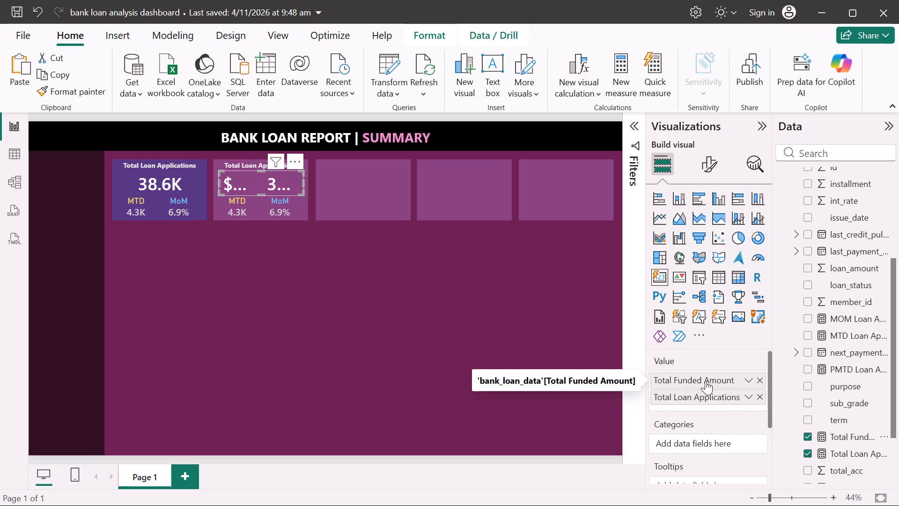
{"action": "left_click", "coordinate": [763, 396]}
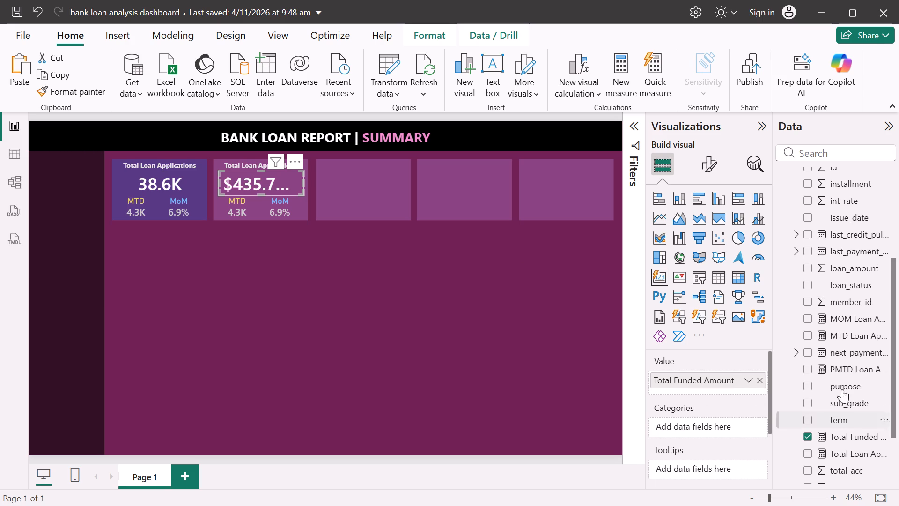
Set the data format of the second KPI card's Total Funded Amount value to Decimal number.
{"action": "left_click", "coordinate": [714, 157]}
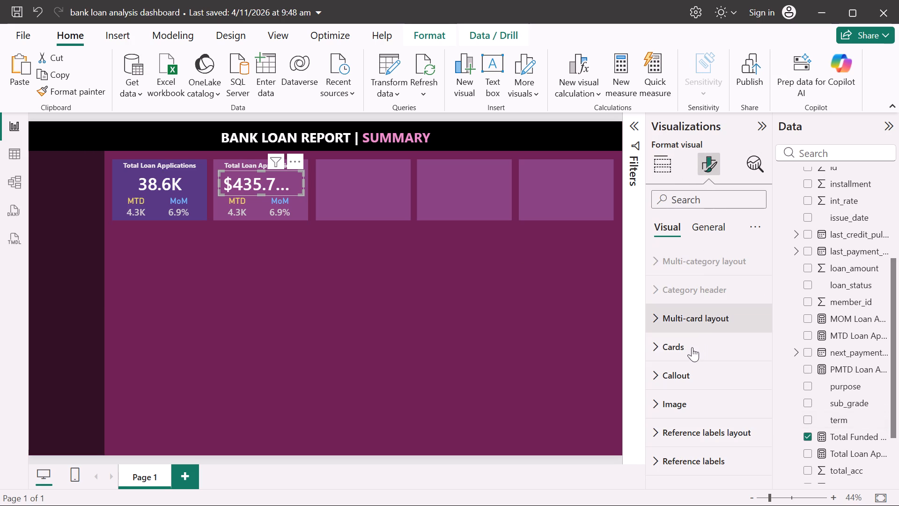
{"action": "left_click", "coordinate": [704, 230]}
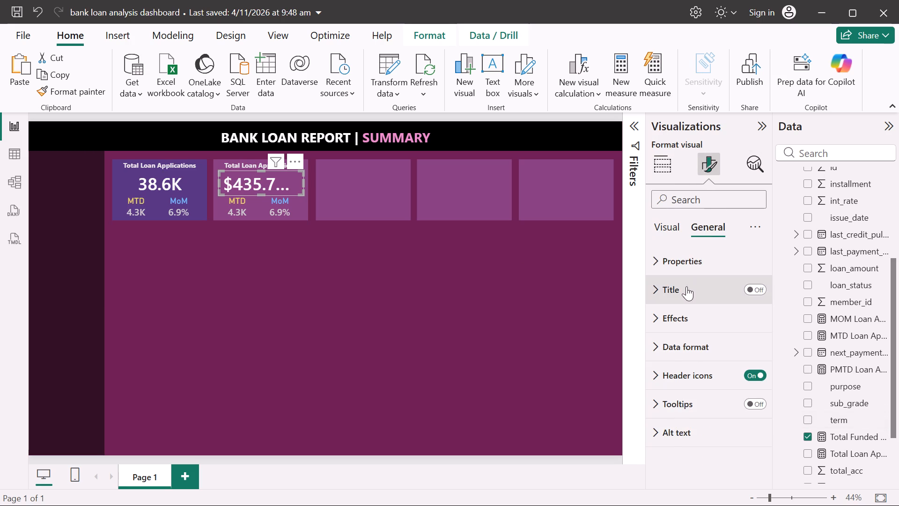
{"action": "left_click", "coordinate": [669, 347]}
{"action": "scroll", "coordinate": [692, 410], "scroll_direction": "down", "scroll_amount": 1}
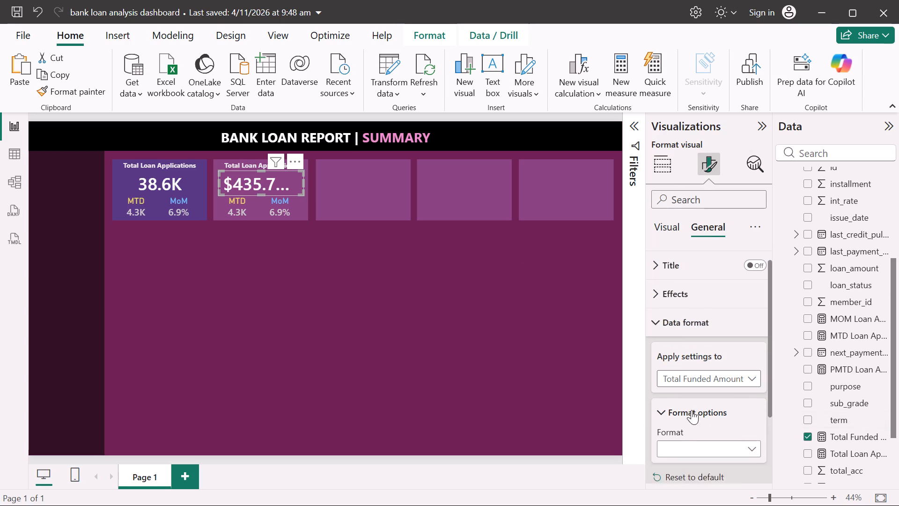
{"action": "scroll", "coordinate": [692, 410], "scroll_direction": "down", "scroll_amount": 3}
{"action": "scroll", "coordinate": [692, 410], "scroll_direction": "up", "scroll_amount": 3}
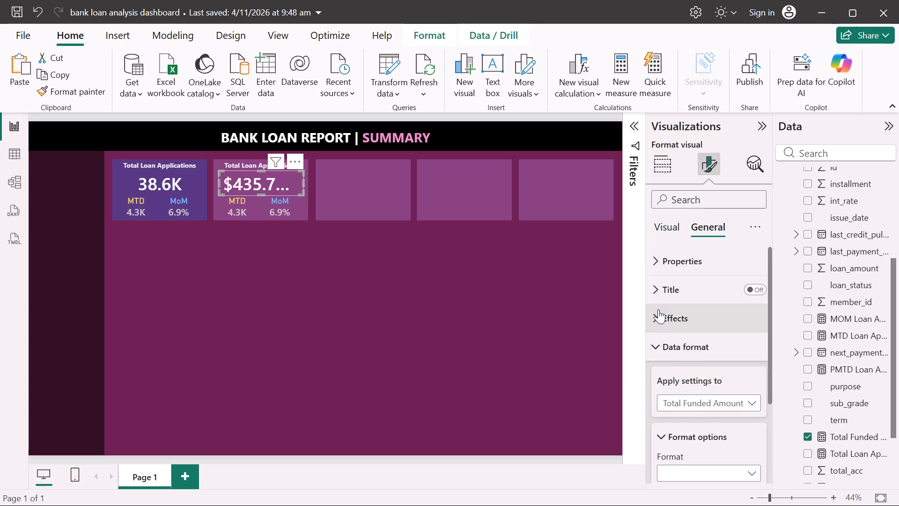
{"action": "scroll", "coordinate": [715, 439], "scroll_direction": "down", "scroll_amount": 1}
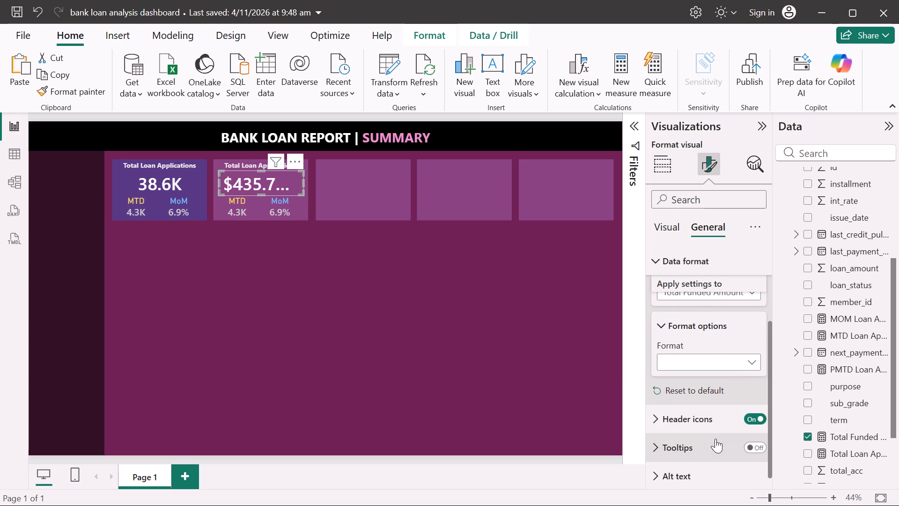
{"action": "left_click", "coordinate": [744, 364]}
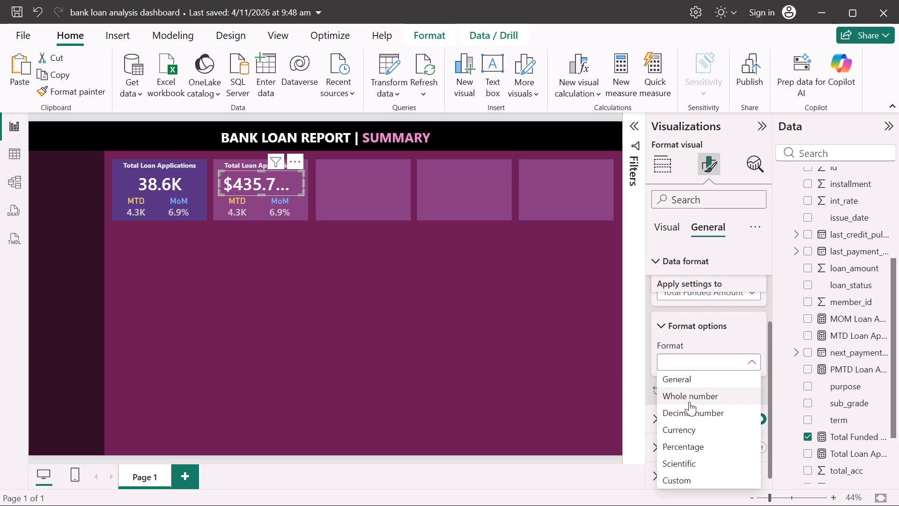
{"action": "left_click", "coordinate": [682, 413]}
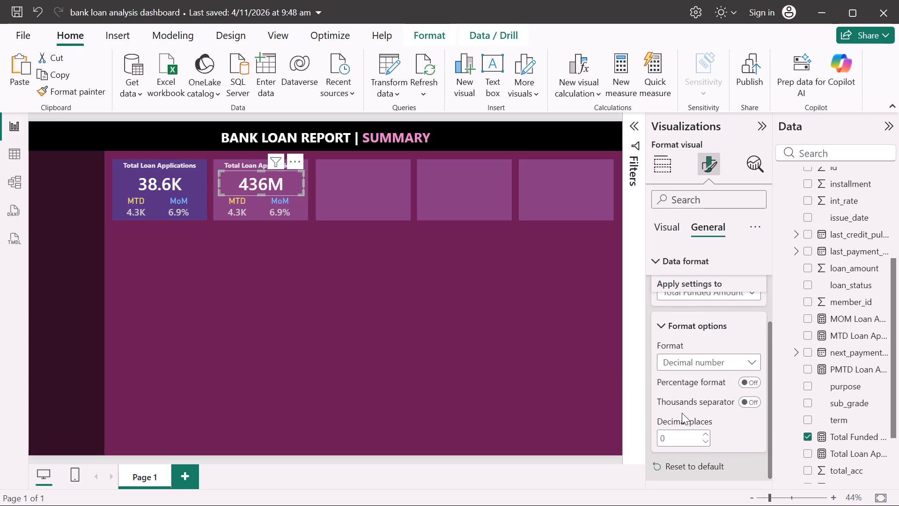
Change the data format of the second KPI card's Total Funded Amount value to General.
{"action": "left_click", "coordinate": [750, 360]}
{"action": "left_click", "coordinate": [687, 372]}
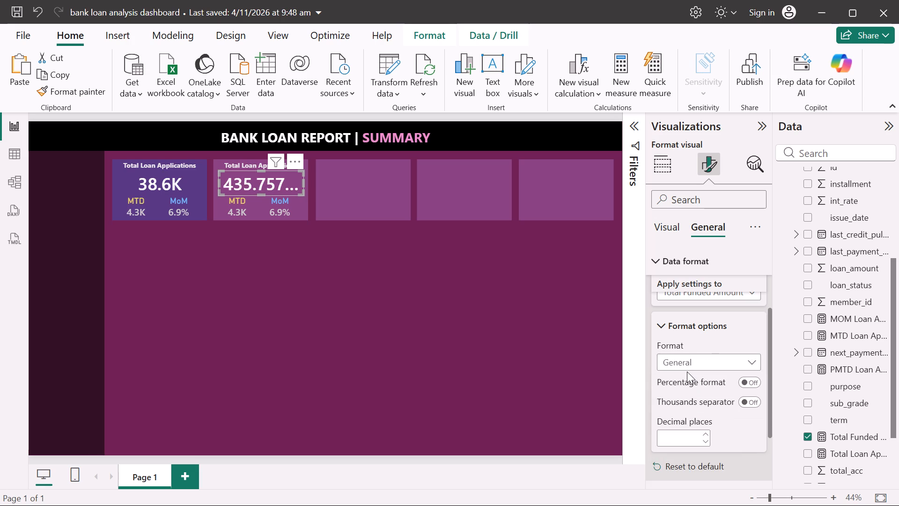
Set the second KPI card's Total Funded Amount data format to Currency, using the $ English (United States) currency format.
{"action": "left_click", "coordinate": [751, 357]}
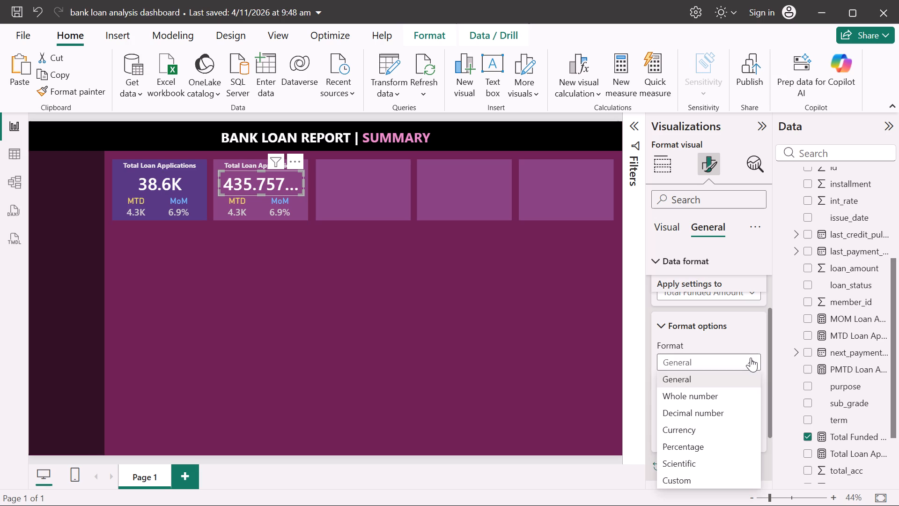
{"action": "left_click", "coordinate": [694, 429]}
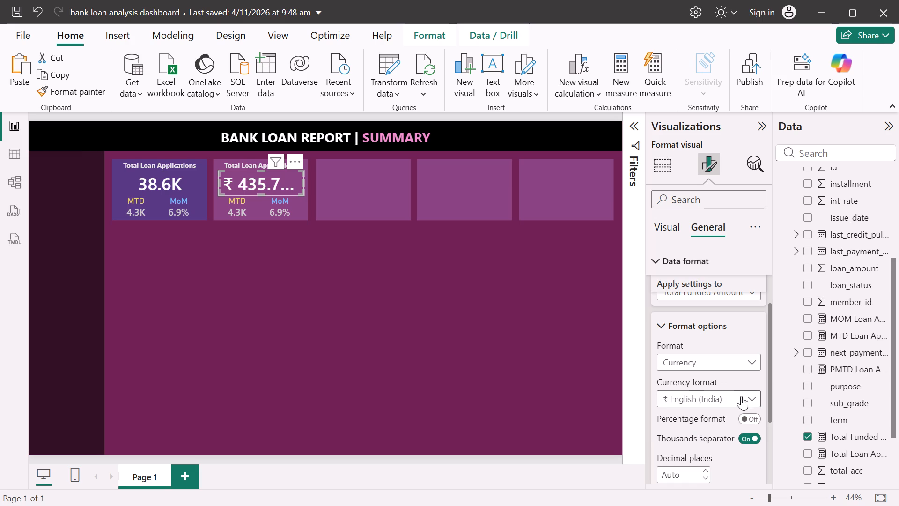
{"action": "left_click", "coordinate": [747, 392]}
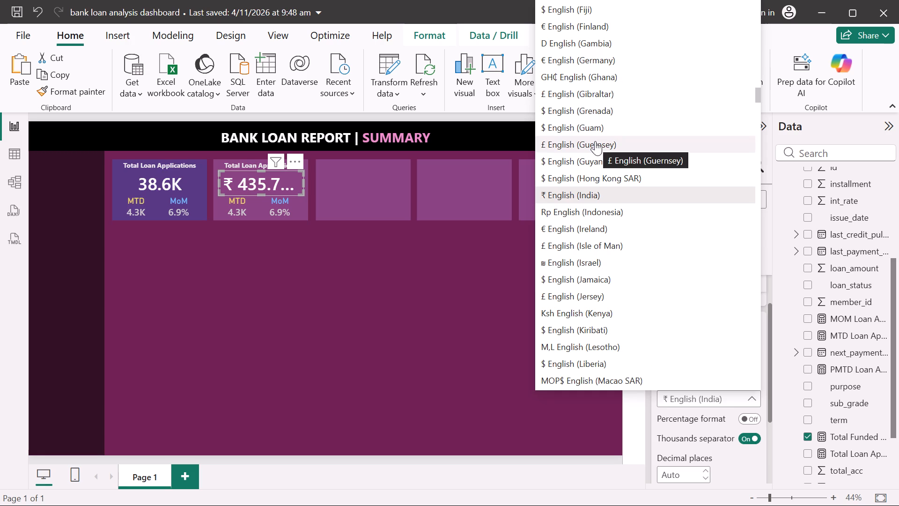
{"action": "scroll", "coordinate": [595, 141], "scroll_direction": "down", "scroll_amount": 2}
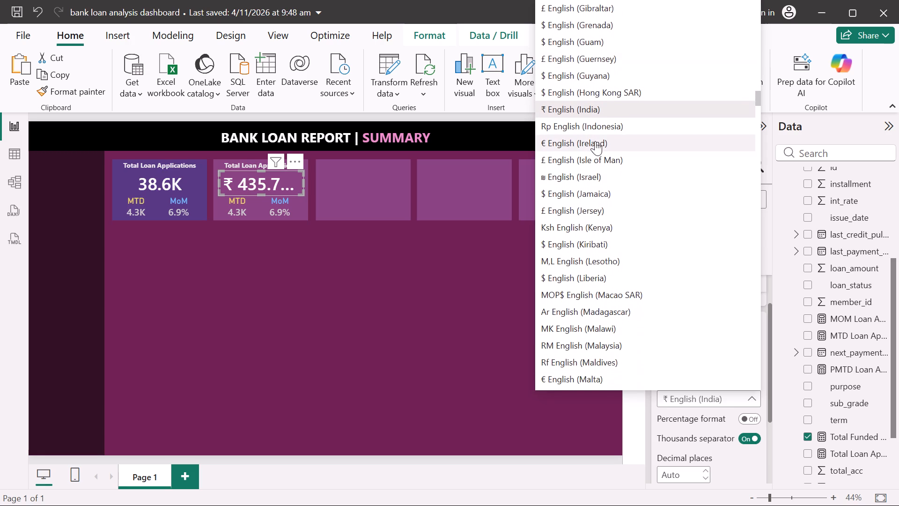
{"action": "scroll", "coordinate": [595, 141], "scroll_direction": "down", "scroll_amount": 6}
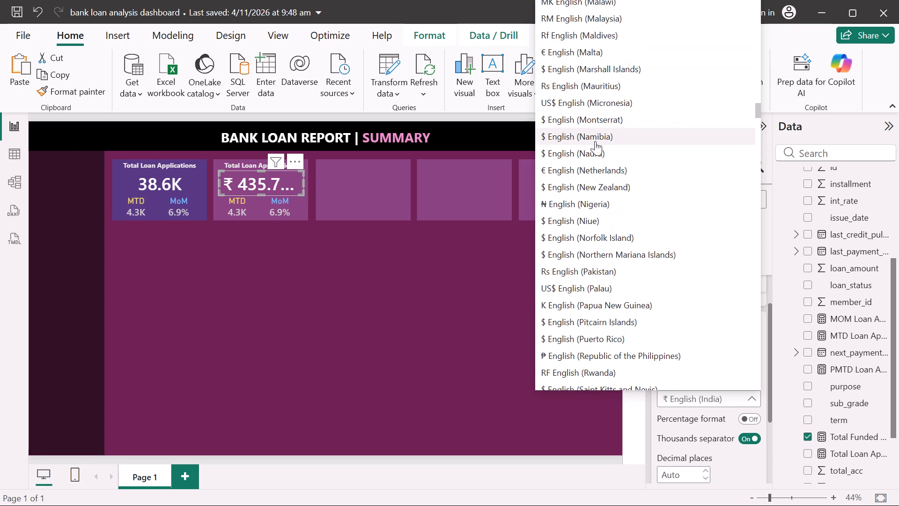
{"action": "scroll", "coordinate": [595, 141], "scroll_direction": "down", "scroll_amount": 2}
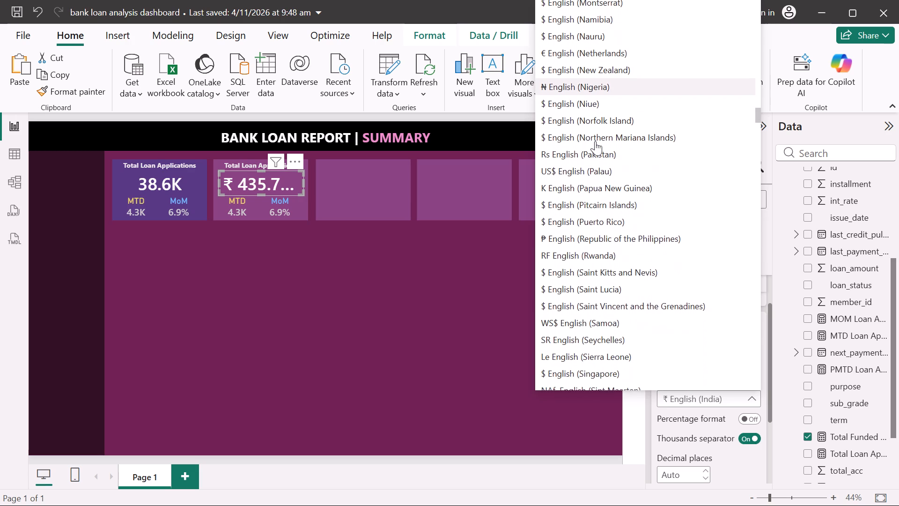
{"action": "scroll", "coordinate": [595, 141], "scroll_direction": "down", "scroll_amount": 1}
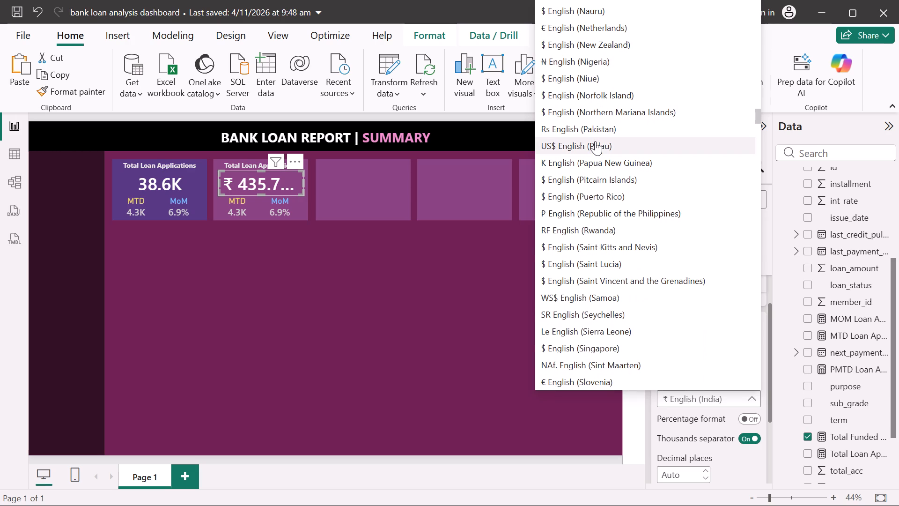
{"action": "scroll", "coordinate": [595, 141], "scroll_direction": "down", "scroll_amount": 6}
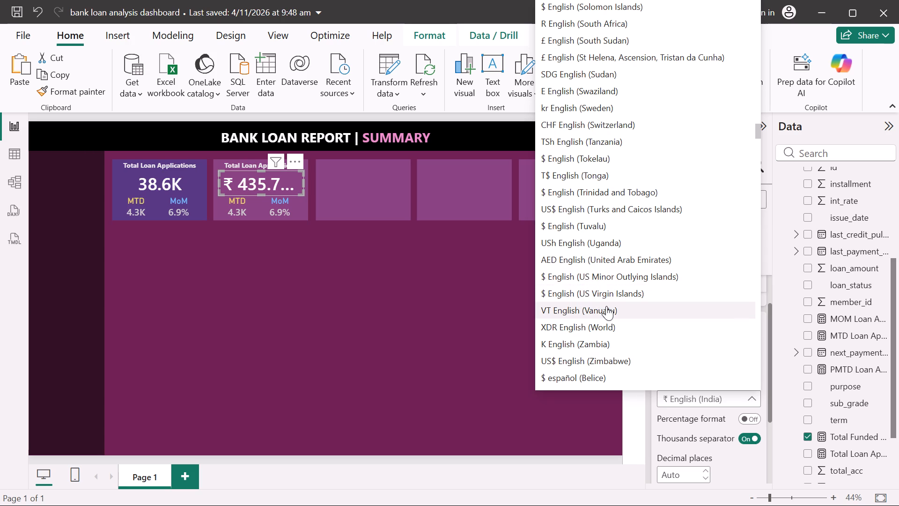
{"action": "scroll", "coordinate": [606, 306], "scroll_direction": "down", "scroll_amount": 4}
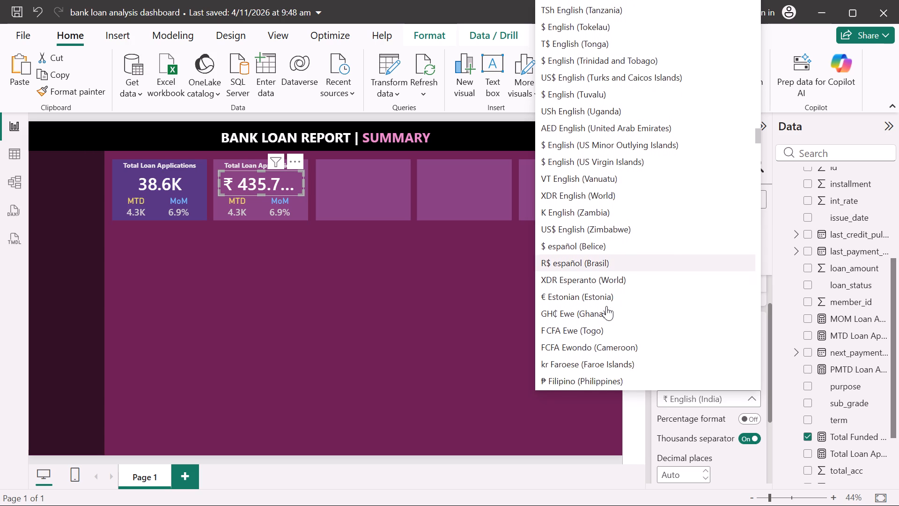
{"action": "scroll", "coordinate": [606, 306], "scroll_direction": "down", "scroll_amount": 3}
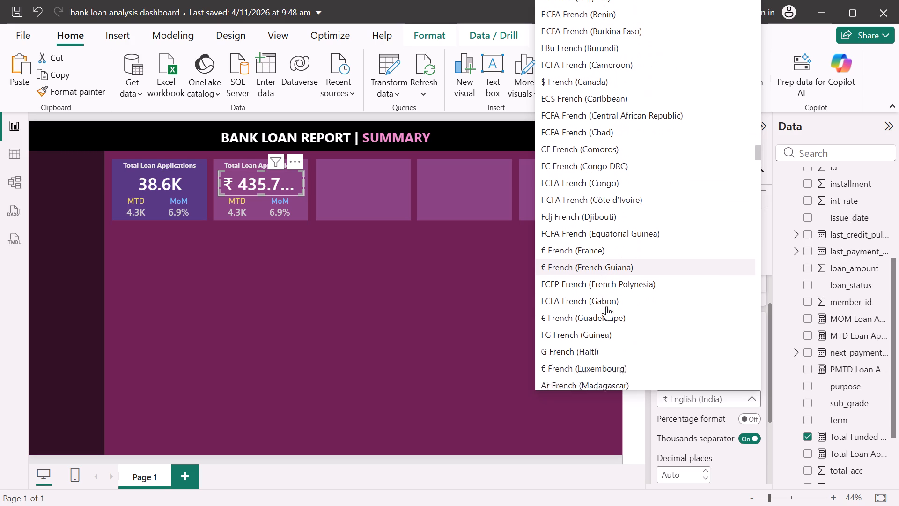
{"action": "scroll", "coordinate": [606, 306], "scroll_direction": "down", "scroll_amount": 3}
{"action": "scroll", "coordinate": [606, 306], "scroll_direction": "up", "scroll_amount": 4}
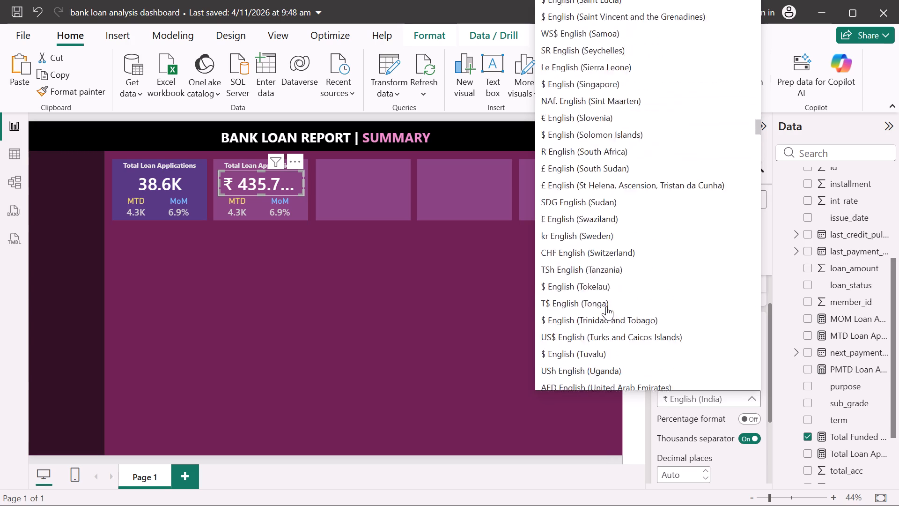
{"action": "scroll", "coordinate": [606, 306], "scroll_direction": "up", "scroll_amount": 13}
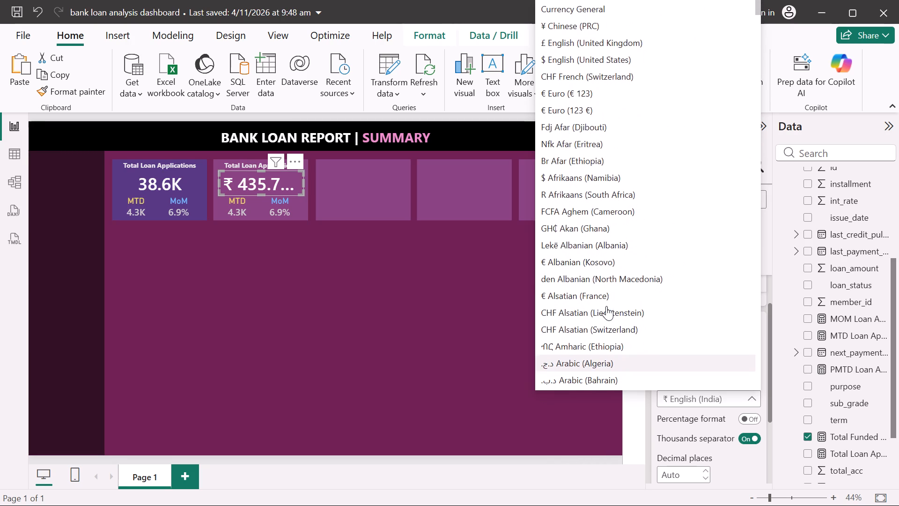
{"action": "left_click", "coordinate": [589, 53]}
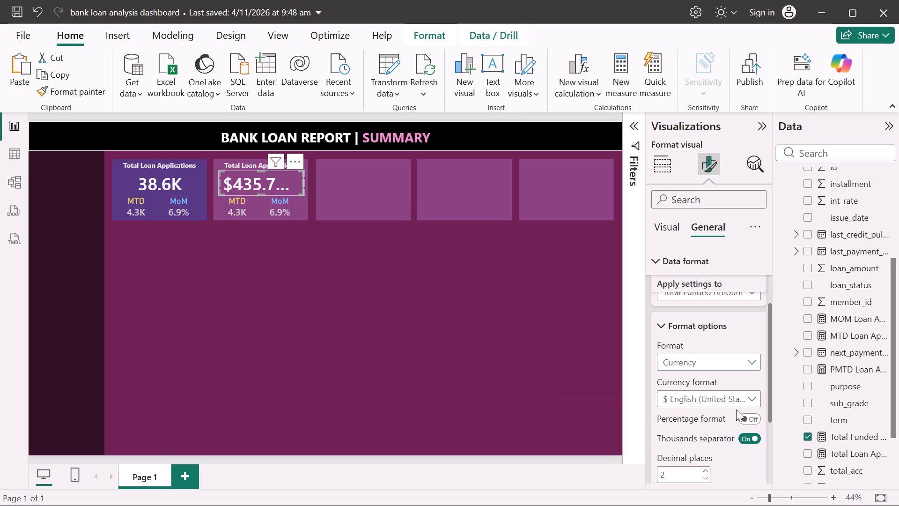
Set the decimal places of the second KPI card's Total Funded Amount value to 1.
{"action": "left_click", "coordinate": [706, 476]}
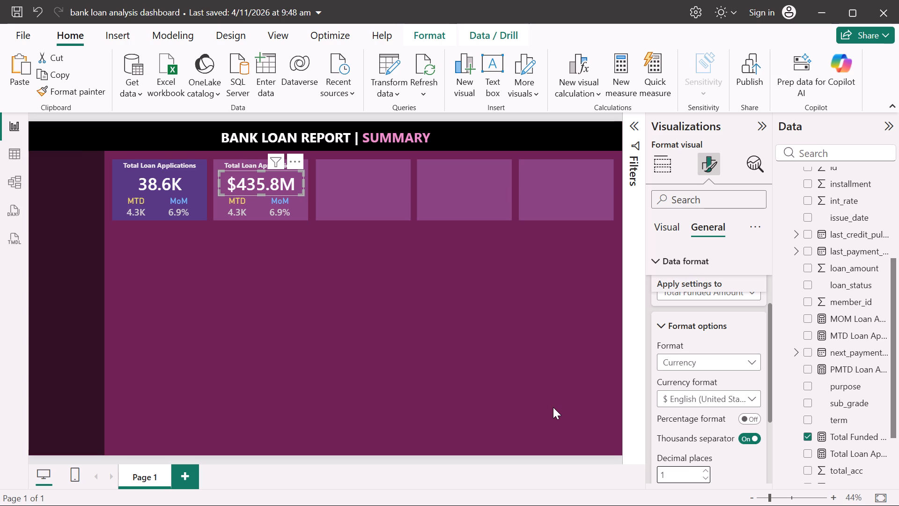
{"action": "left_click", "coordinate": [481, 381]}
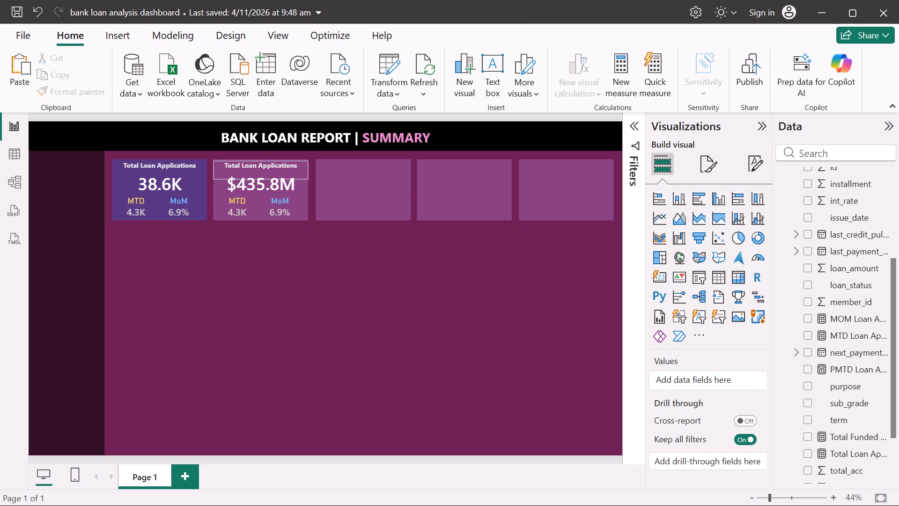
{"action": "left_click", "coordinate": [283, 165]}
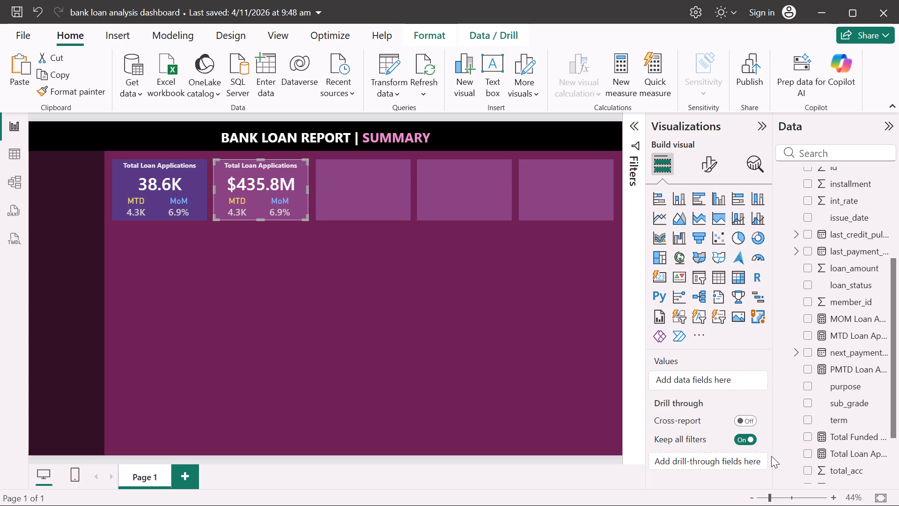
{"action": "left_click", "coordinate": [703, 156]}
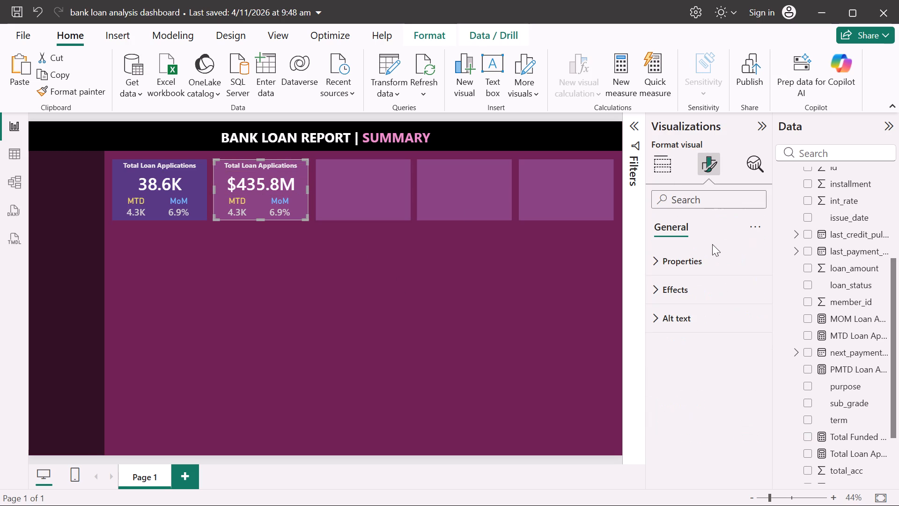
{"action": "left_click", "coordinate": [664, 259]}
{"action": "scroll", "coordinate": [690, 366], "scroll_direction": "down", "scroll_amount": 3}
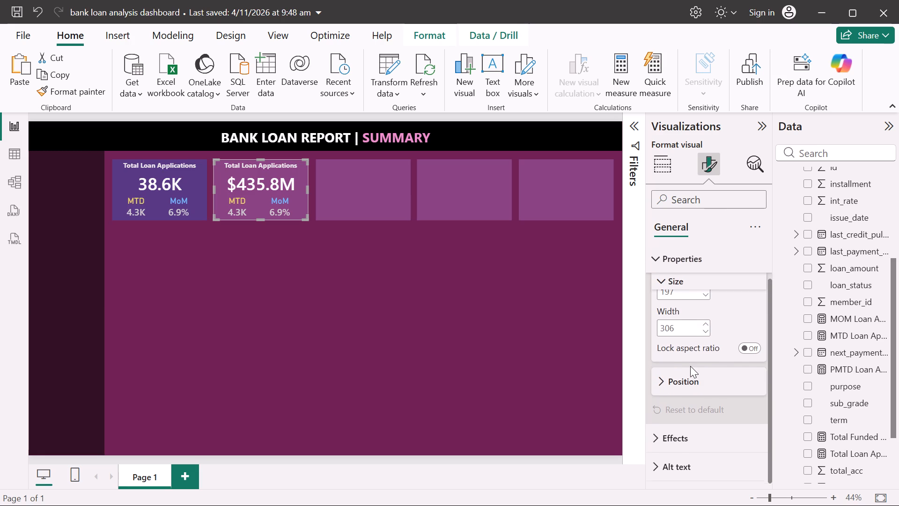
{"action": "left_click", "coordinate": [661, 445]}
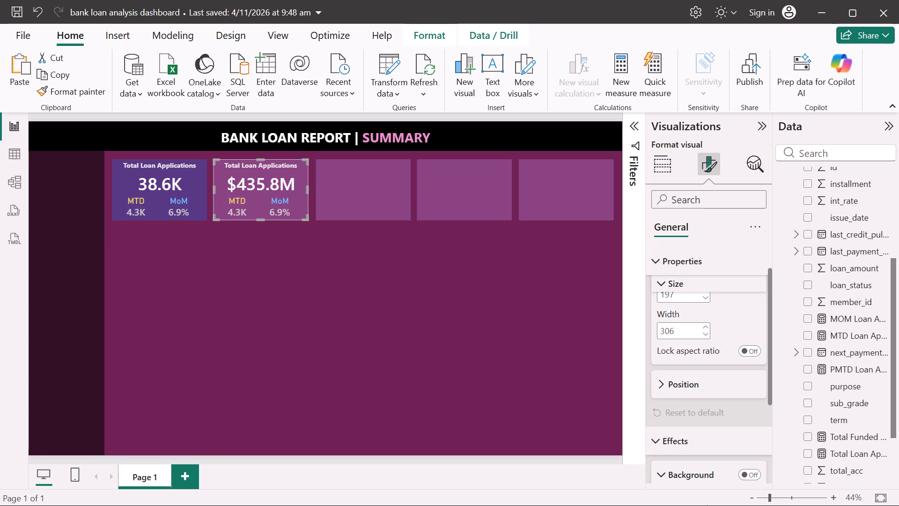
Copy the full DAX formula of the MTD Loan Applications measure.
{"action": "left_click", "coordinate": [841, 336]}
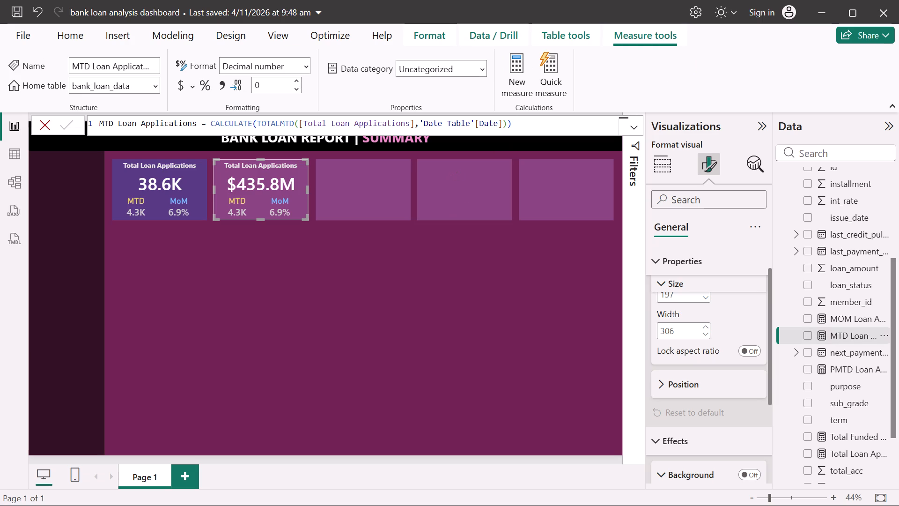
{"action": "left_click_drag", "start_coordinate": [514, 123], "coordinate": [100, 121]}
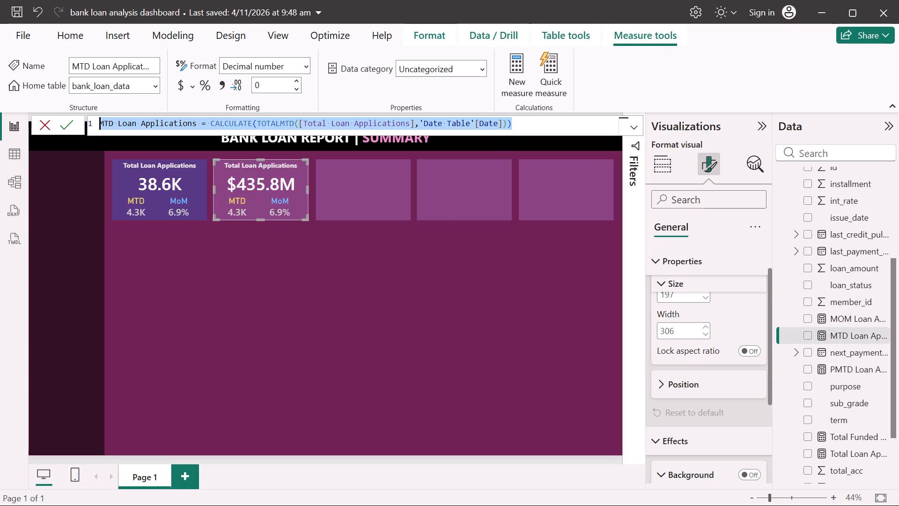
{"action": "left_click_drag", "start_coordinate": [100, 121], "coordinate": [100, 121]}
{"action": "key", "text": "ctrl+c"}
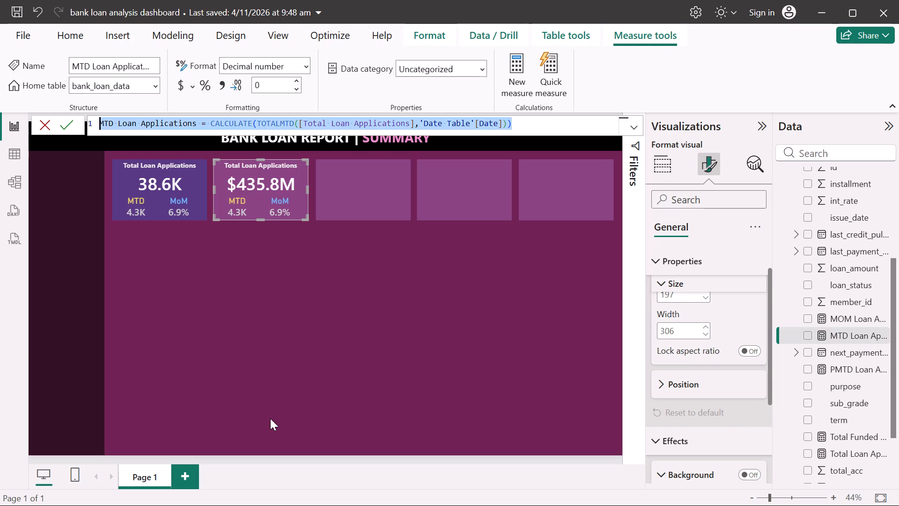
{"action": "left_click", "coordinate": [270, 418]}
Add a new measure to the bank_loan_data table from the copied formula, naming it MTD Funded Amount.
{"action": "scroll", "coordinate": [853, 216], "scroll_direction": "up", "scroll_amount": 8}
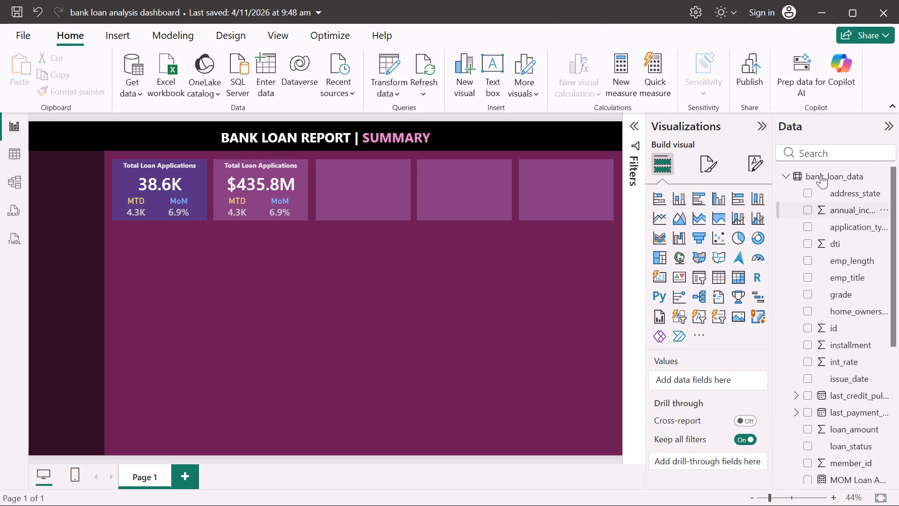
{"action": "left_click", "coordinate": [820, 173]}
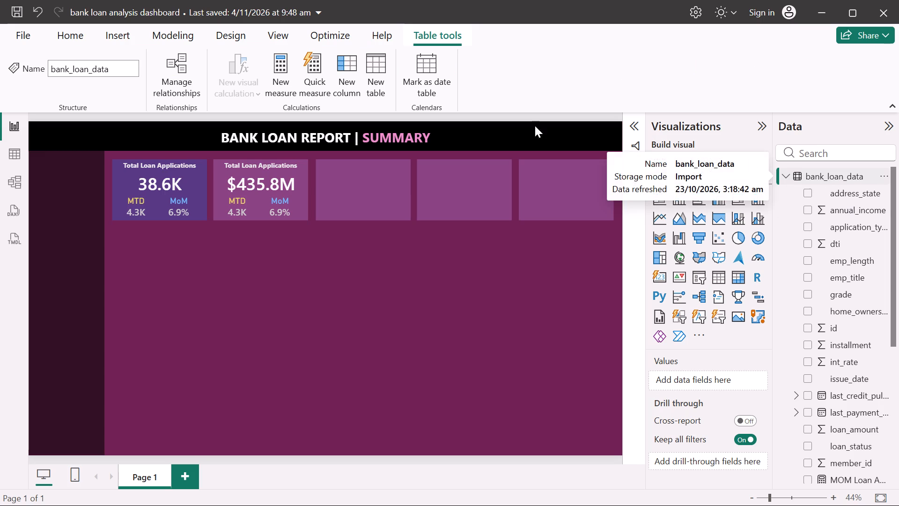
{"action": "left_click", "coordinate": [273, 66]}
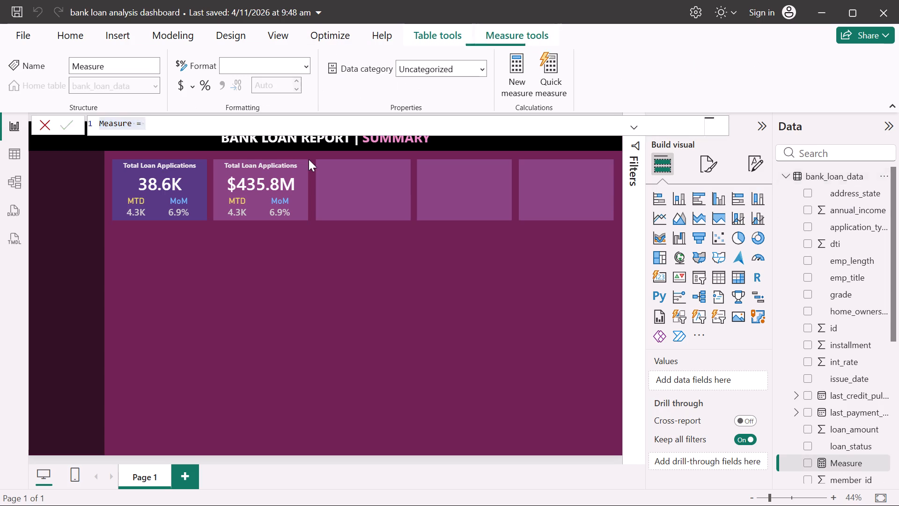
{"action": "key", "text": "BackSpace"}
{"action": "key", "text": "ctrl+v"}
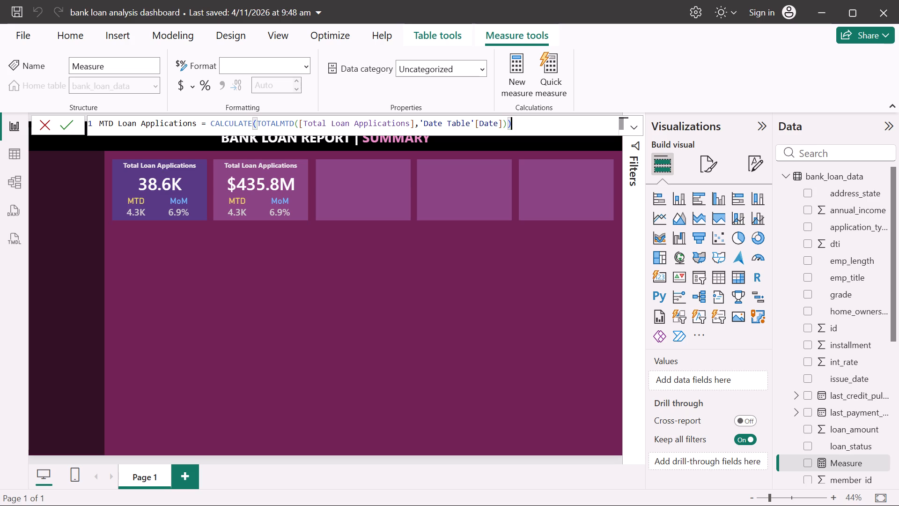
{"action": "left_click_drag", "start_coordinate": [195, 124], "coordinate": [118, 119]}
{"action": "key", "text": "BackSpace"}
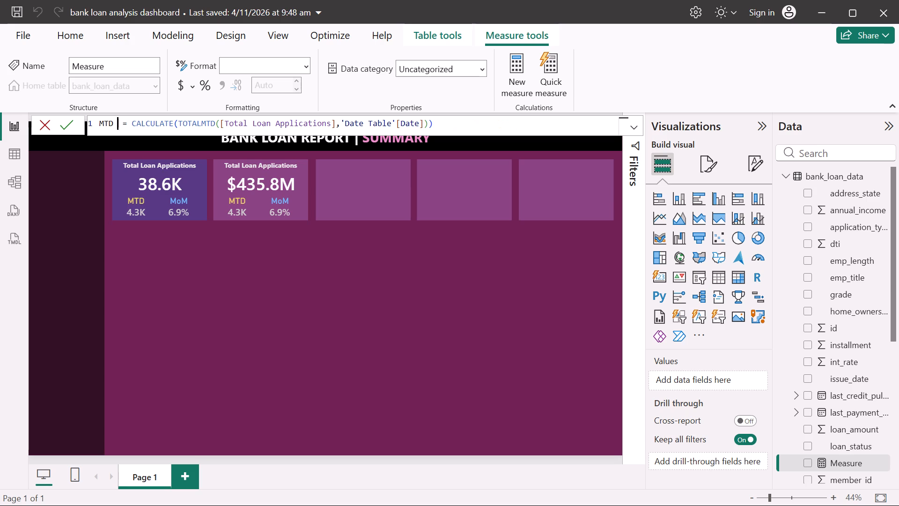
{"action": "type", "text": "Funded"}
{"action": "key", "text": "space"}
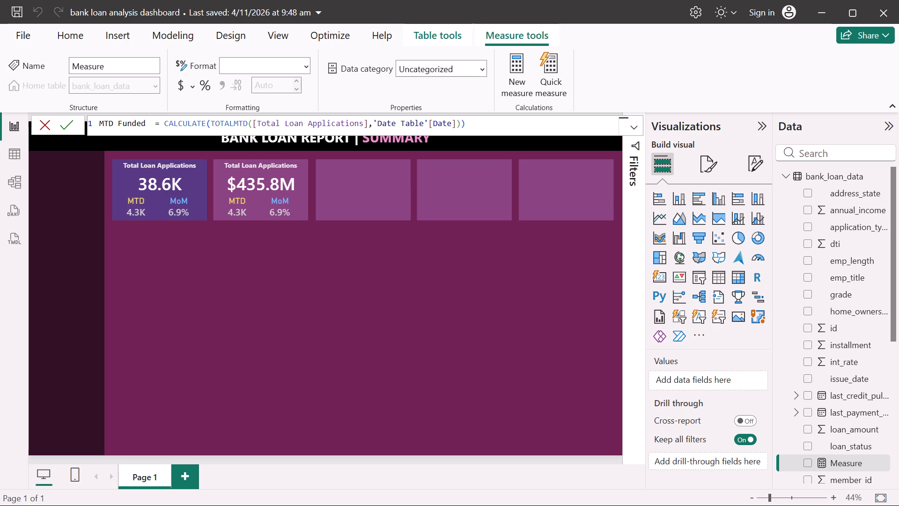
{"action": "type", "text": "Amount"}
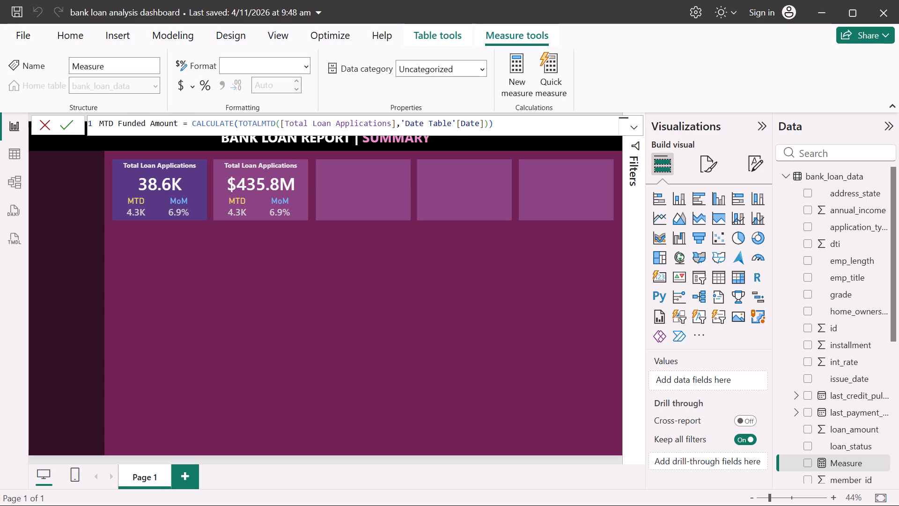
Replace [Total Loan Applications] with [Total Funded Amount] in the MTD Funded Amount formula and commit the measure.
{"action": "left_click", "coordinate": [390, 123]}
{"action": "key", "text": "BackSpace"}
{"action": "key", "text": "BackSpace"}
{"action": "key", "text": "BackSpace"}
{"action": "key", "text": "BackSpace"}
{"action": "key", "text": "BackSpace"}
{"action": "key", "text": "BackSpace"}
{"action": "key", "text": "BackSpace"}
{"action": "key", "text": "BackSpace"}
{"action": "key", "text": "BackSpace"}
{"action": "key", "text": "BackSpace"}
{"action": "key", "text": "BackSpace"}
{"action": "key", "text": "BackSpace"}
{"action": "key", "text": "BackSpace"}
{"action": "key", "text": "BackSpace"}
{"action": "key", "text": "BackSpace"}
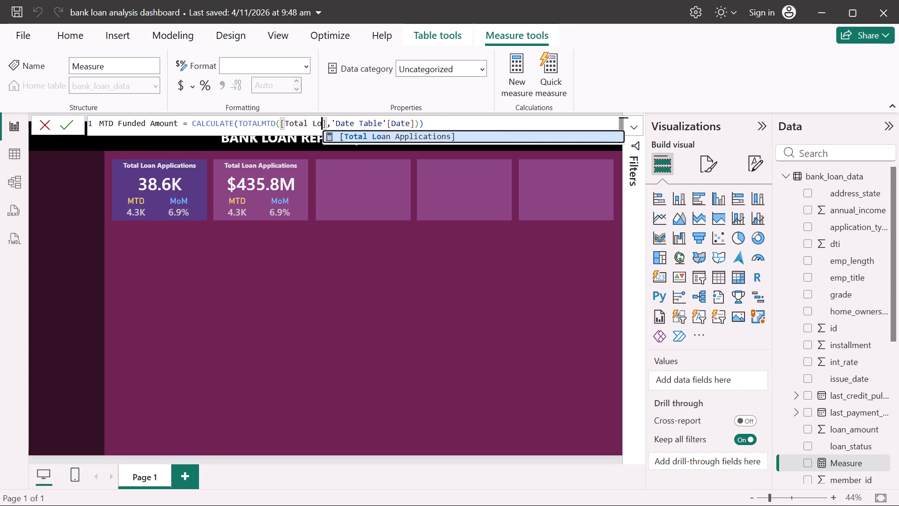
{"action": "key", "text": "BackSpace"}
{"action": "key", "text": "BackSpace"}
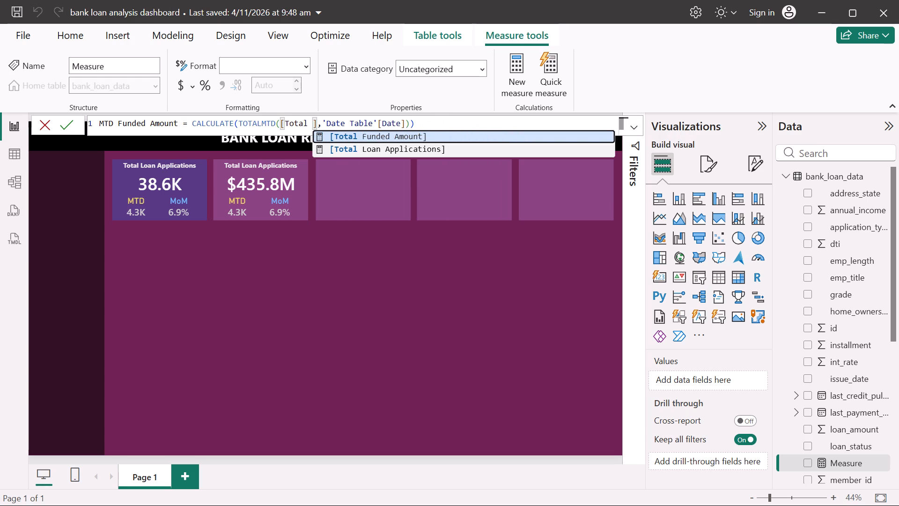
{"action": "key", "text": "Tab"}
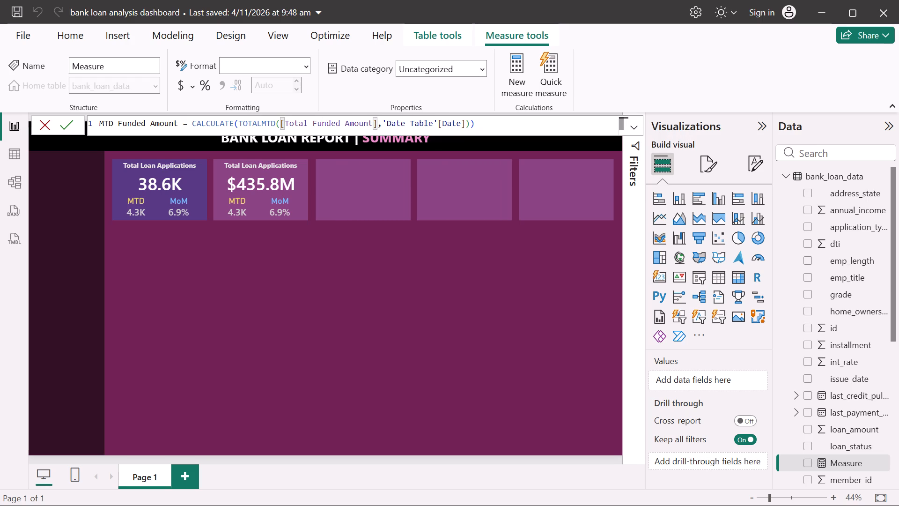
{"action": "left_click", "coordinate": [65, 130]}
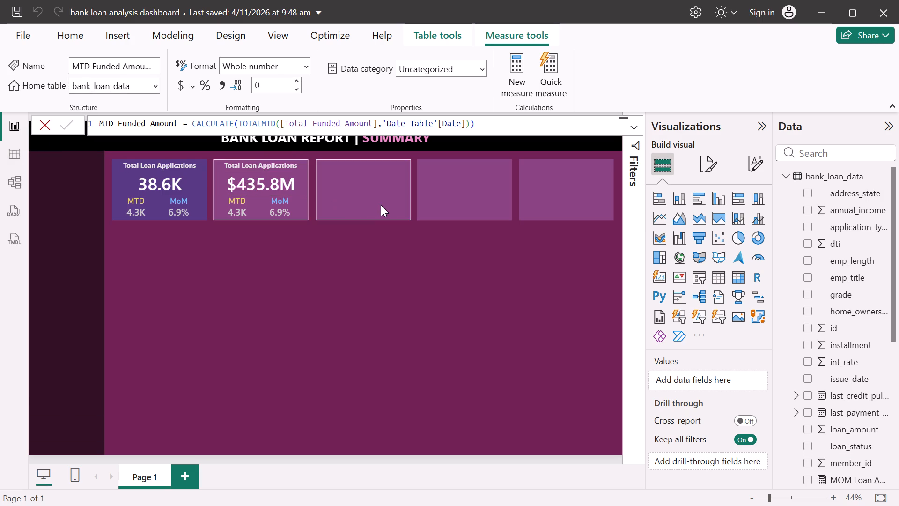
Replace MTD Loan Applications with the MTD Funded Amount measure in the MTD value of the second KPI card.
{"action": "scroll", "coordinate": [863, 441], "scroll_direction": "down", "scroll_amount": 1}
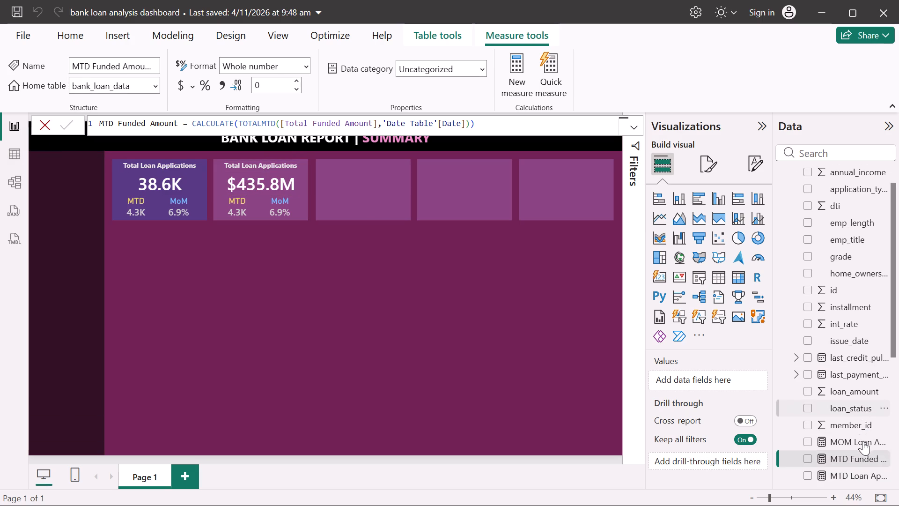
{"action": "scroll", "coordinate": [863, 441], "scroll_direction": "down", "scroll_amount": 1}
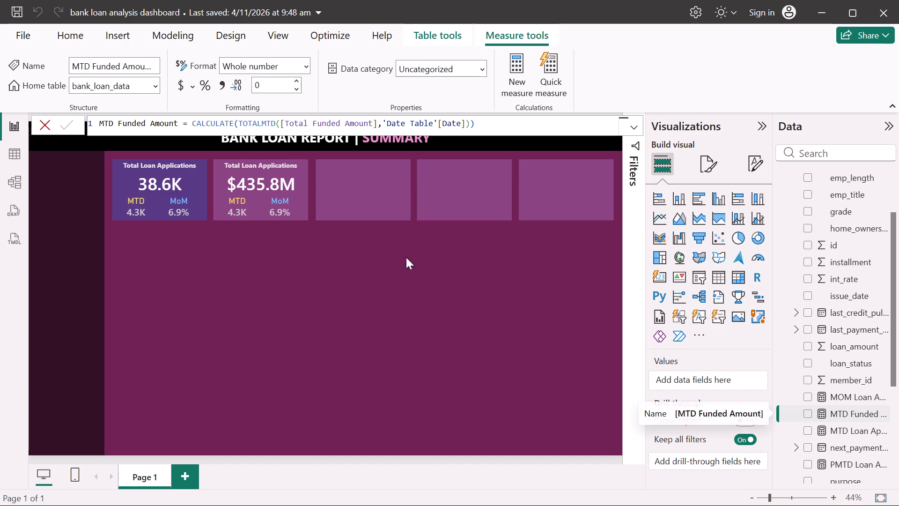
{"action": "left_click", "coordinate": [241, 206]}
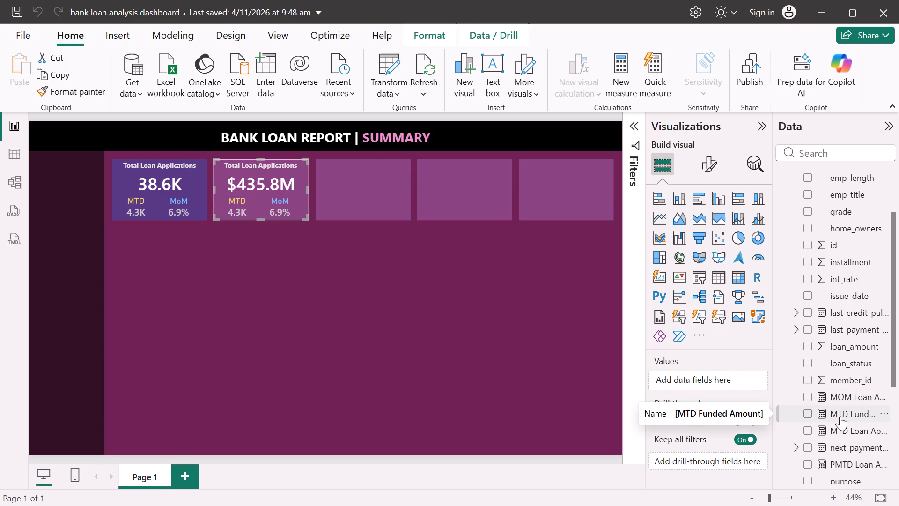
{"action": "left_click", "coordinate": [238, 205]}
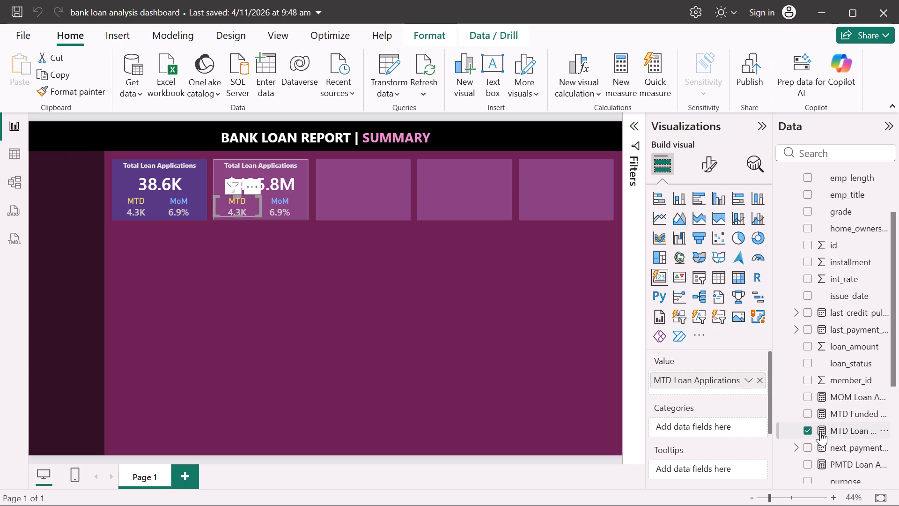
{"action": "left_click_drag", "start_coordinate": [829, 416], "coordinate": [692, 382]}
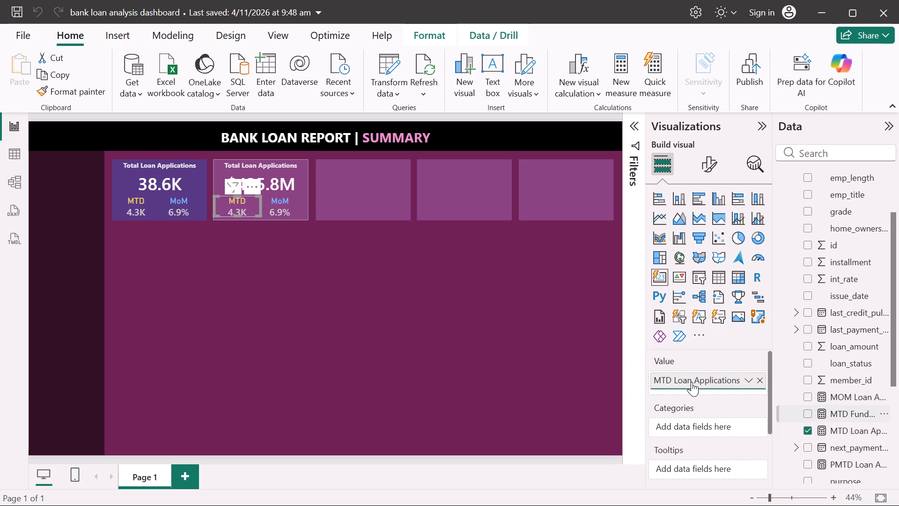
{"action": "left_click", "coordinate": [760, 380]}
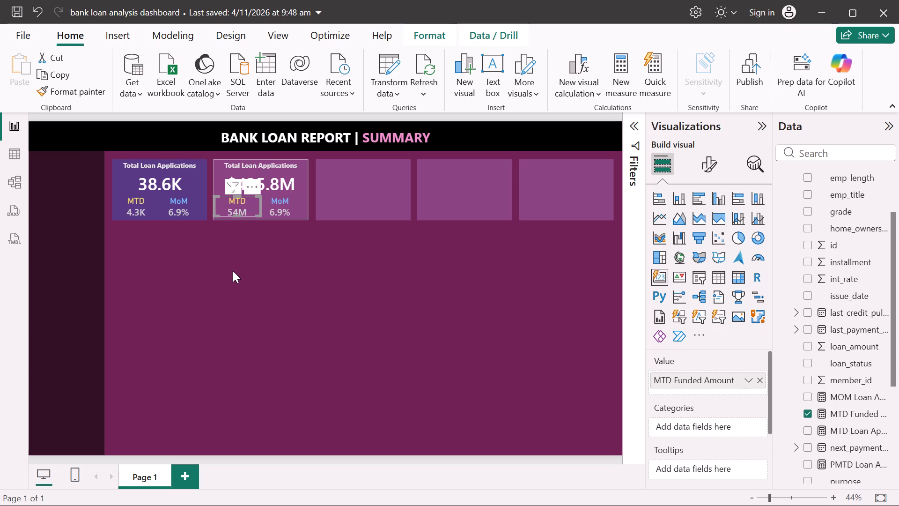
Format the second KPI card's MTD Funded Amount value as Currency with the $ English (United States) currency format.
{"action": "left_click", "coordinate": [705, 172]}
{"action": "left_click", "coordinate": [708, 235]}
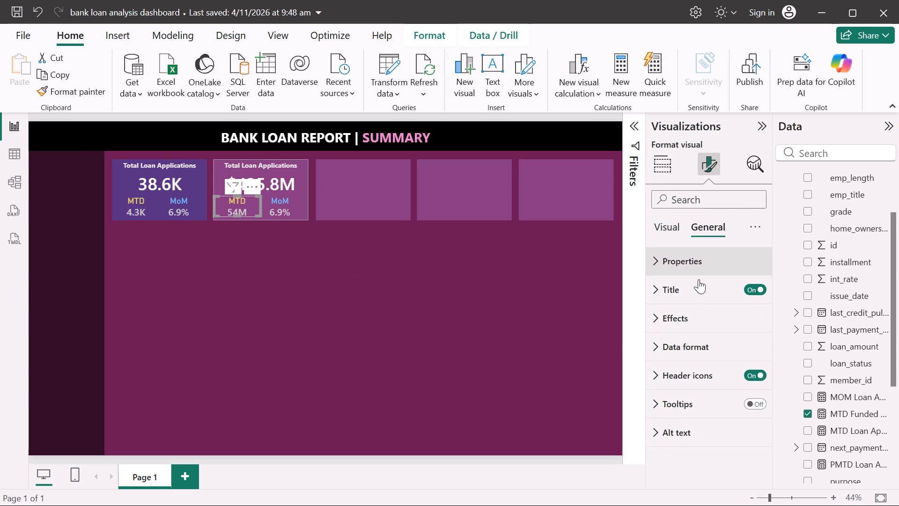
{"action": "left_click", "coordinate": [662, 345]}
{"action": "scroll", "coordinate": [662, 345], "scroll_direction": "down", "scroll_amount": 1}
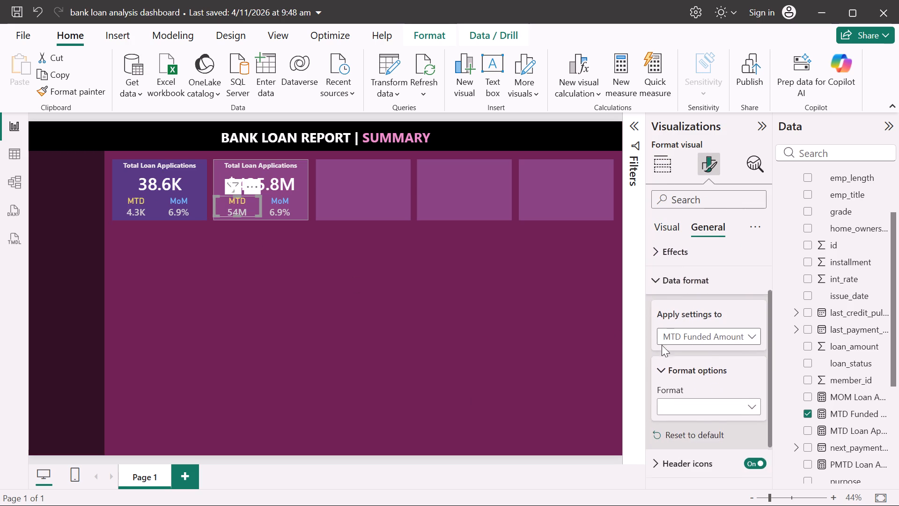
{"action": "scroll", "coordinate": [662, 345], "scroll_direction": "down", "scroll_amount": 1}
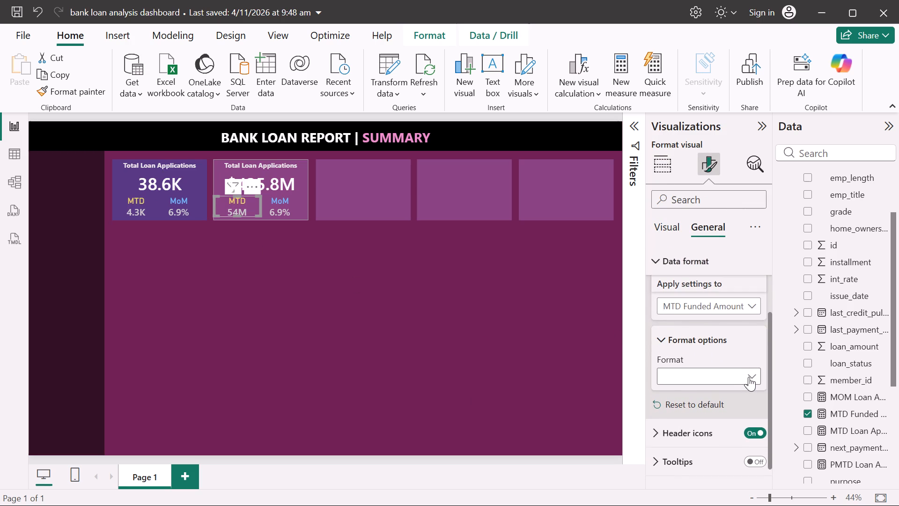
{"action": "left_click", "coordinate": [749, 377]}
{"action": "scroll", "coordinate": [696, 448], "scroll_direction": "down", "scroll_amount": 1}
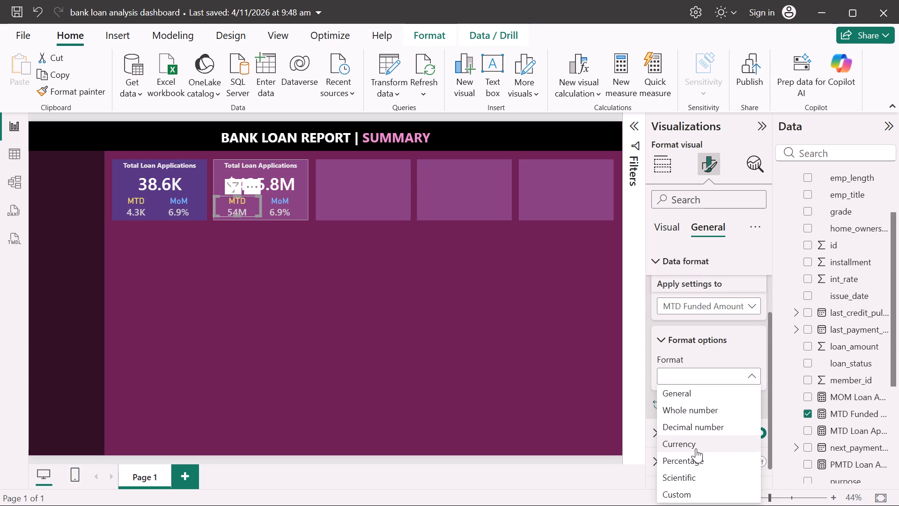
{"action": "scroll", "coordinate": [696, 448], "scroll_direction": "down", "scroll_amount": 1}
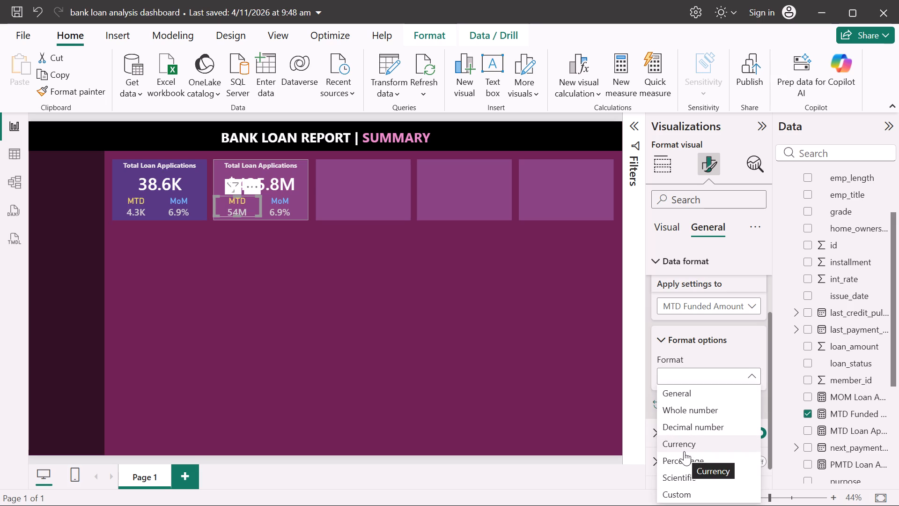
{"action": "left_click", "coordinate": [684, 451]}
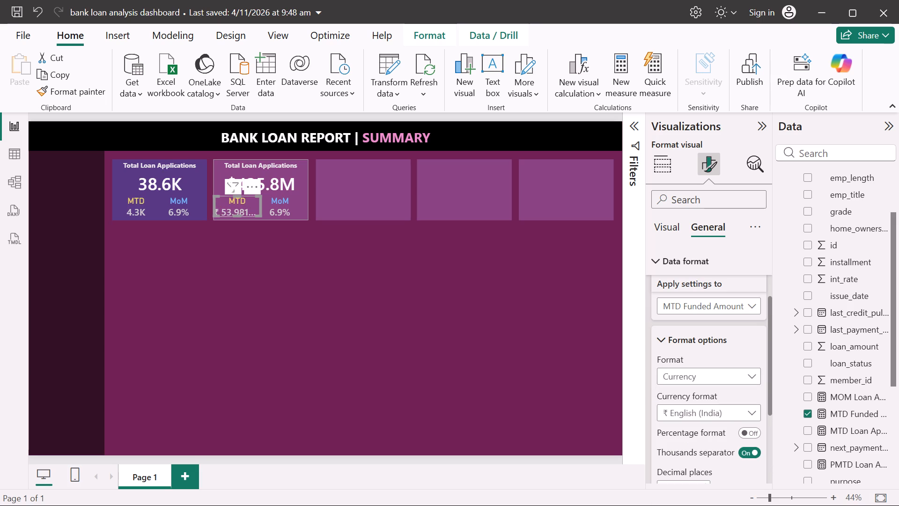
{"action": "left_click", "coordinate": [752, 412]}
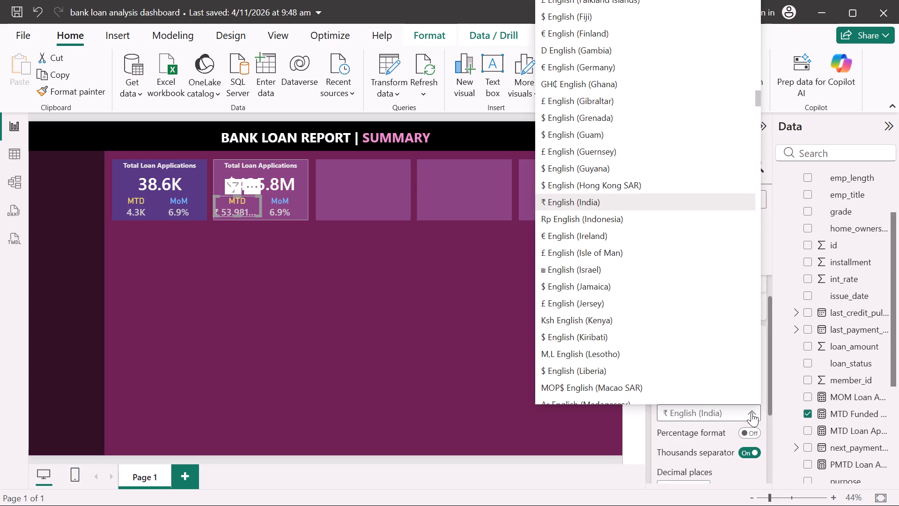
{"action": "scroll", "coordinate": [547, 191], "scroll_direction": "up", "scroll_amount": 9}
{"action": "scroll", "coordinate": [564, 63], "scroll_direction": "up", "scroll_amount": 6}
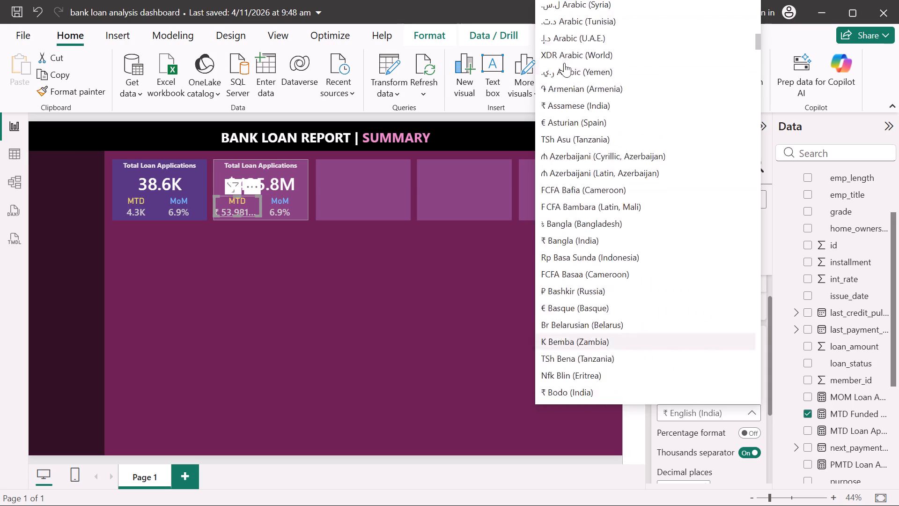
{"action": "scroll", "coordinate": [564, 63], "scroll_direction": "up", "scroll_amount": 2}
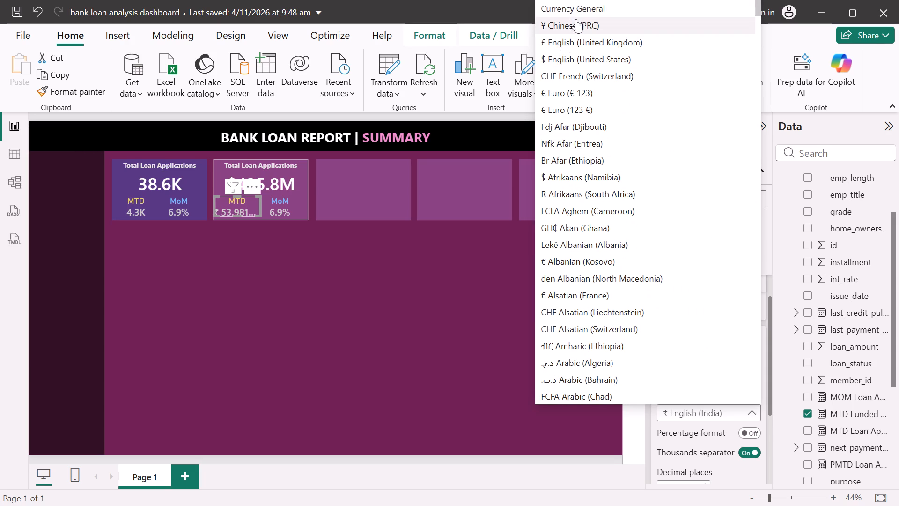
{"action": "left_click", "coordinate": [584, 58]}
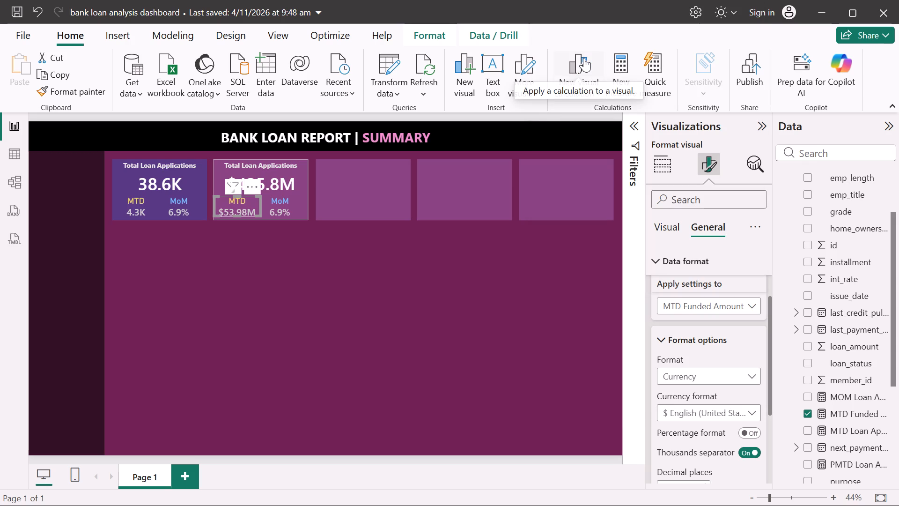
Set the decimal places of the second KPI card's MTD Funded Amount value to 1.
{"action": "scroll", "coordinate": [709, 406], "scroll_direction": "down", "scroll_amount": 1}
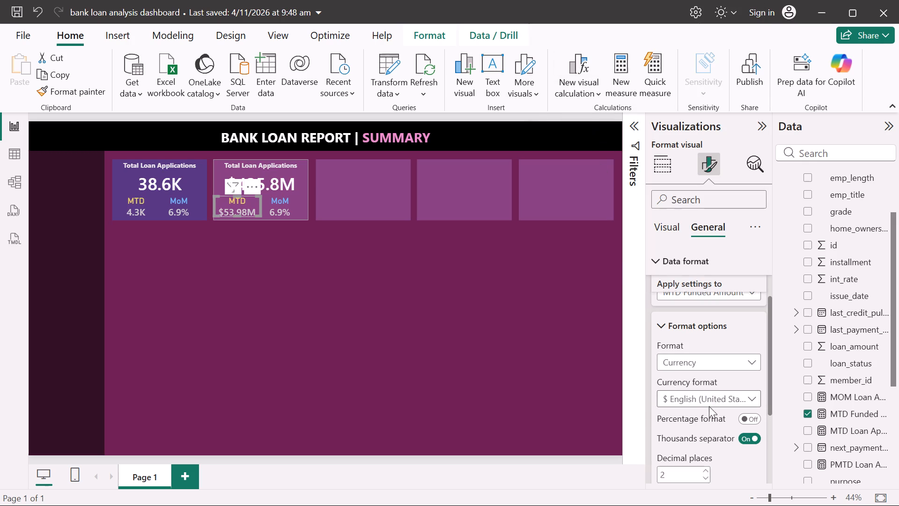
{"action": "scroll", "coordinate": [709, 406], "scroll_direction": "down", "scroll_amount": 1}
{"action": "left_click", "coordinate": [707, 410]}
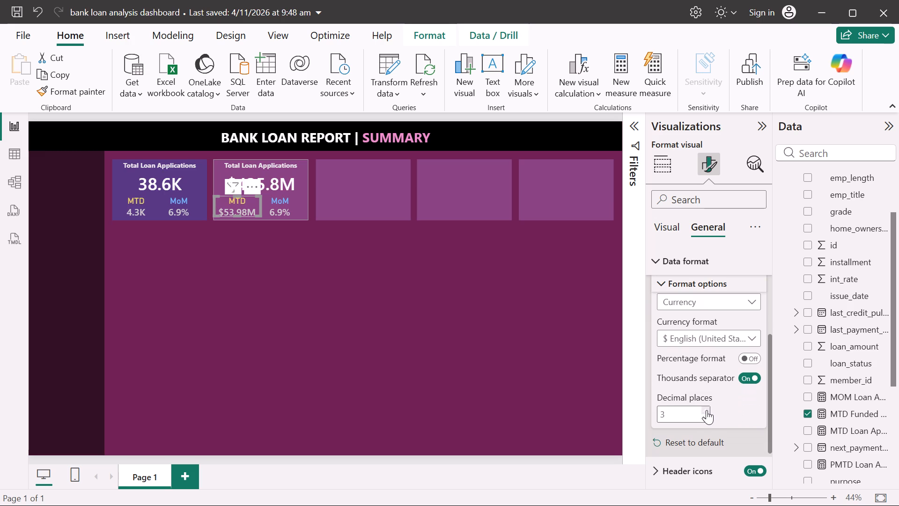
{"action": "double_click", "coordinate": [707, 417]}
Copy the full DAX formula of the PMTD Loan Applications measure.
{"action": "left_click", "coordinate": [286, 213]}
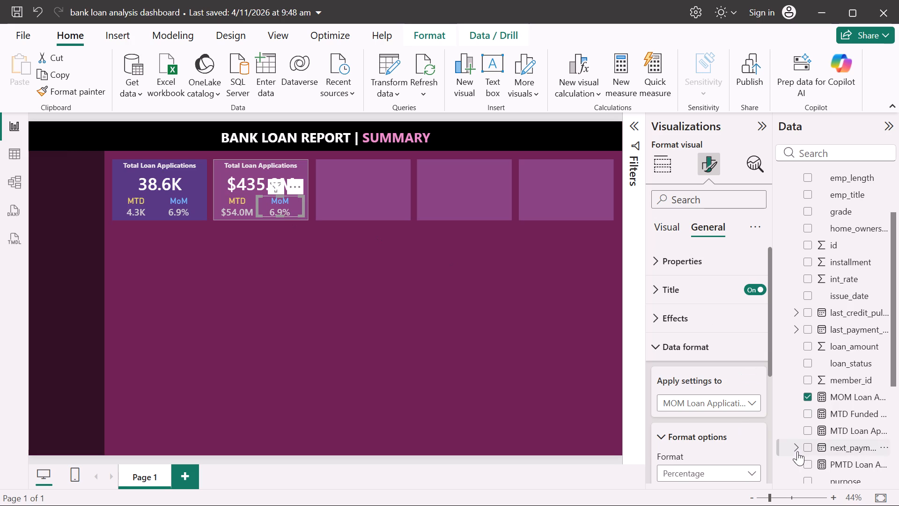
{"action": "left_click", "coordinate": [837, 393]}
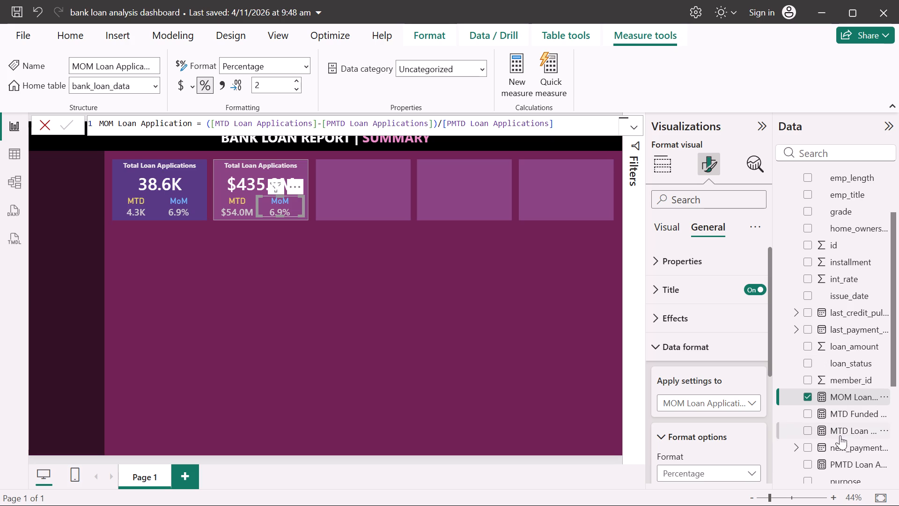
{"action": "left_click", "coordinate": [847, 461]}
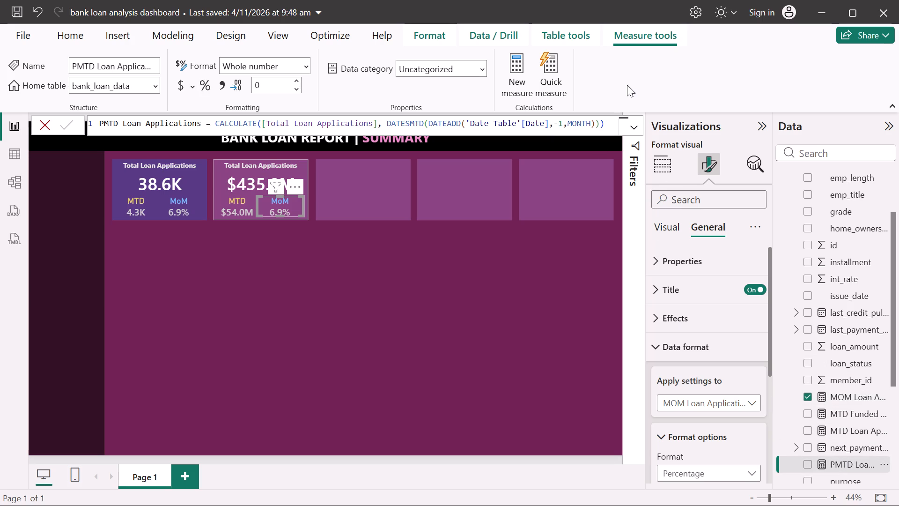
{"action": "left_click_drag", "start_coordinate": [610, 124], "coordinate": [97, 142]}
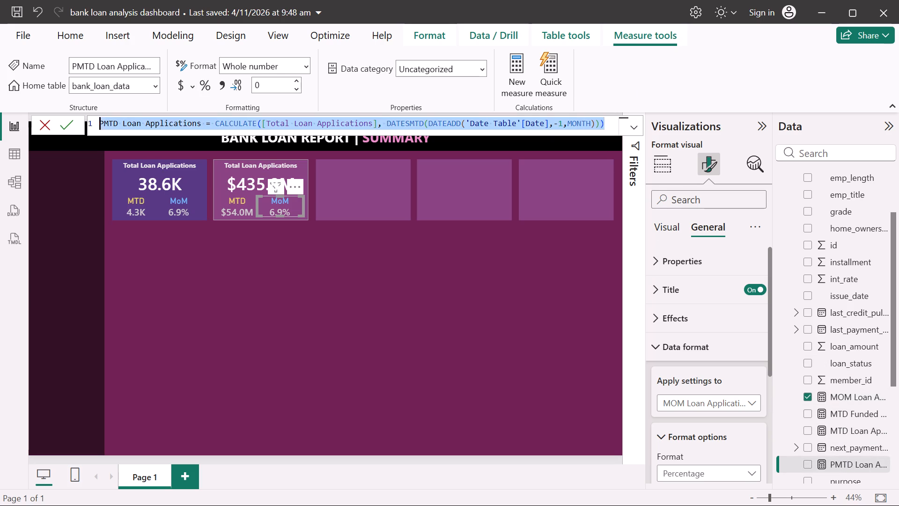
{"action": "left_click_drag", "start_coordinate": [97, 142], "coordinate": [73, 142]}
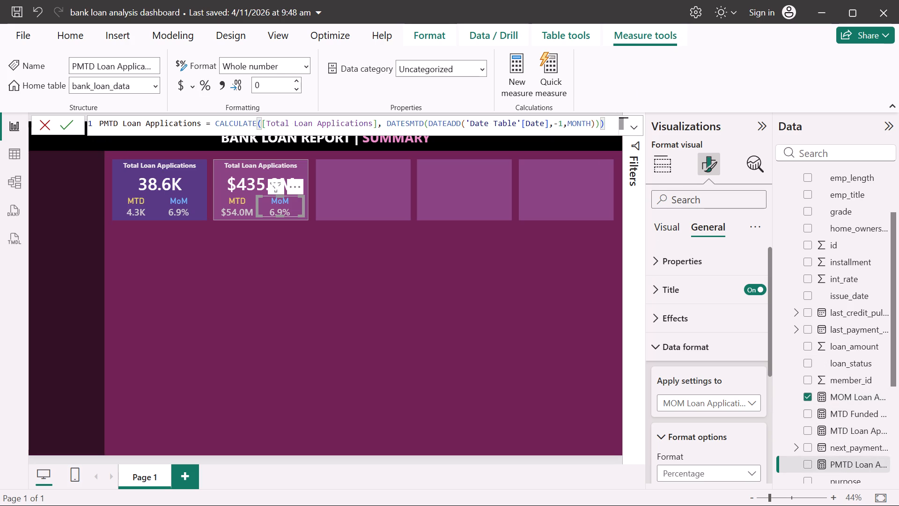
{"action": "left_click_drag", "start_coordinate": [100, 123], "coordinate": [494, 149]}
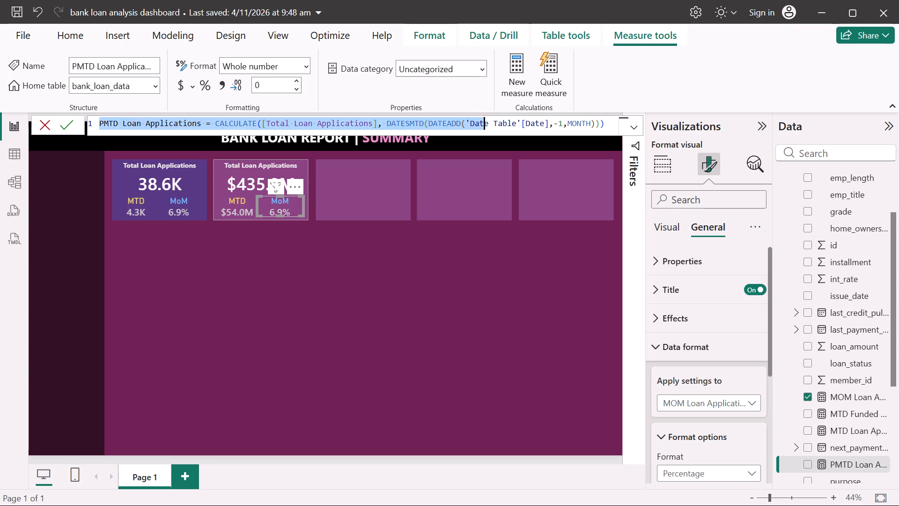
{"action": "left_click_drag", "start_coordinate": [494, 149], "coordinate": [613, 141]}
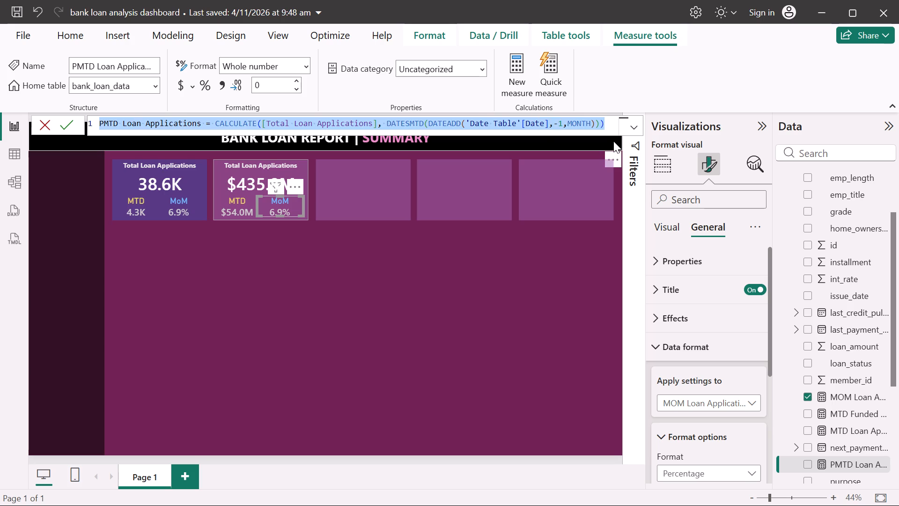
{"action": "key", "text": "ctrl+c"}
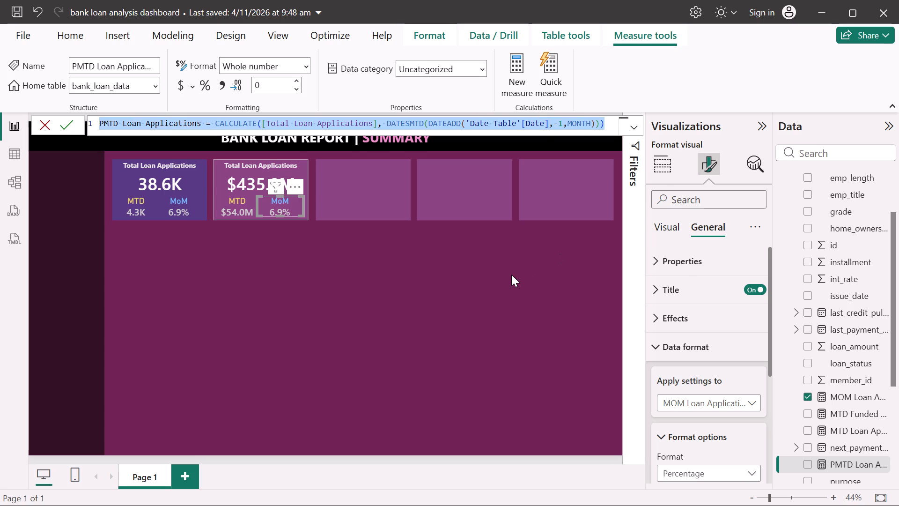
Add a new measure to the bank_loan_data table from the copied formula, naming it PMTD Total Funded Amount.
{"action": "left_click", "coordinate": [511, 275]}
{"action": "scroll", "coordinate": [851, 175], "scroll_direction": "up", "scroll_amount": 9}
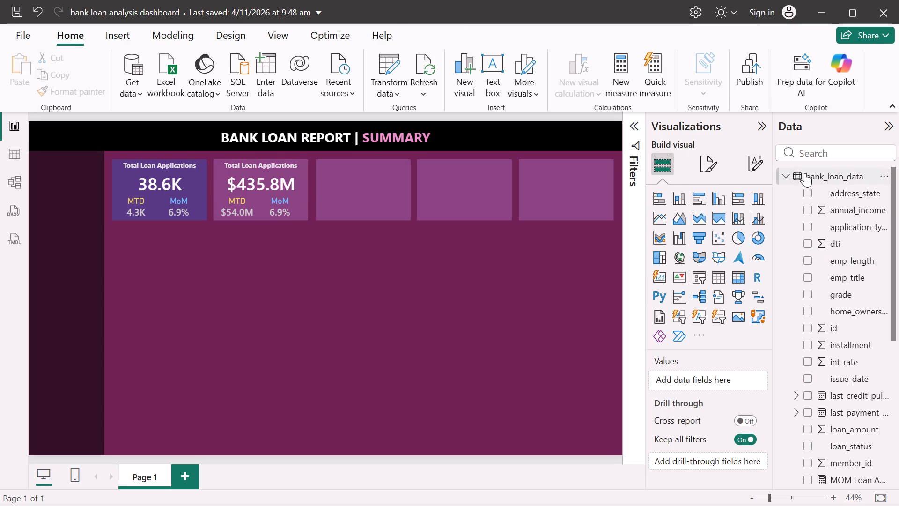
{"action": "left_click", "coordinate": [805, 173]}
{"action": "left_click", "coordinate": [282, 68]}
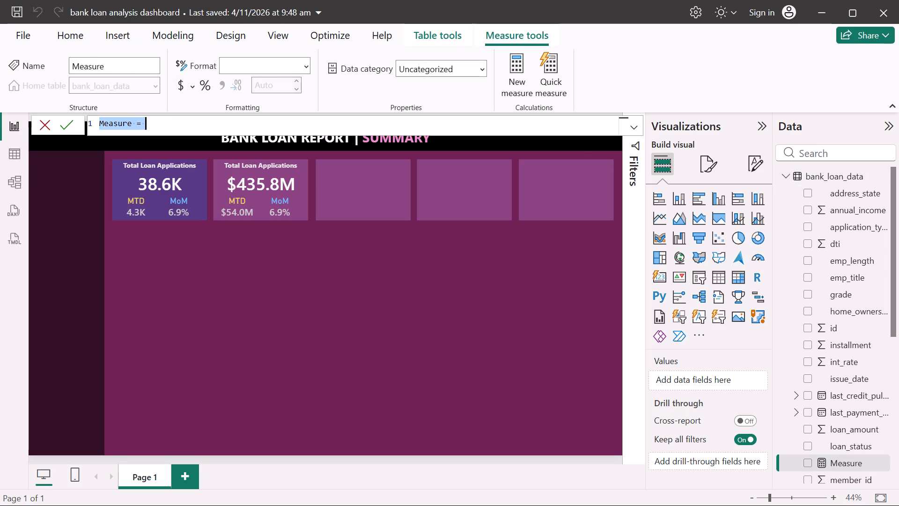
{"action": "key", "text": "BackSpace"}
{"action": "key", "text": "ctrl+v"}
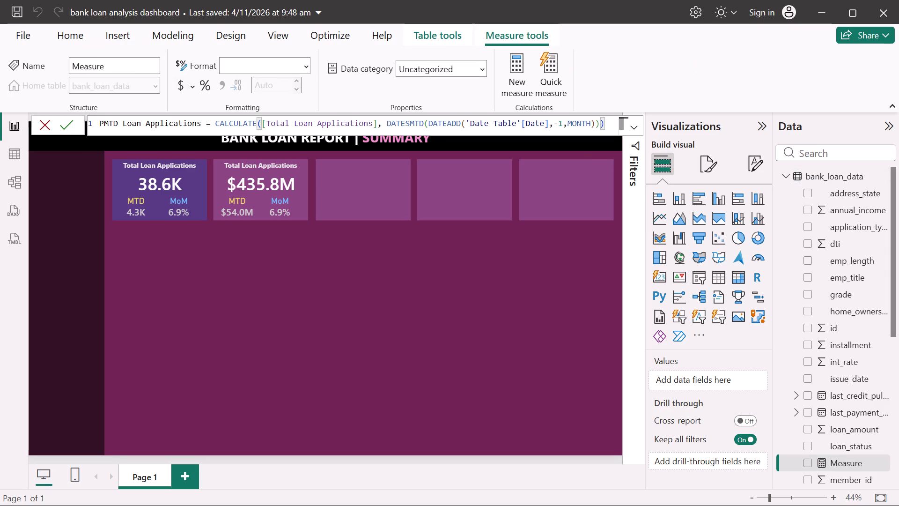
{"action": "left_click_drag", "start_coordinate": [121, 123], "coordinate": [200, 123]}
{"action": "key", "text": "BackSpace"}
{"action": "type", "text": "Total"}
{"action": "key", "text": "space"}
{"action": "type", "text": "Funded"}
{"action": "key", "text": "space"}
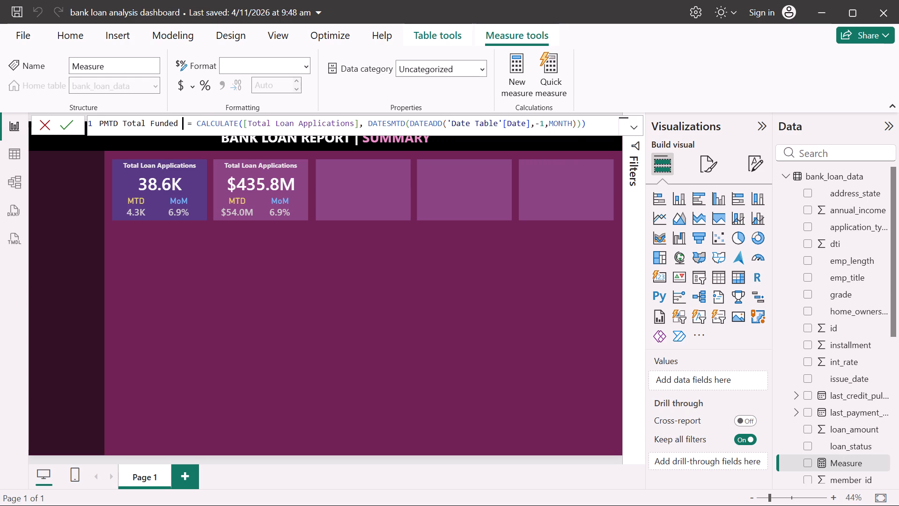
{"action": "type", "text": "Amount"}
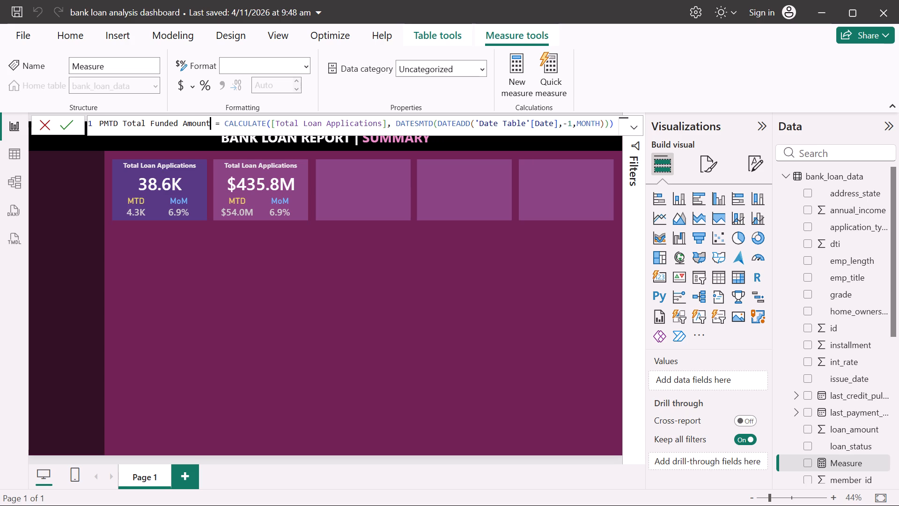
Replace the measure reference in the PMTD Total Funded Amount formula with [Total Funded Amount] and commit the measure.
{"action": "left_click_drag", "start_coordinate": [302, 122], "coordinate": [379, 123]}
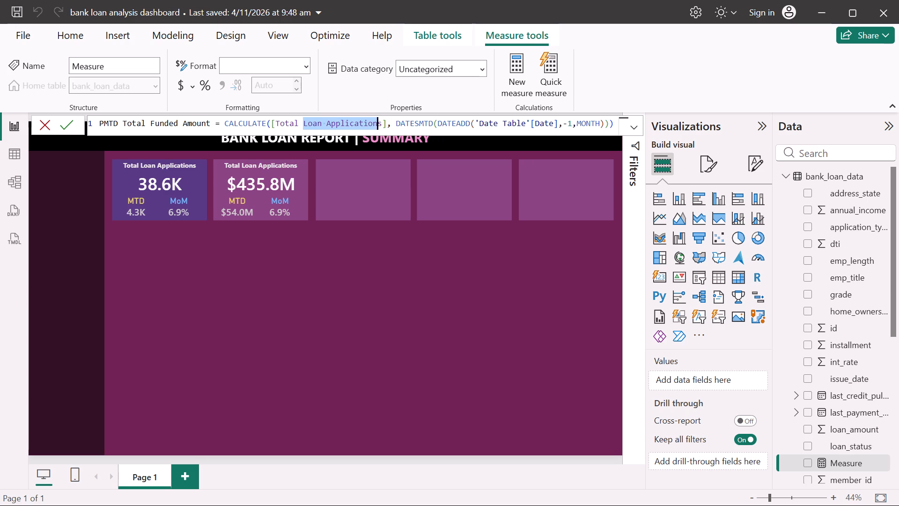
{"action": "left_click_drag", "start_coordinate": [379, 123], "coordinate": [380, 123]}
{"action": "key", "text": "BackSpace"}
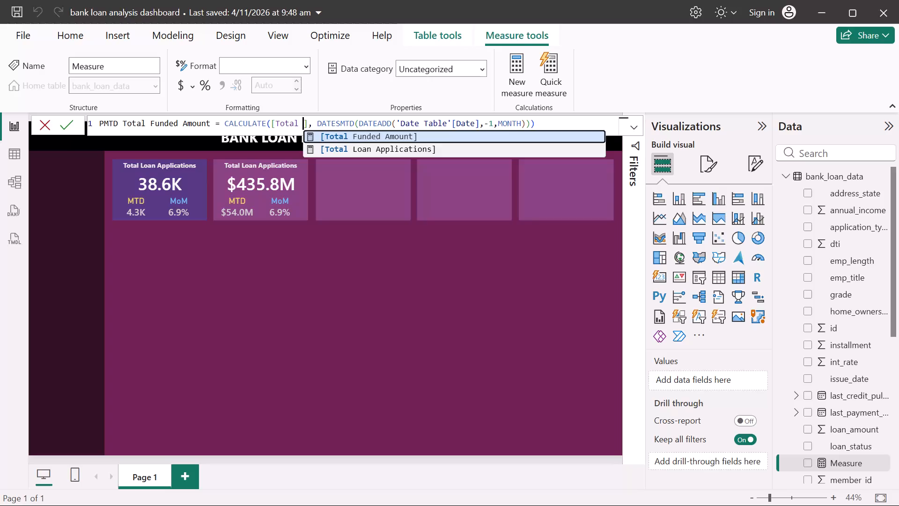
{"action": "type", "text": "Fumded"}
{"action": "key", "text": "BackSpace"}
{"action": "key", "text": "BackSpace"}
{"action": "key", "text": "BackSpace"}
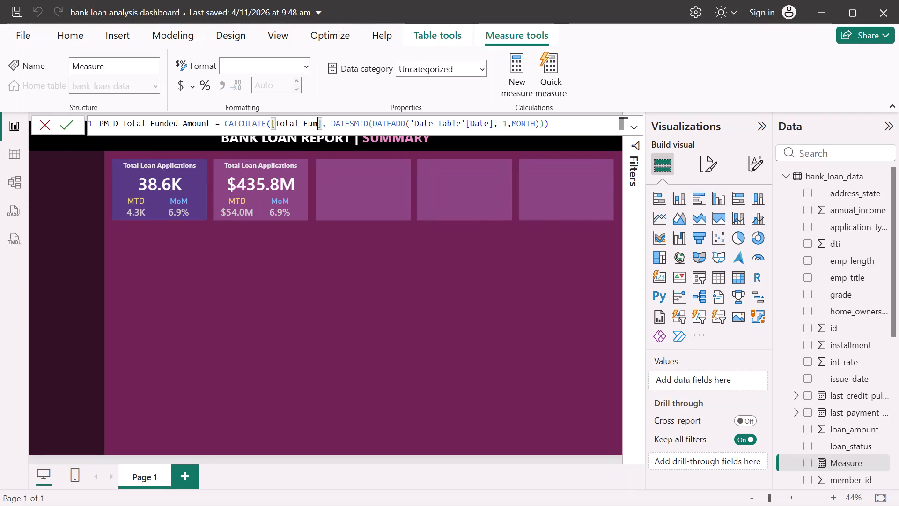
{"action": "key", "text": "BackSpace"}
{"action": "key", "text": "n"}
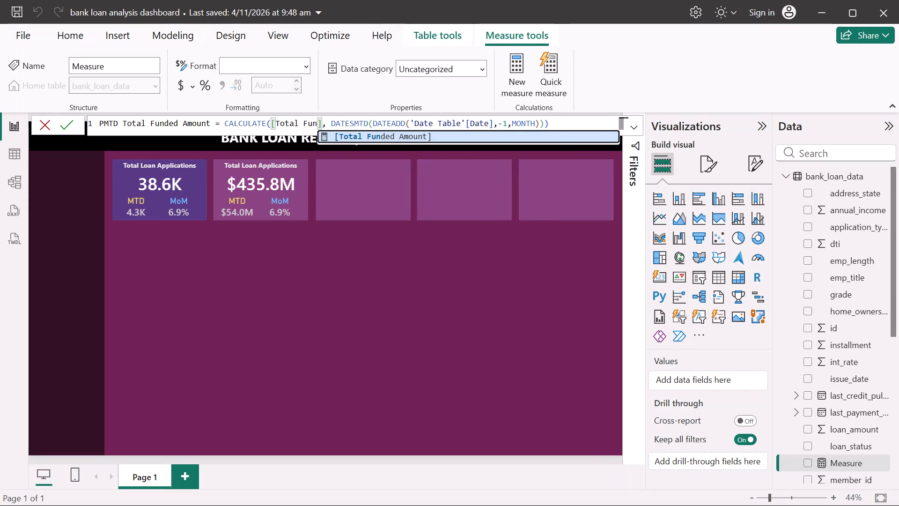
{"action": "key", "text": "Tab"}
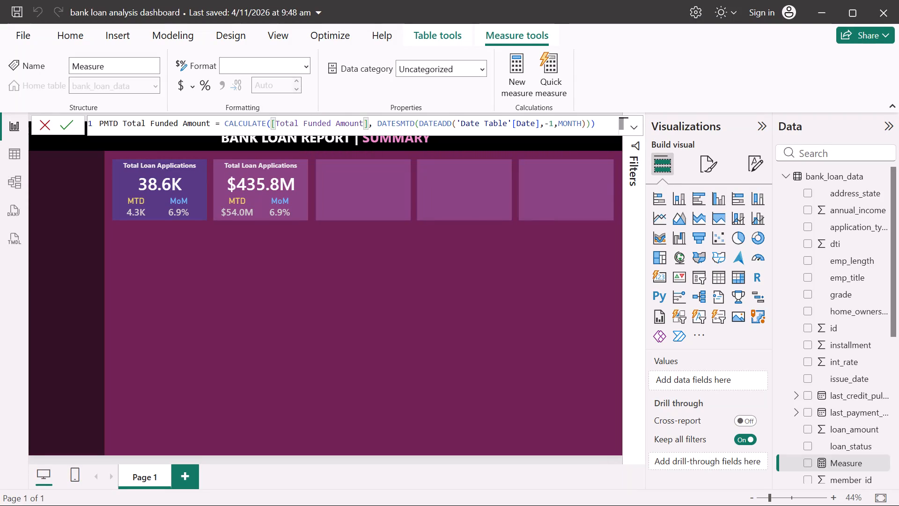
{"action": "left_click", "coordinate": [72, 124]}
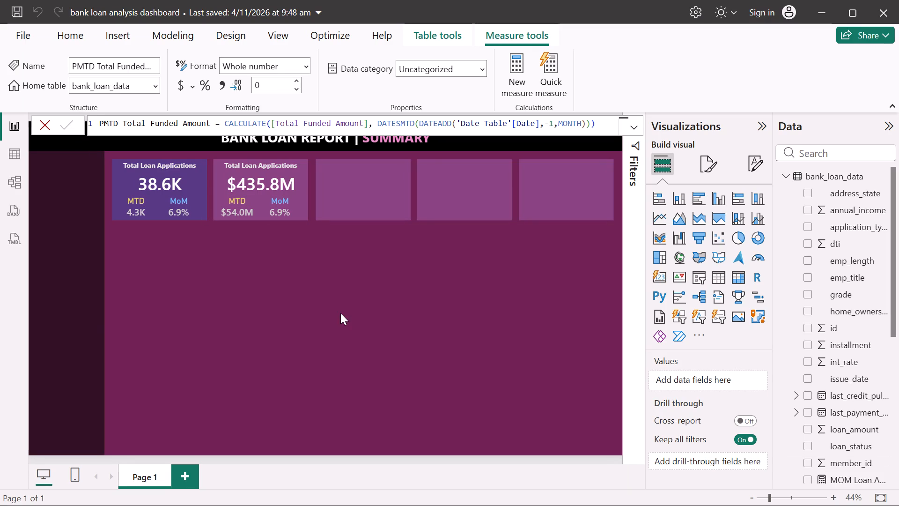
Copy the full DAX formula of the MOM Loan Application measure.
{"action": "scroll", "coordinate": [837, 445], "scroll_direction": "down", "scroll_amount": 1}
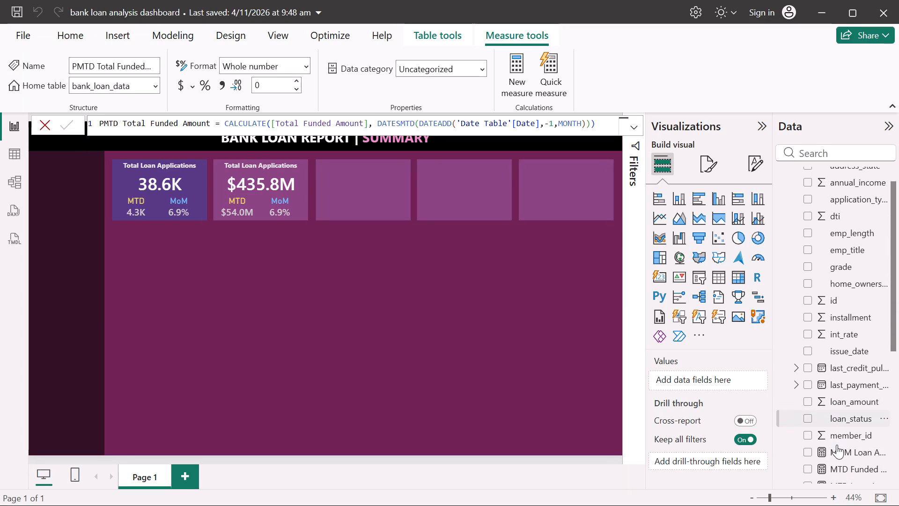
{"action": "left_click", "coordinate": [845, 452]}
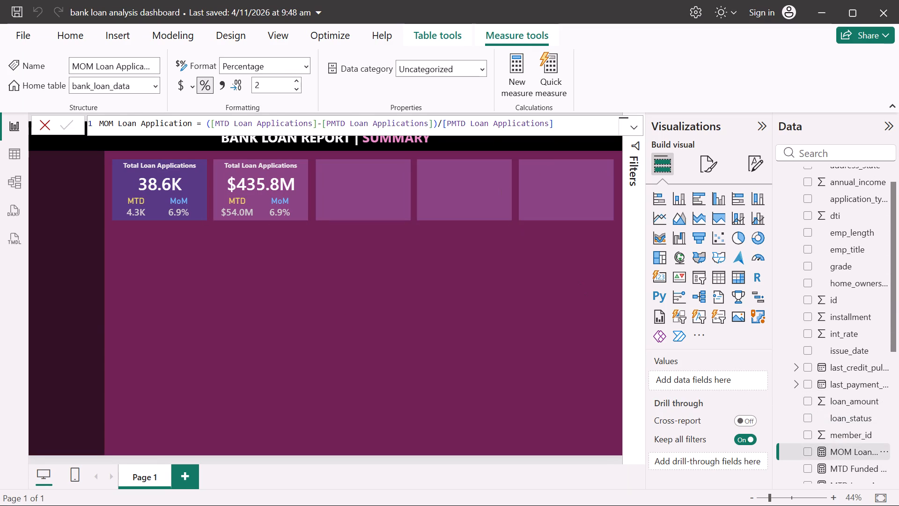
{"action": "left_click_drag", "start_coordinate": [560, 122], "coordinate": [144, 105]}
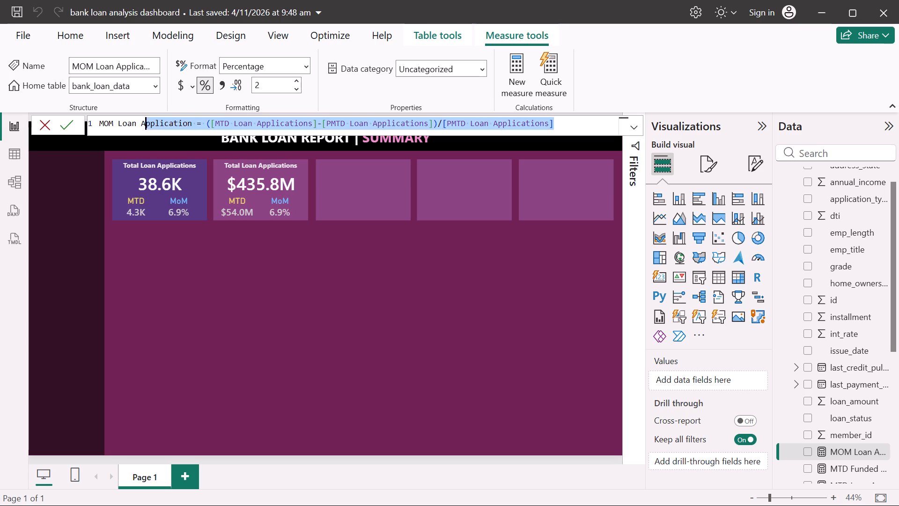
{"action": "left_click_drag", "start_coordinate": [144, 105], "coordinate": [98, 125]}
{"action": "key", "text": "ctrl+c"}
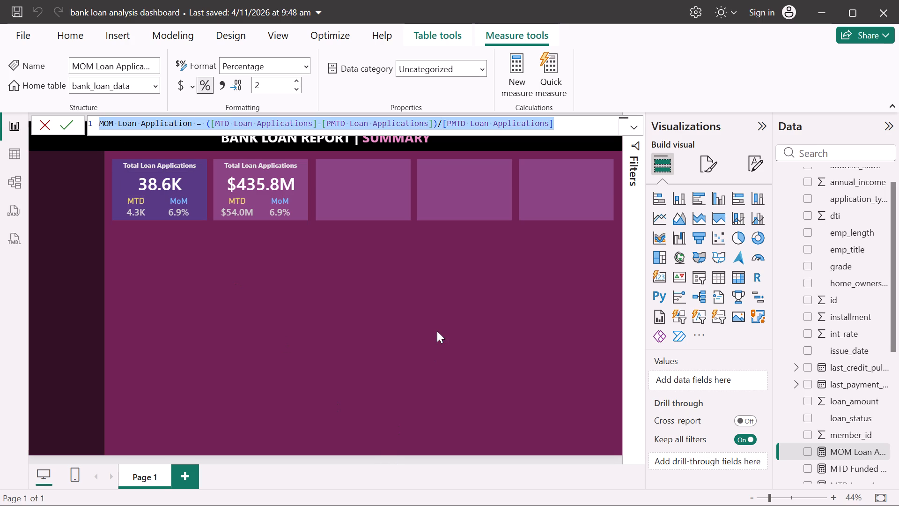
{"action": "left_click", "coordinate": [437, 331]}
Add a new measure to the bank_loan_data table from the copied formula, naming it MOM Total Funded Amount.
{"action": "scroll", "coordinate": [849, 221], "scroll_direction": "up", "scroll_amount": 7}
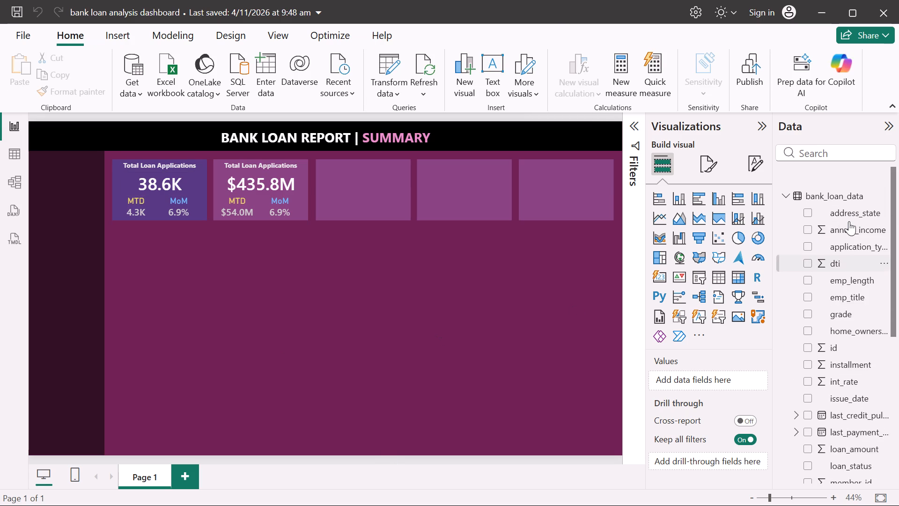
{"action": "left_click", "coordinate": [823, 176]}
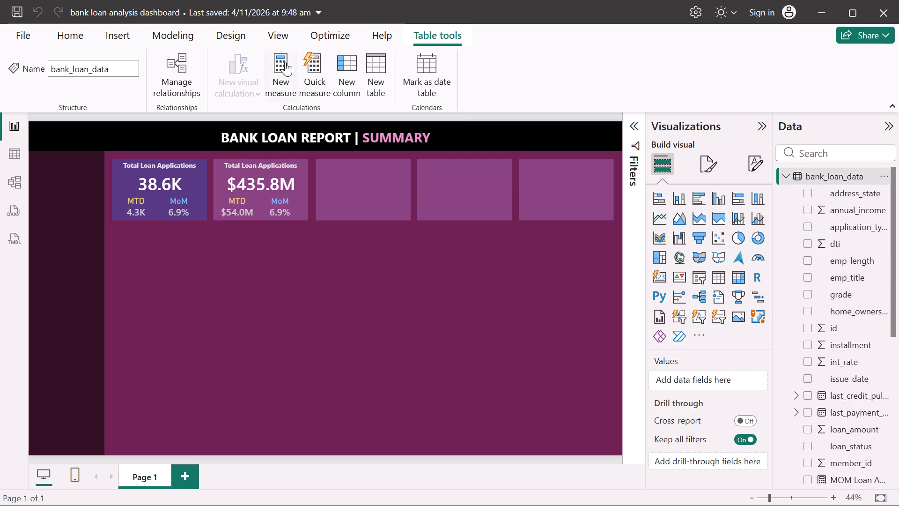
{"action": "left_click", "coordinate": [274, 60]}
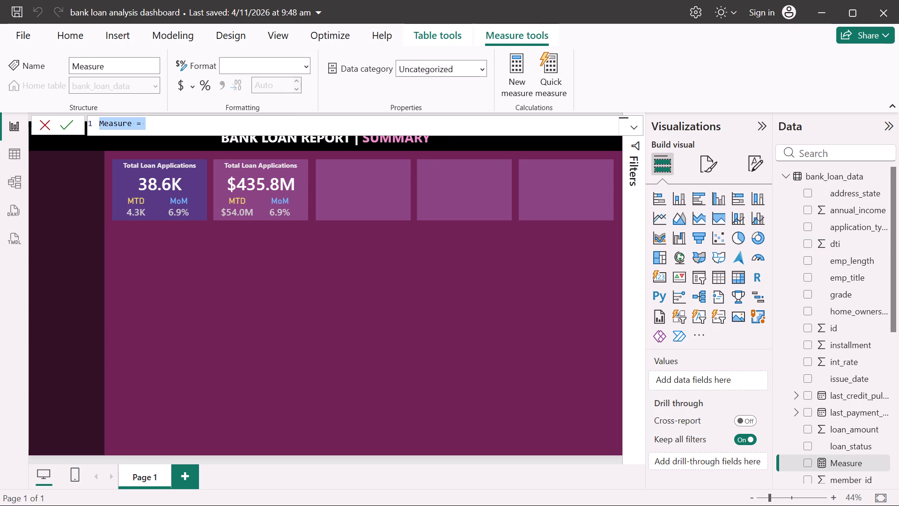
{"action": "key", "text": "BackSpace"}
{"action": "key", "text": "ctrl+v"}
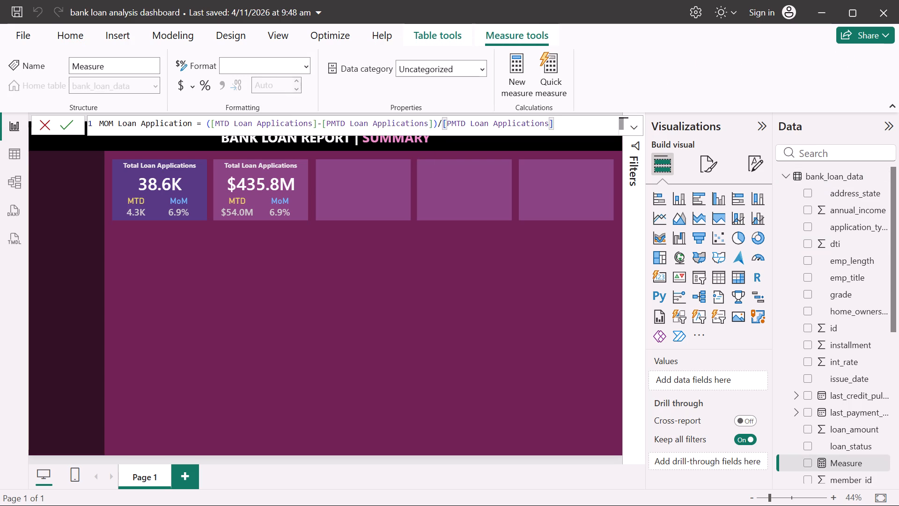
{"action": "left_click_drag", "start_coordinate": [119, 122], "coordinate": [183, 123]}
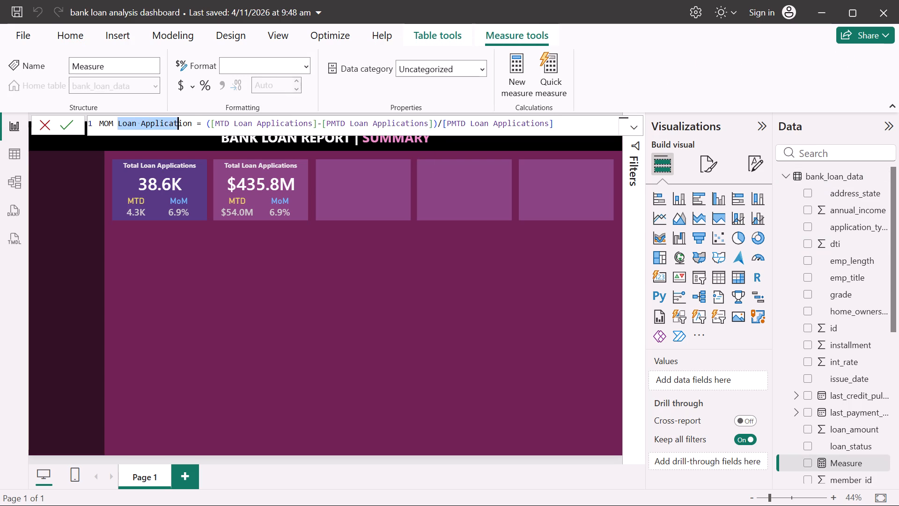
{"action": "left_click_drag", "start_coordinate": [183, 123], "coordinate": [195, 123]}
{"action": "key", "text": "BackSpace"}
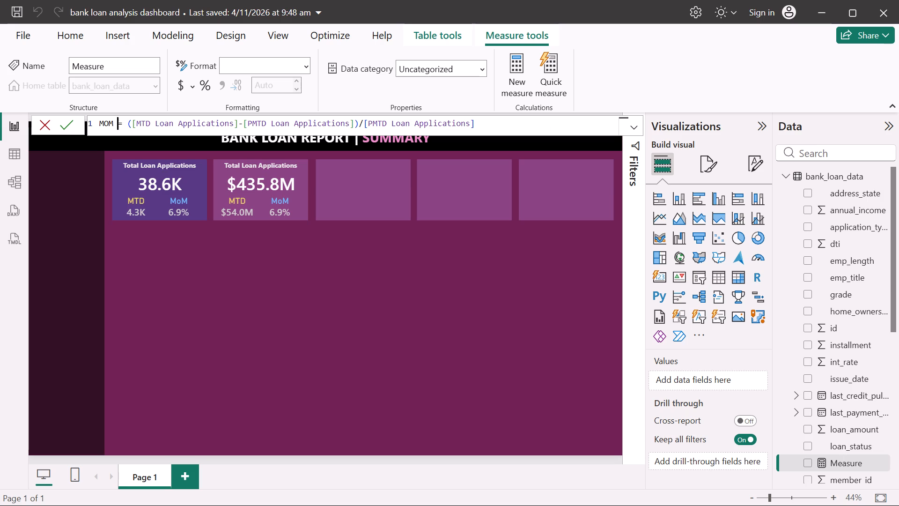
{"action": "type", "text": "Total Funded"}
{"action": "key", "text": "space"}
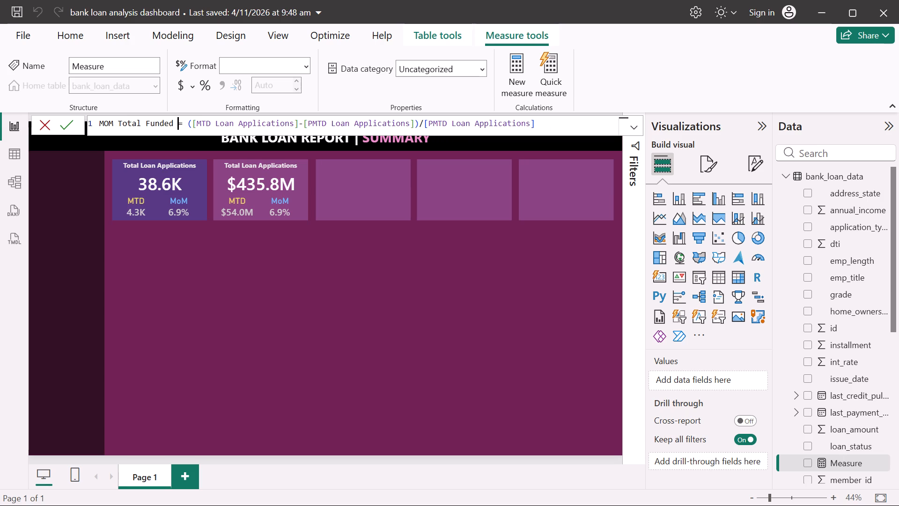
{"action": "type", "text": "Amount"}
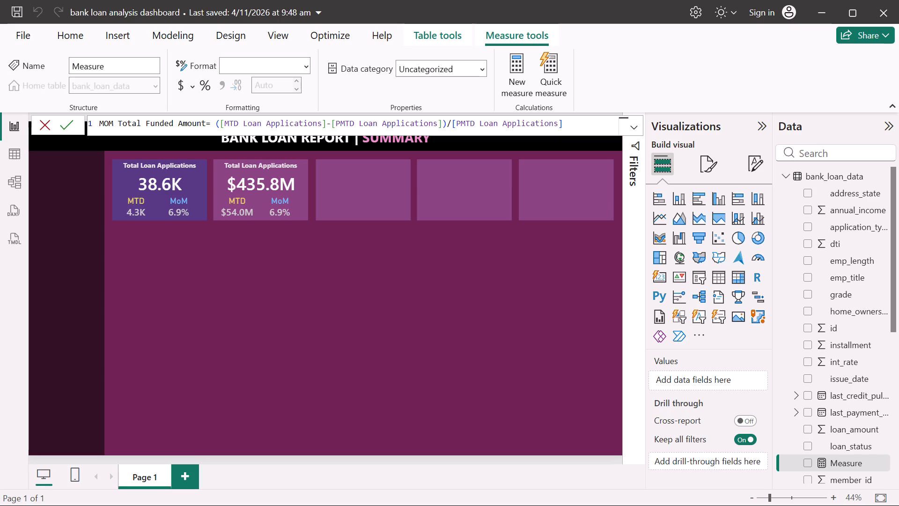
Replace the MTD measure reference in the MOM Total Funded Amount formula with [MTD Funded Amount].
{"action": "left_click_drag", "start_coordinate": [243, 123], "coordinate": [319, 123]}
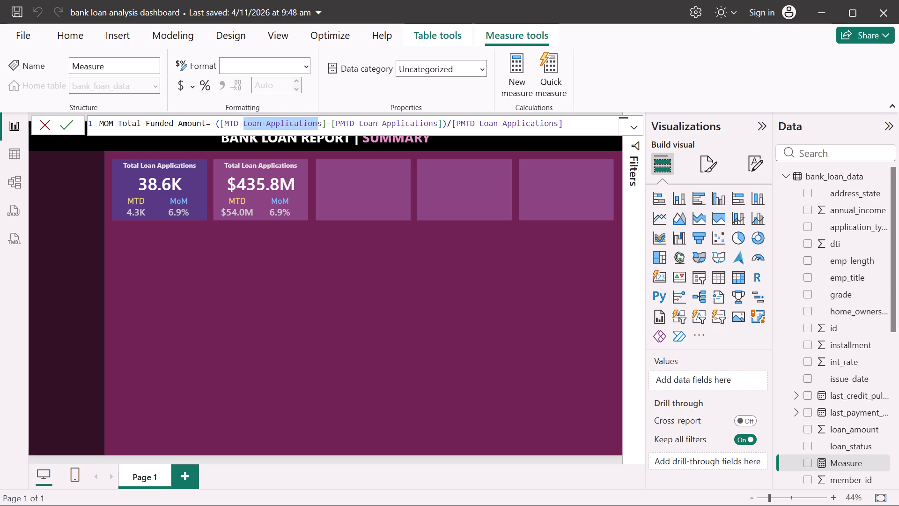
{"action": "key", "text": "BackSpace"}
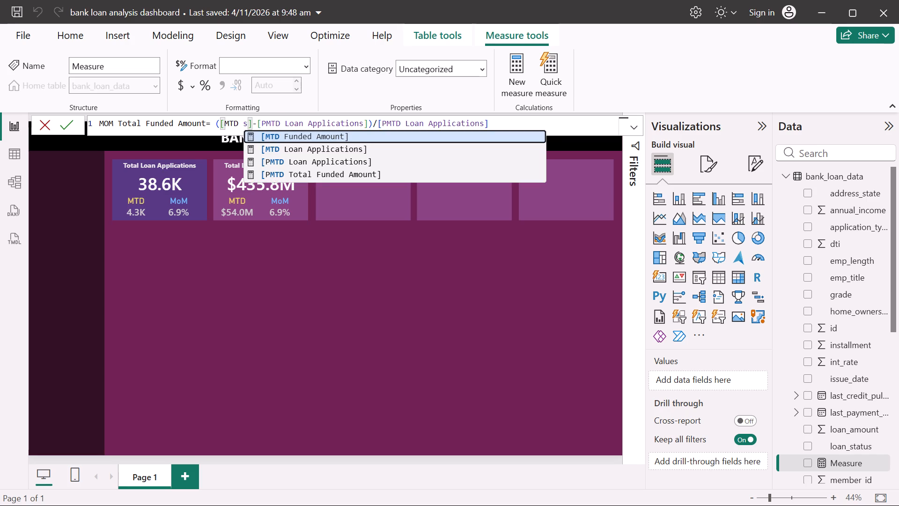
{"action": "key", "text": "Right"}
{"action": "key", "text": "BackSpace"}
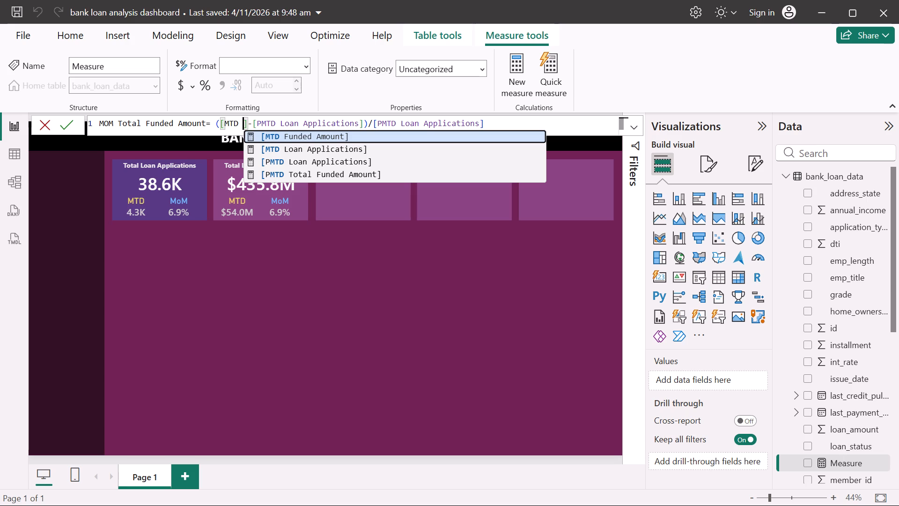
{"action": "key", "text": "shift+f"}
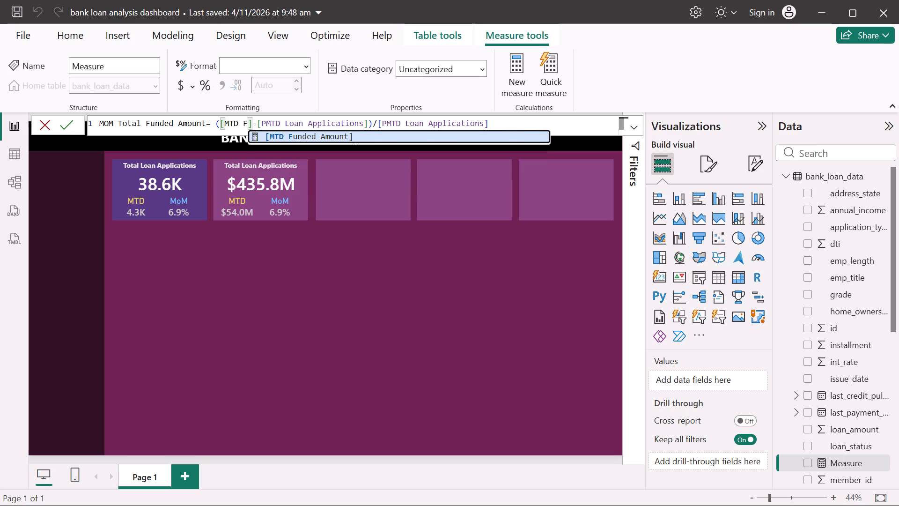
{"action": "left_click", "coordinate": [361, 135]}
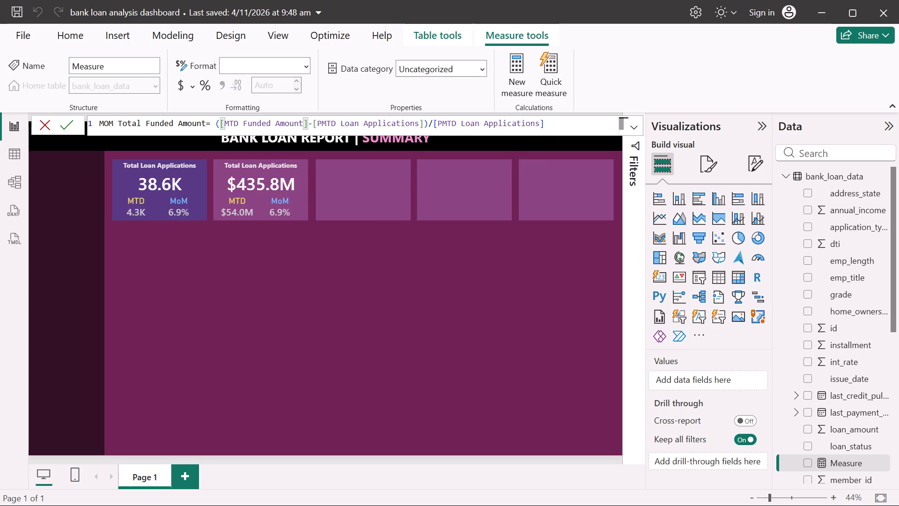
Replace both PMTD references in the MOM Total Funded Amount formula with [PMTD Total Funded Amount] and commit the measure.
{"action": "left_click_drag", "start_coordinate": [340, 124], "coordinate": [416, 125]}
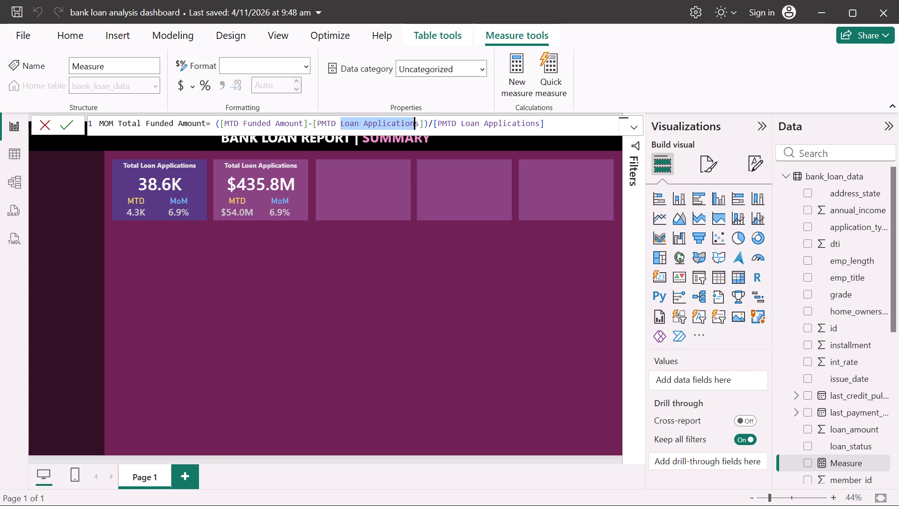
{"action": "left_click_drag", "start_coordinate": [416, 125], "coordinate": [418, 125]}
{"action": "key", "text": "BackSpace"}
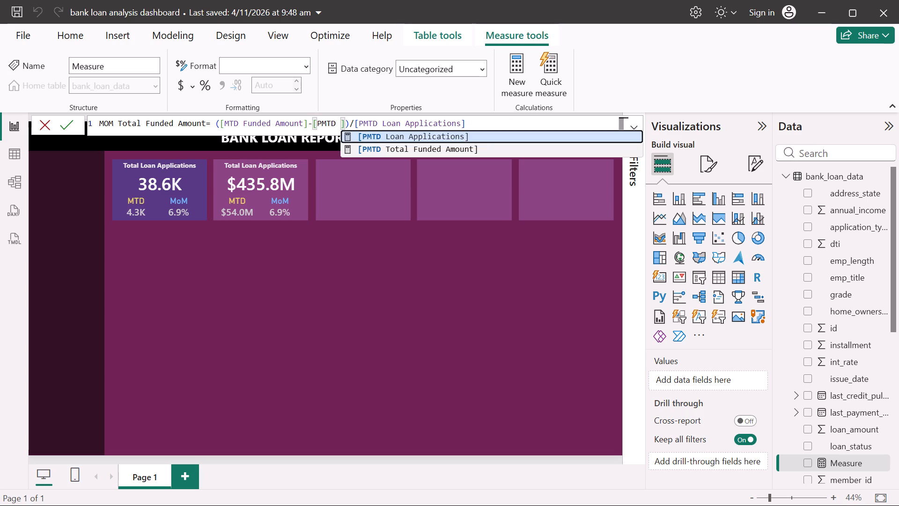
{"action": "key", "text": "shift+f"}
{"action": "key", "text": "BackSpace"}
{"action": "key", "text": "Down"}
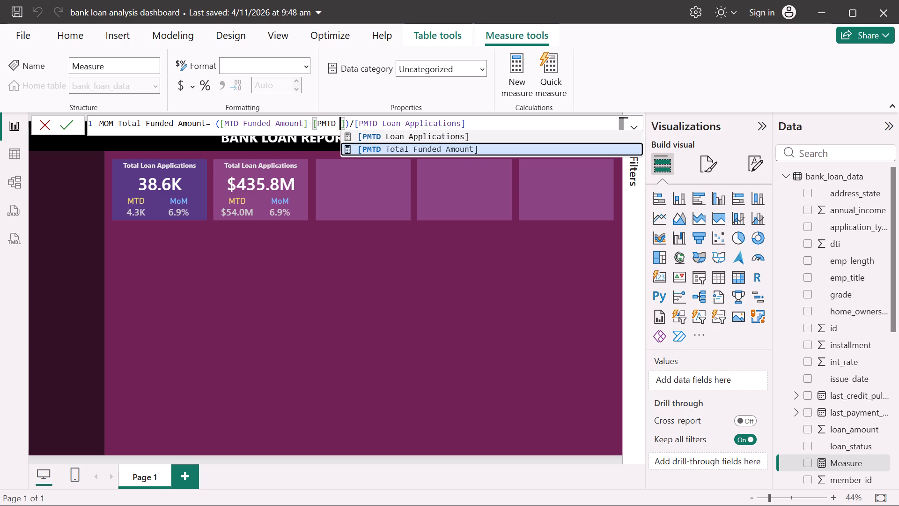
{"action": "key", "text": "Tab"}
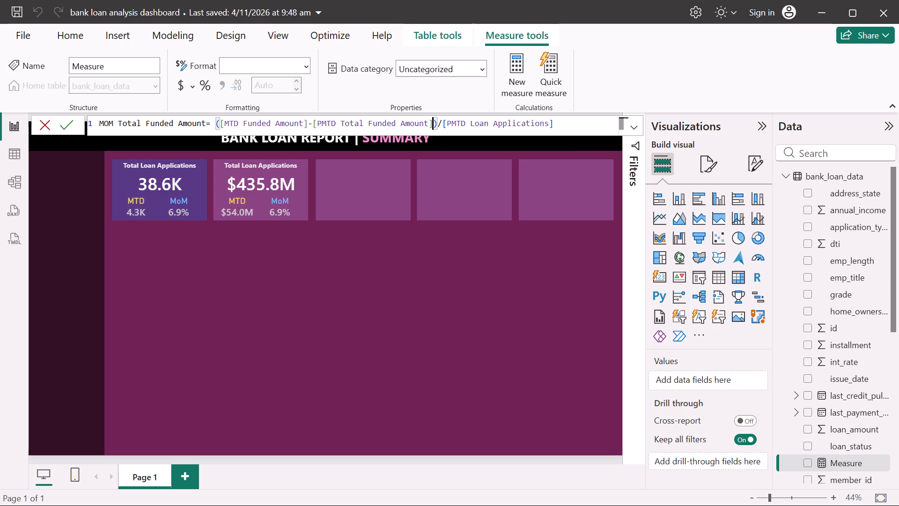
{"action": "left_click_drag", "start_coordinate": [469, 123], "coordinate": [549, 126]}
{"action": "key", "text": "BackSpace"}
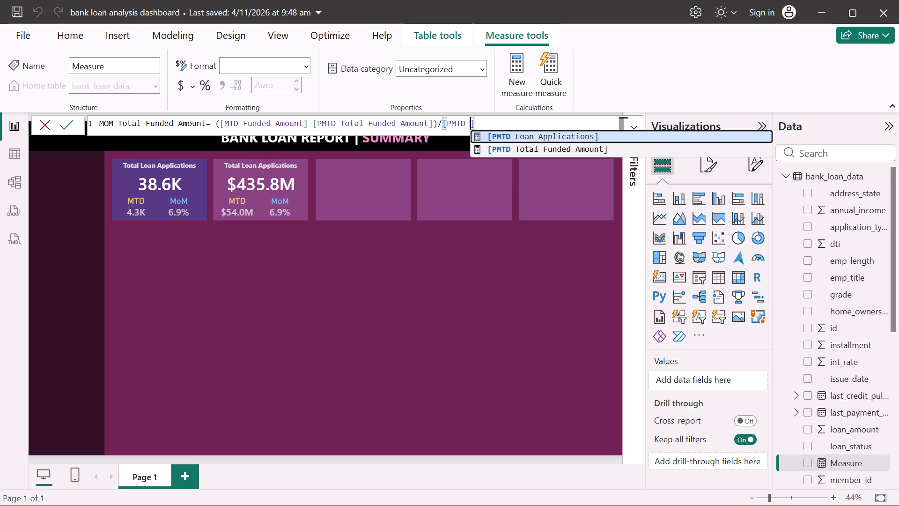
{"action": "left_click", "coordinate": [525, 146]}
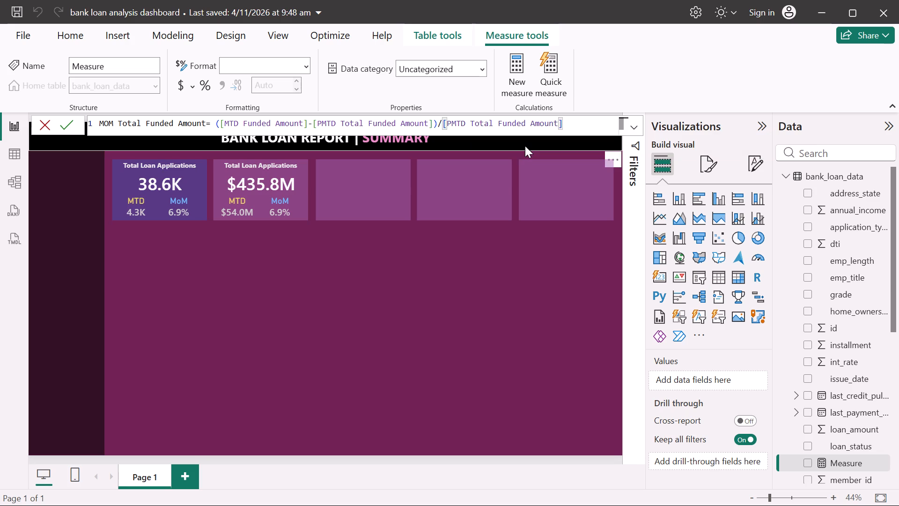
{"action": "left_click", "coordinate": [71, 122]}
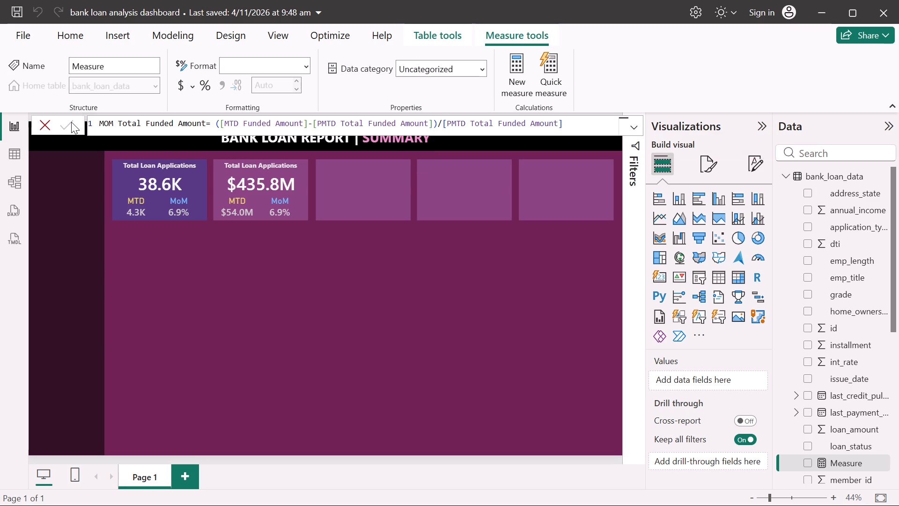
Replace the MOM Loan Application measure in the second KPI card's MoM value with MOM Total Funded Amount.
{"action": "left_click", "coordinate": [289, 211]}
{"action": "left_click", "coordinate": [289, 211]}
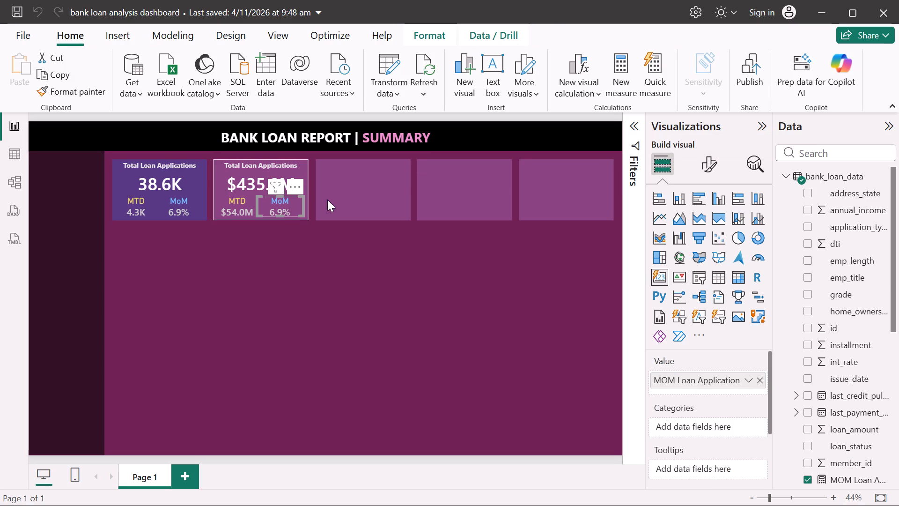
{"action": "scroll", "coordinate": [856, 457], "scroll_direction": "down", "scroll_amount": 1}
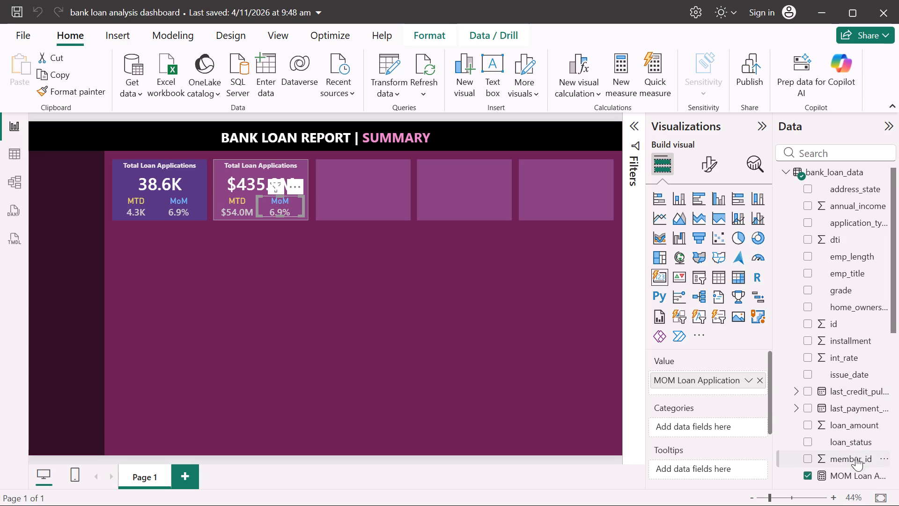
{"action": "scroll", "coordinate": [856, 457], "scroll_direction": "down", "scroll_amount": 1}
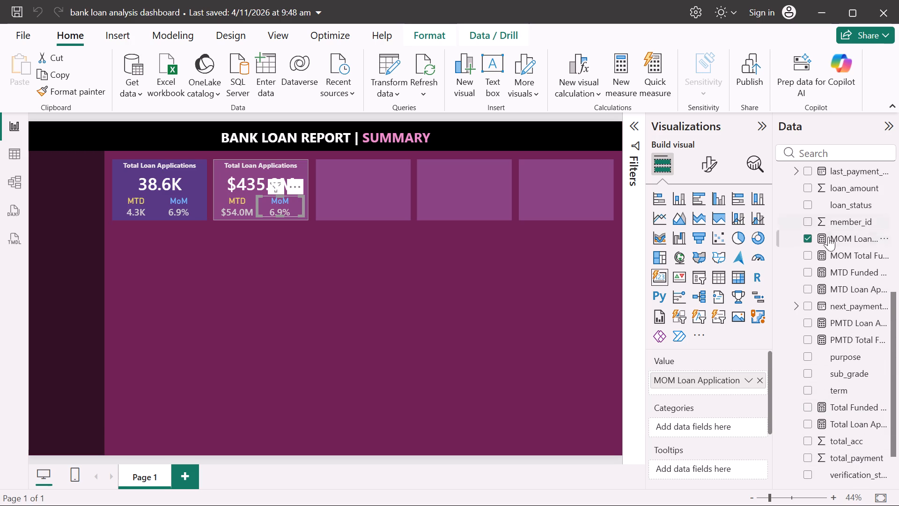
{"action": "left_click_drag", "start_coordinate": [827, 252], "coordinate": [698, 372]}
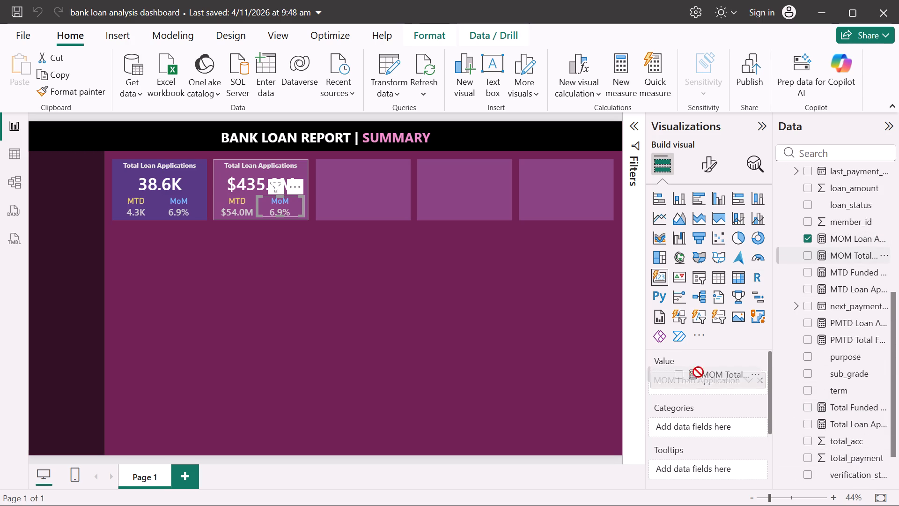
{"action": "left_click_drag", "start_coordinate": [698, 372], "coordinate": [696, 383]}
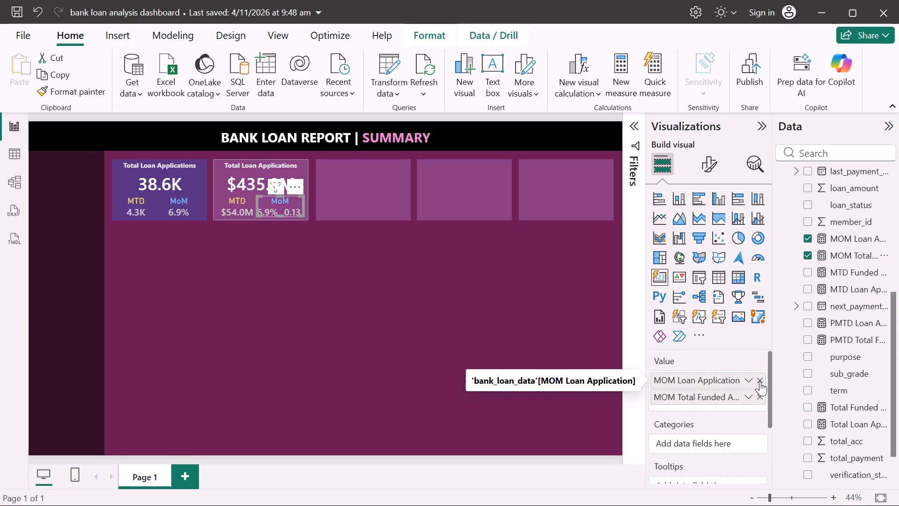
{"action": "left_click", "coordinate": [760, 381]}
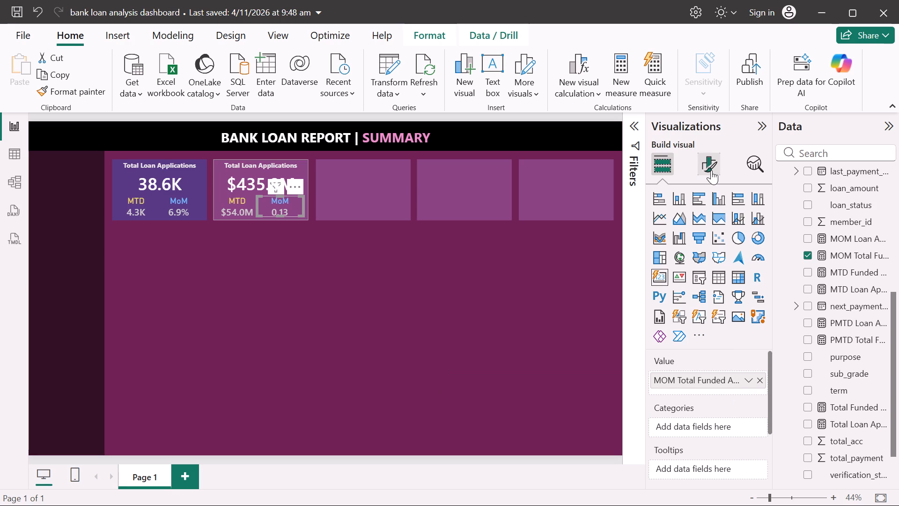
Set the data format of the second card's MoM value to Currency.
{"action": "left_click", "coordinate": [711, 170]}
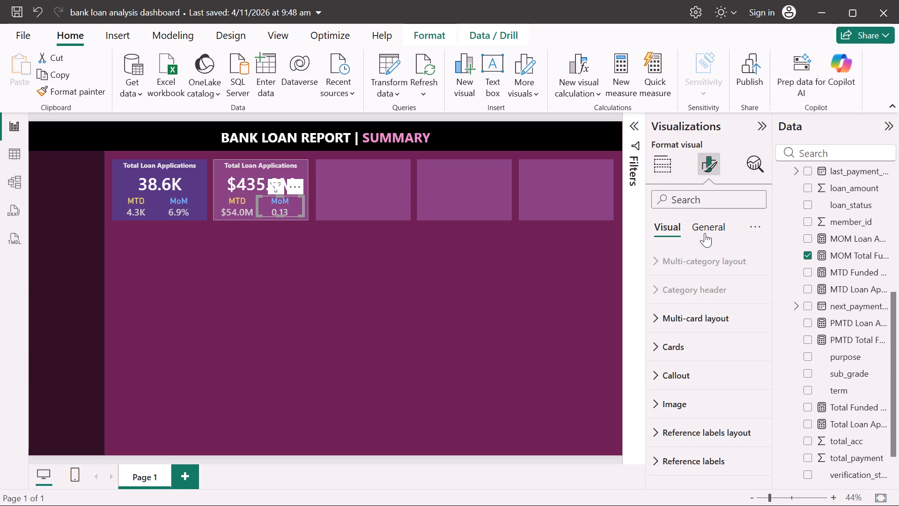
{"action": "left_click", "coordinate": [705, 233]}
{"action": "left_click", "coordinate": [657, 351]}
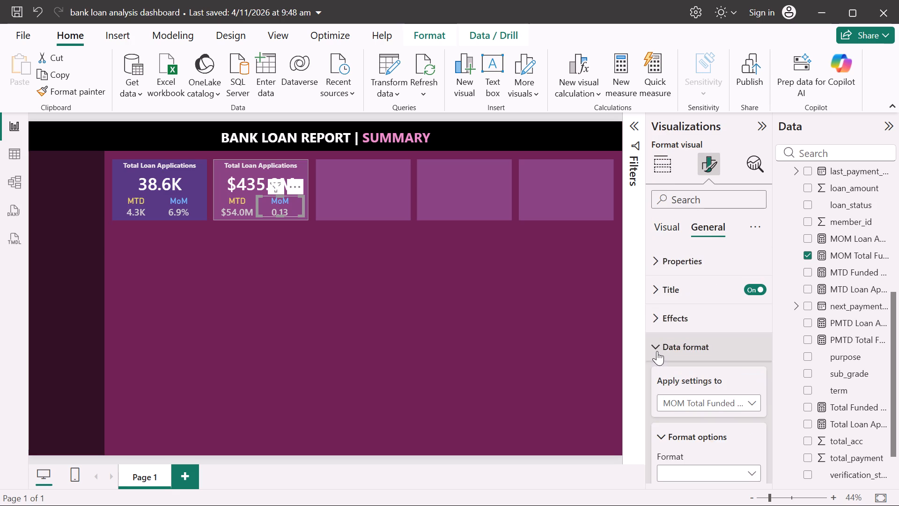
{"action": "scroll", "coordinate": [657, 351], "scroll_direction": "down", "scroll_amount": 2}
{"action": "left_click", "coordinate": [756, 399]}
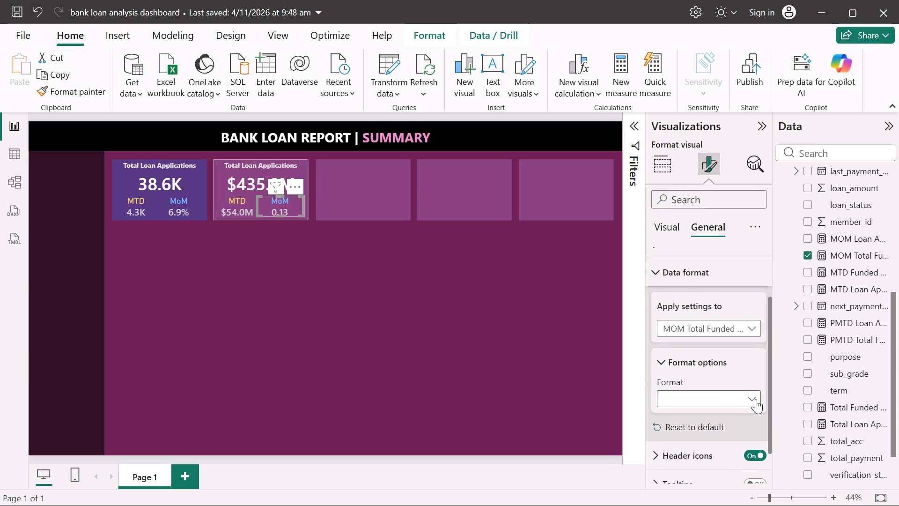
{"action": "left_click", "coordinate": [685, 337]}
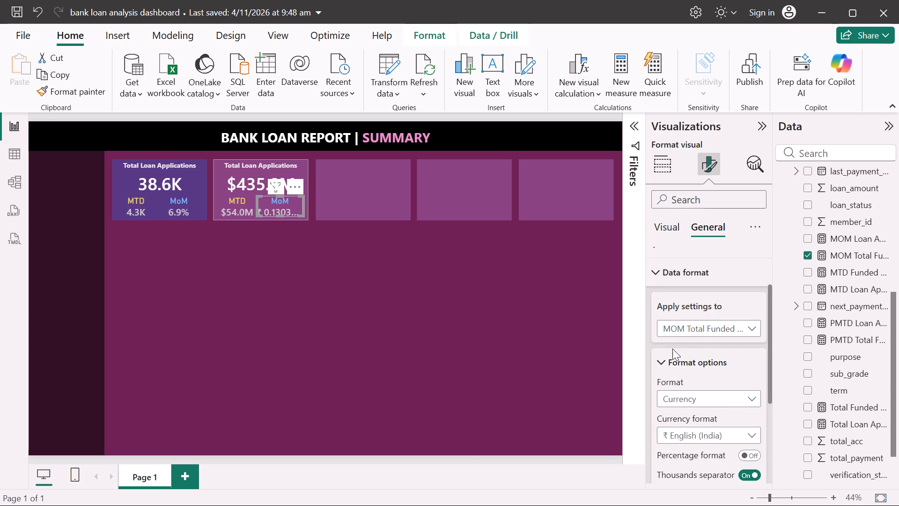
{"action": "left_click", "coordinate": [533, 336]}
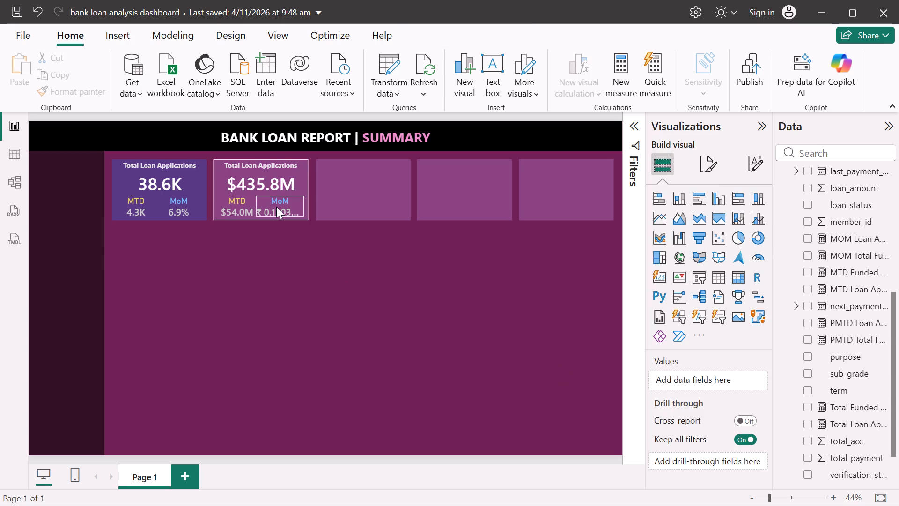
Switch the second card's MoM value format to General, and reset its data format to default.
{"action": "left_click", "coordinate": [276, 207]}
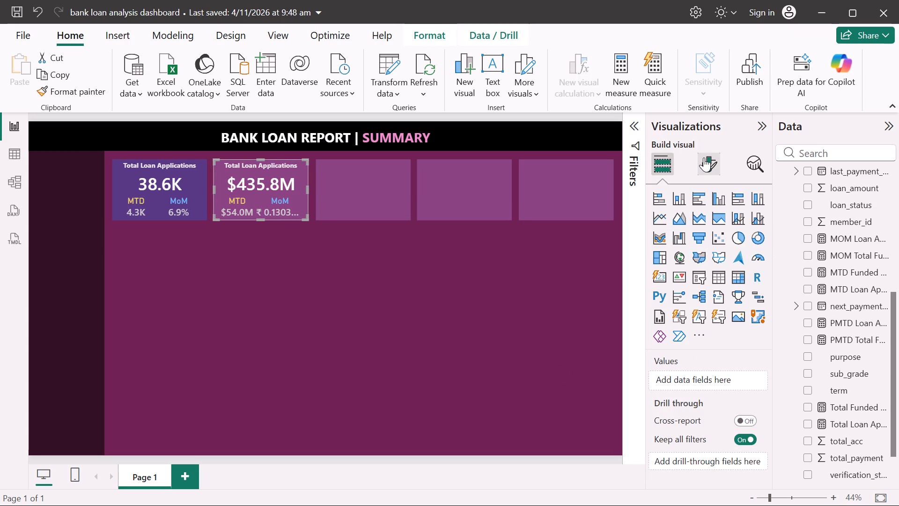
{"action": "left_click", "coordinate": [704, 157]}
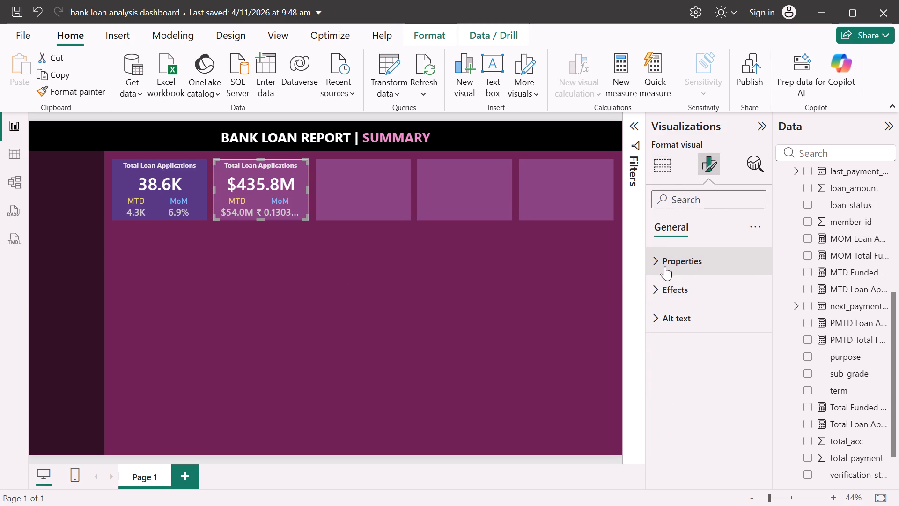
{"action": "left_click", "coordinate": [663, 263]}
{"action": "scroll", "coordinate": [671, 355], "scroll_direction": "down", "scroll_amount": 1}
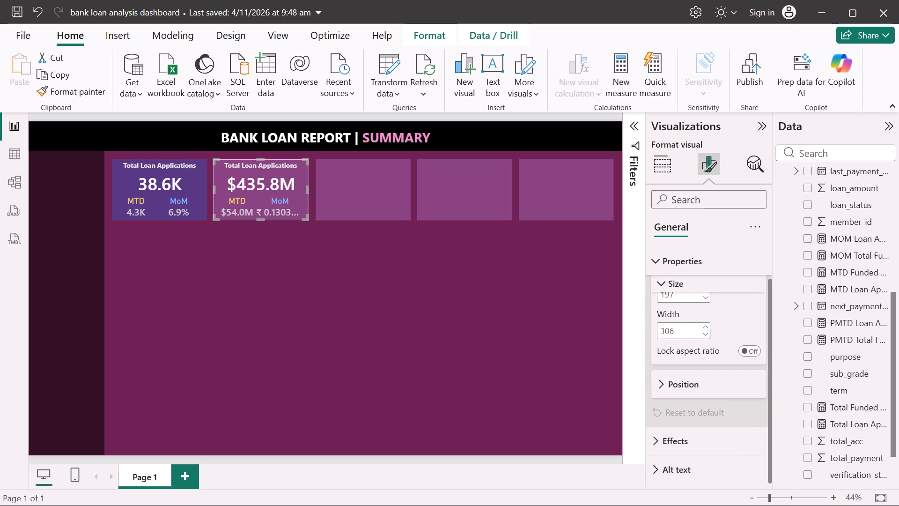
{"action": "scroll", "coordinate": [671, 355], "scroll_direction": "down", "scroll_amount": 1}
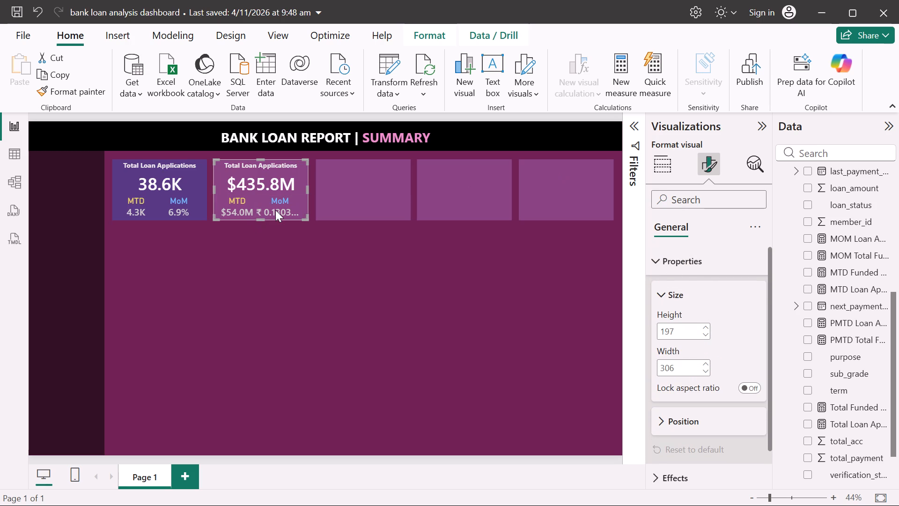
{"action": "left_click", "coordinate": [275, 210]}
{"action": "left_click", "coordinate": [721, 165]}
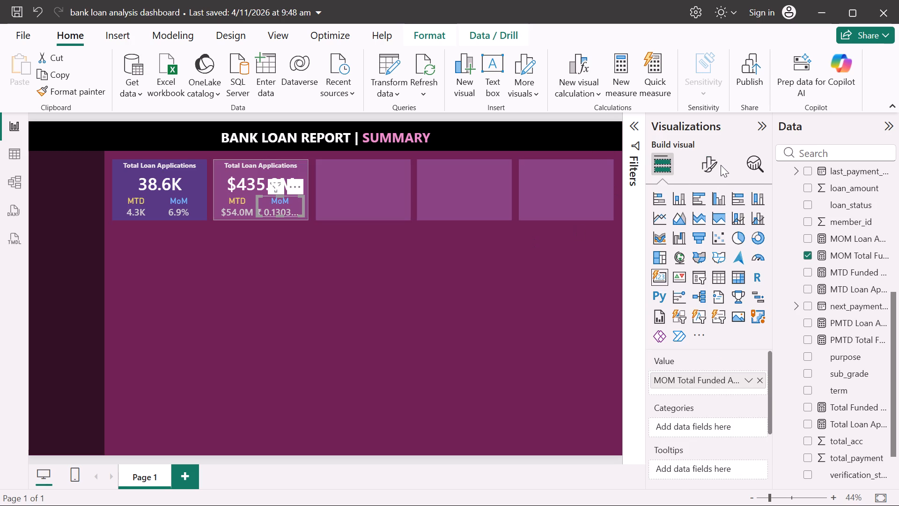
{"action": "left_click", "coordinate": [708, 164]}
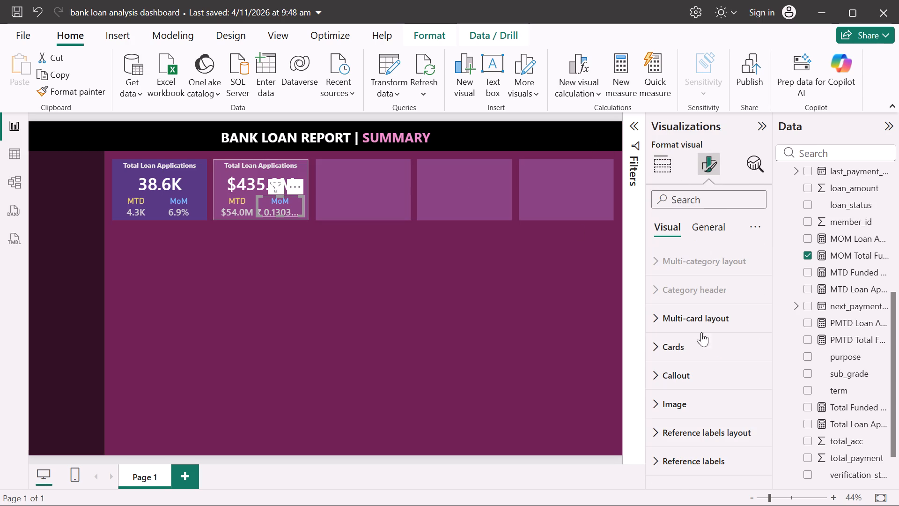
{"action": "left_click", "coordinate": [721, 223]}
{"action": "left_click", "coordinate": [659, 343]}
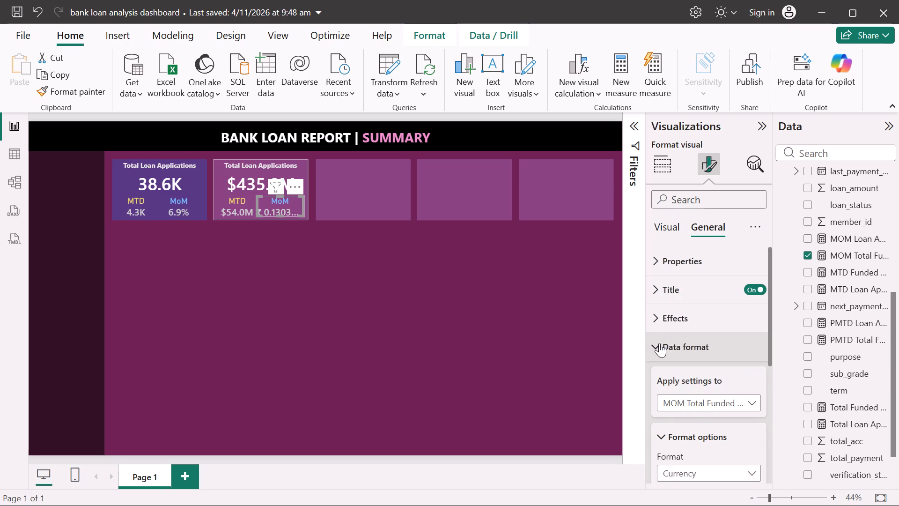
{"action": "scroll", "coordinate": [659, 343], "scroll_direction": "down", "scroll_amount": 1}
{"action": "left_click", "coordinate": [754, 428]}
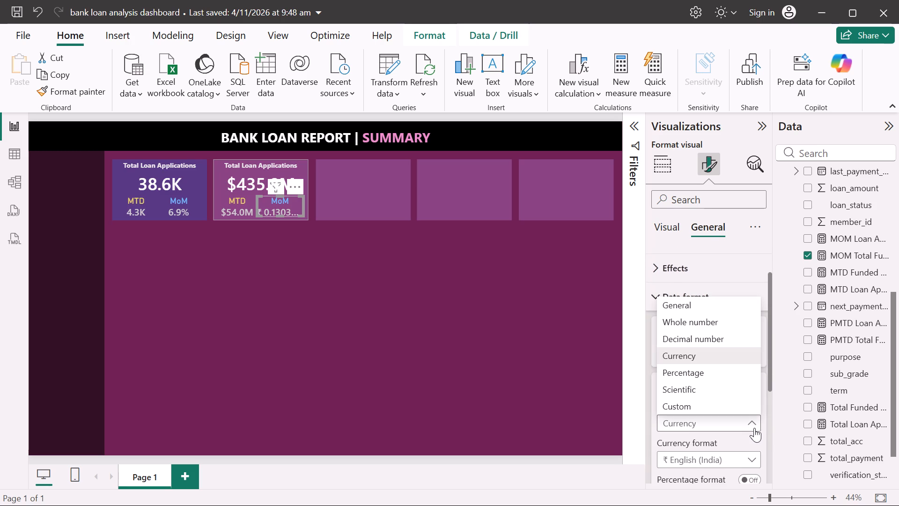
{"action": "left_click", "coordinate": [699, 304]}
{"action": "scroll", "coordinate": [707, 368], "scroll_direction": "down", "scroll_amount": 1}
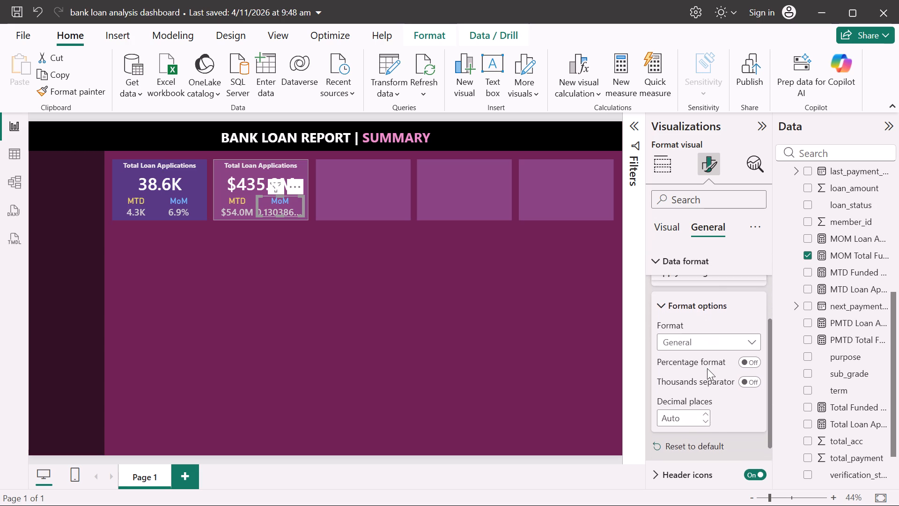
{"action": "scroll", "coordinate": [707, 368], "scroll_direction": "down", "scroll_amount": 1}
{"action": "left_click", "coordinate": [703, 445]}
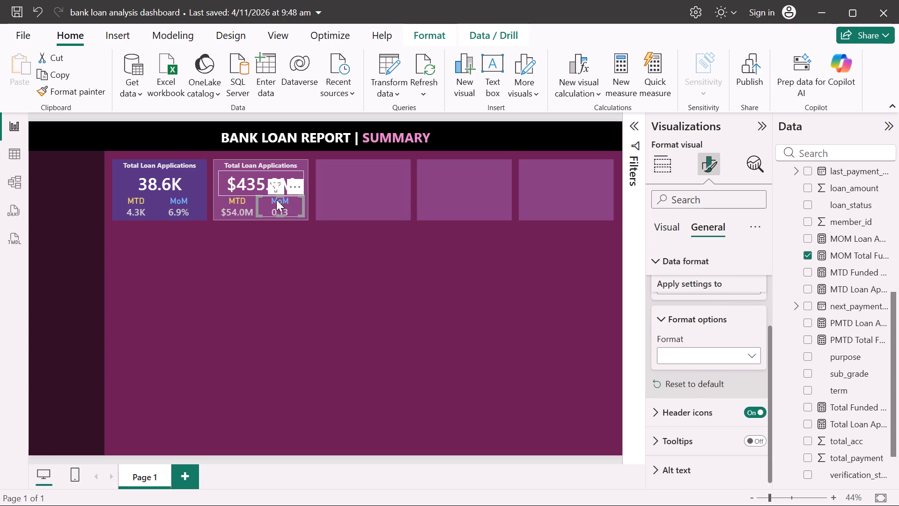
Format the MOM Total Funded Amount measure as Percentage with 1 decimal place.
{"action": "left_click", "coordinate": [858, 251]}
{"action": "left_click", "coordinate": [306, 67]}
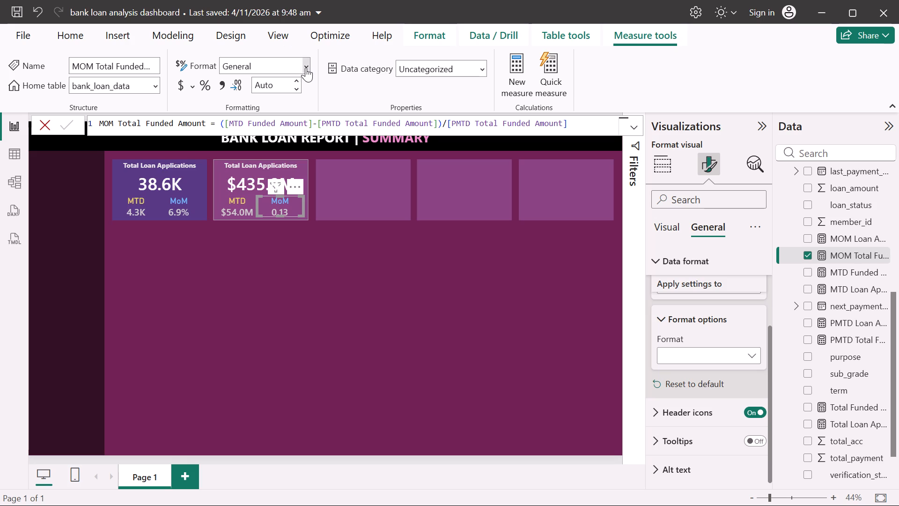
{"action": "left_click", "coordinate": [254, 160]}
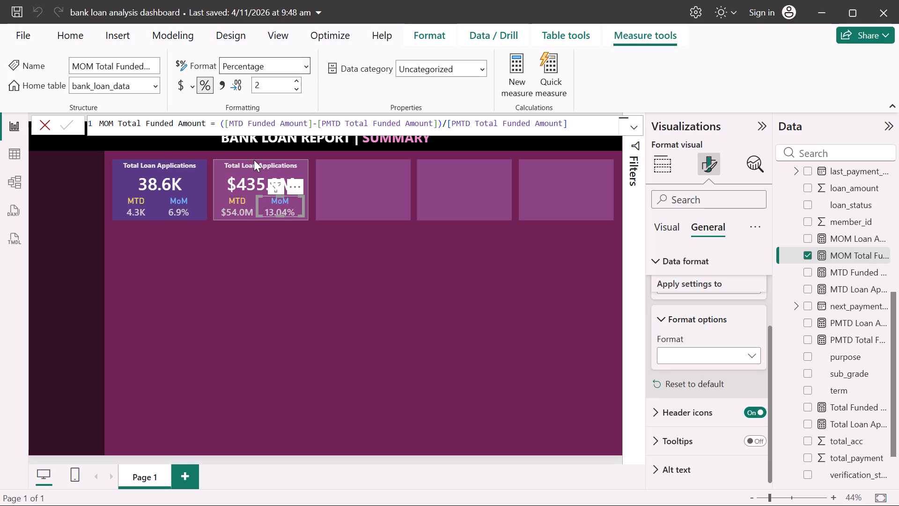
{"action": "left_click", "coordinate": [298, 88]}
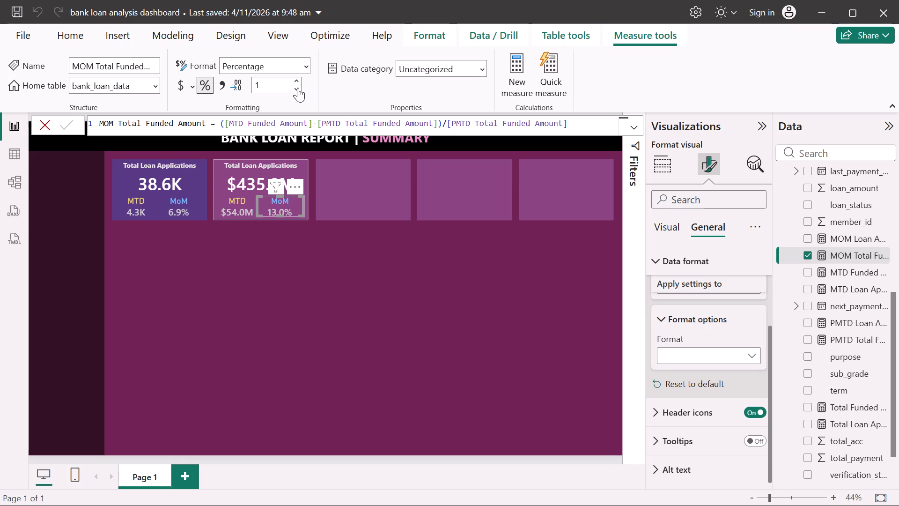
{"action": "left_click", "coordinate": [303, 283]}
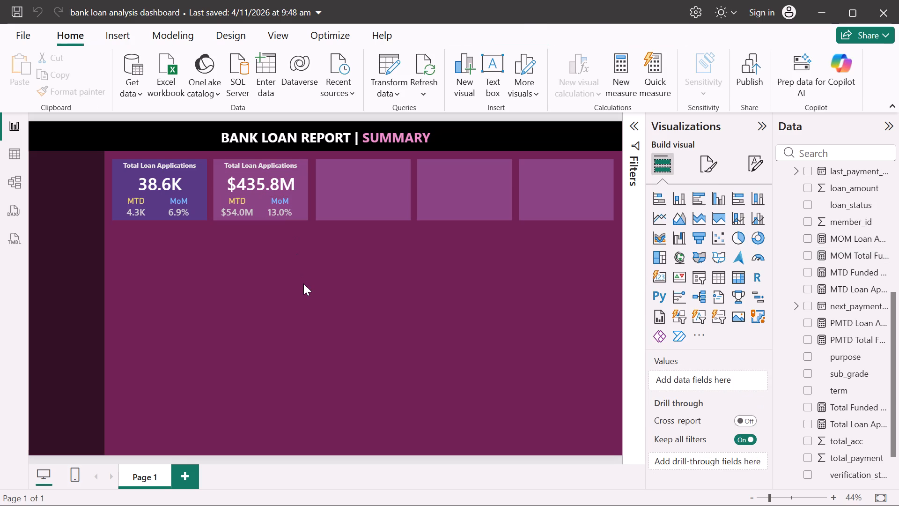
Change the second KPI card's title text to Total Funded Amount.
{"action": "left_click", "coordinate": [254, 162]}
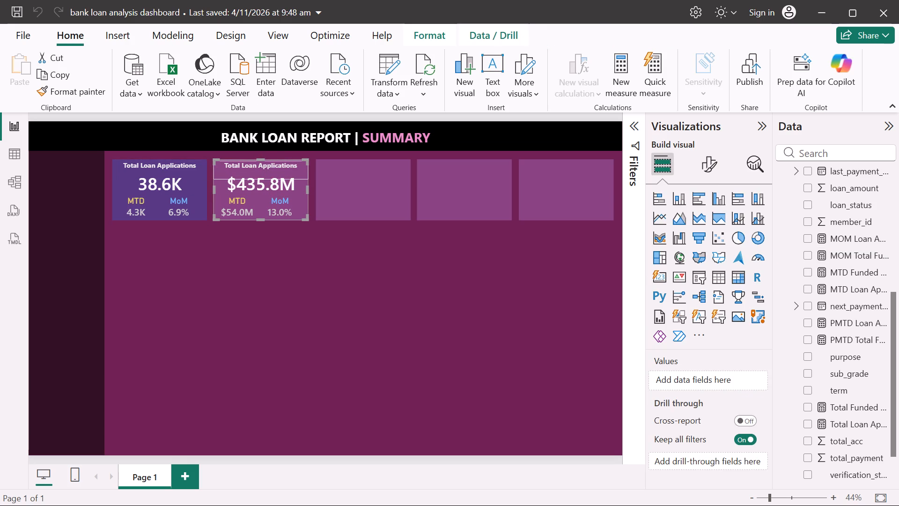
{"action": "left_click", "coordinate": [268, 164]}
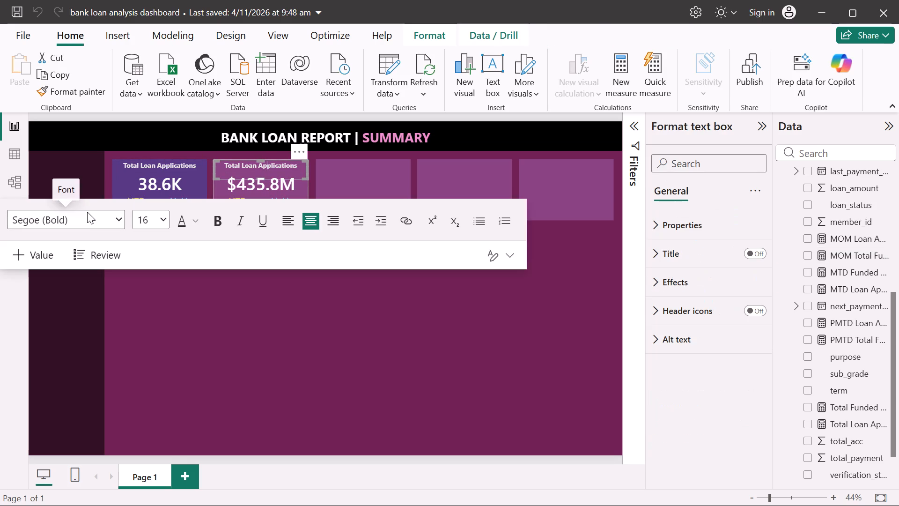
{"action": "key", "text": "Right"}
{"action": "key", "text": "Right"}
{"action": "key", "text": "Right"}
{"action": "key", "text": "Right"}
{"action": "key", "text": "Right"}
{"action": "key", "text": "Right"}
{"action": "key", "text": "Right"}
{"action": "key", "text": "Right"}
{"action": "key", "text": "Right"}
{"action": "key", "text": "Right"}
{"action": "key", "text": "Right"}
{"action": "key", "text": "Right"}
{"action": "key", "text": "BackSpace"}
{"action": "key", "text": "BackSpace"}
{"action": "key", "text": "BackSpace"}
{"action": "key", "text": "BackSpace"}
{"action": "key", "text": "BackSpace"}
{"action": "key", "text": "BackSpace"}
{"action": "key", "text": "BackSpace"}
{"action": "key", "text": "BackSpace"}
{"action": "key", "text": "BackSpace"}
{"action": "key", "text": "BackSpace"}
{"action": "key", "text": "BackSpace"}
{"action": "key", "text": "BackSpace"}
{"action": "key", "text": "BackSpace"}
{"action": "key", "text": "BackSpace"}
{"action": "key", "text": "BackSpace"}
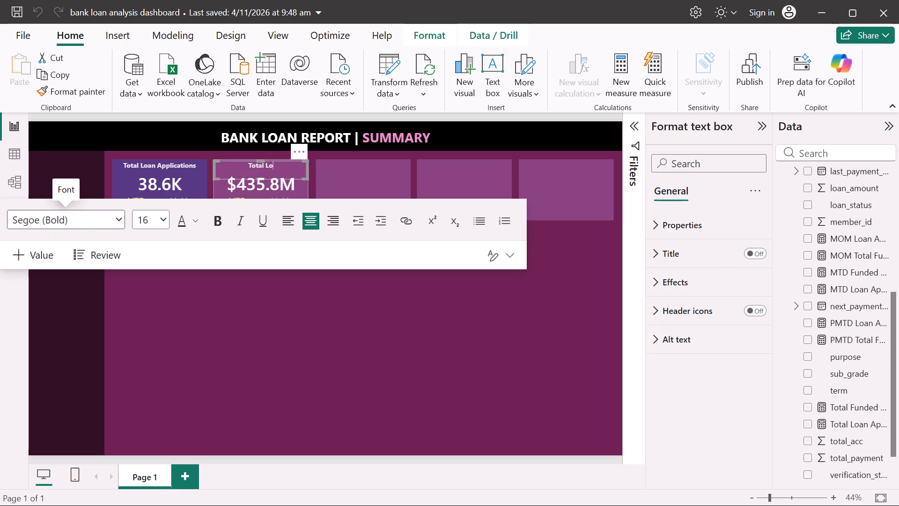
{"action": "key", "text": "BackSpace"}
{"action": "key", "text": "BackSpace"}
{"action": "type", "text": "Funded"}
{"action": "key", "text": "space"}
{"action": "key", "text": "shift+a"}
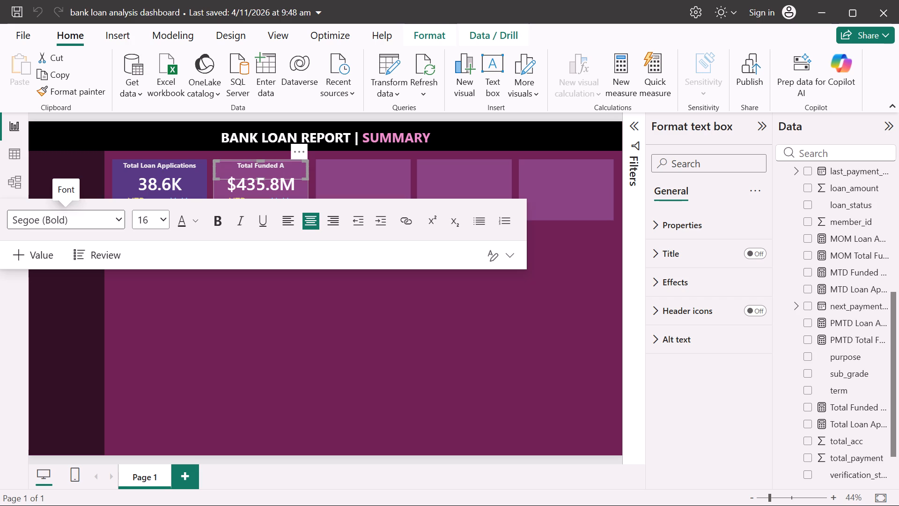
{"action": "type", "text": "mount"}
{"action": "left_click", "coordinate": [345, 391]}
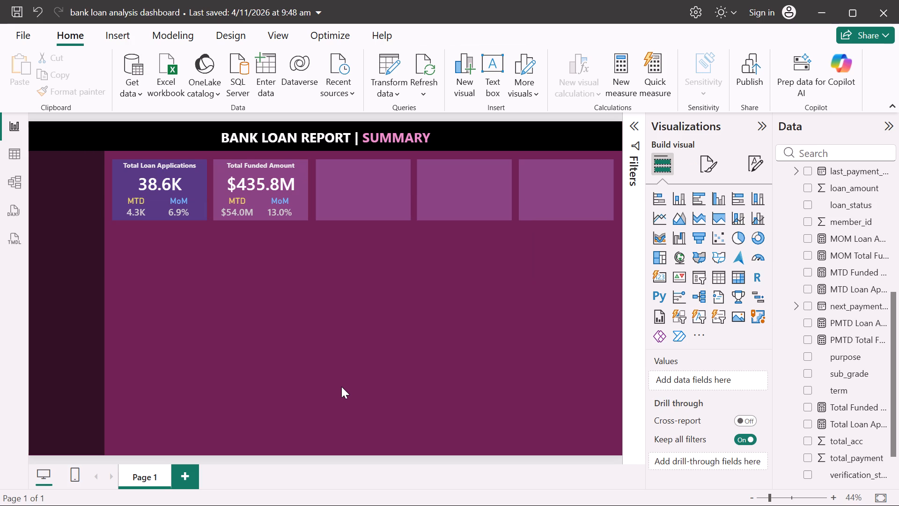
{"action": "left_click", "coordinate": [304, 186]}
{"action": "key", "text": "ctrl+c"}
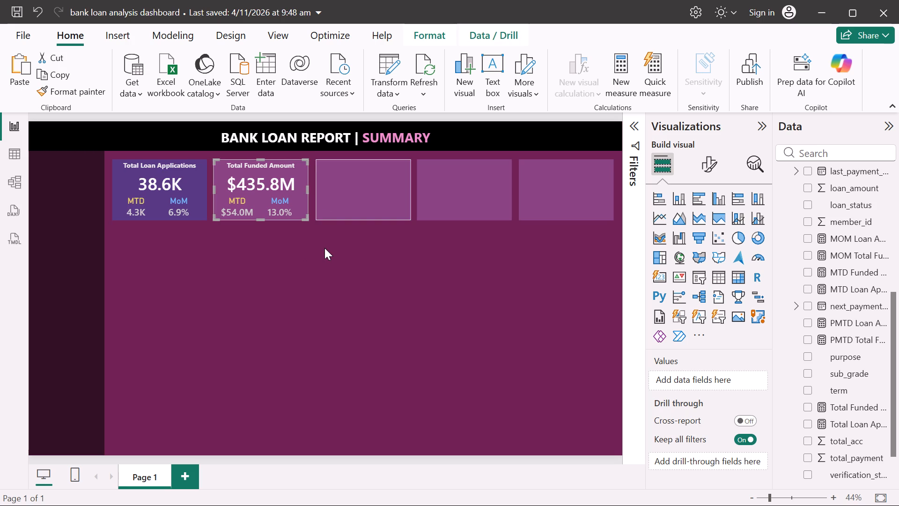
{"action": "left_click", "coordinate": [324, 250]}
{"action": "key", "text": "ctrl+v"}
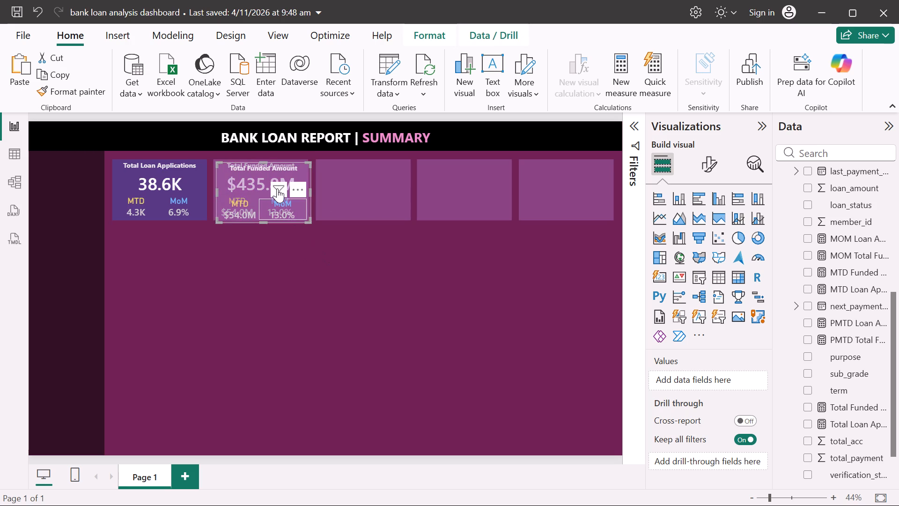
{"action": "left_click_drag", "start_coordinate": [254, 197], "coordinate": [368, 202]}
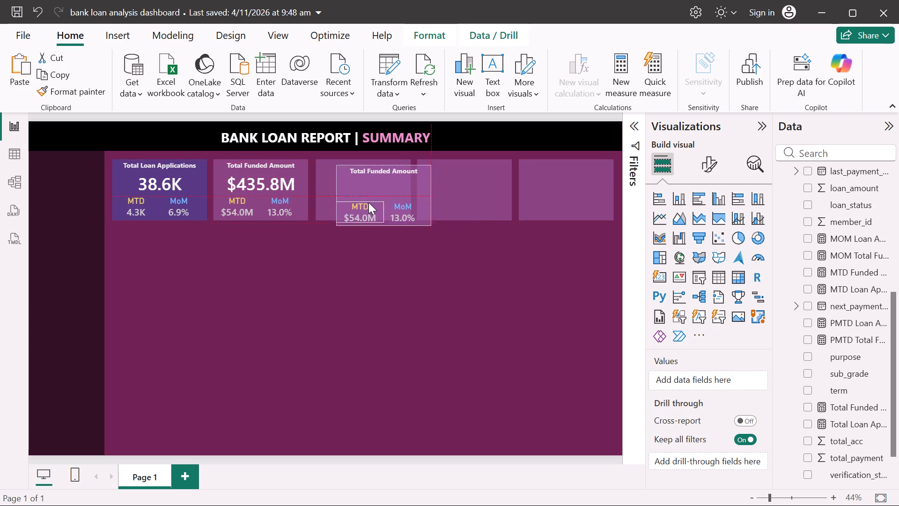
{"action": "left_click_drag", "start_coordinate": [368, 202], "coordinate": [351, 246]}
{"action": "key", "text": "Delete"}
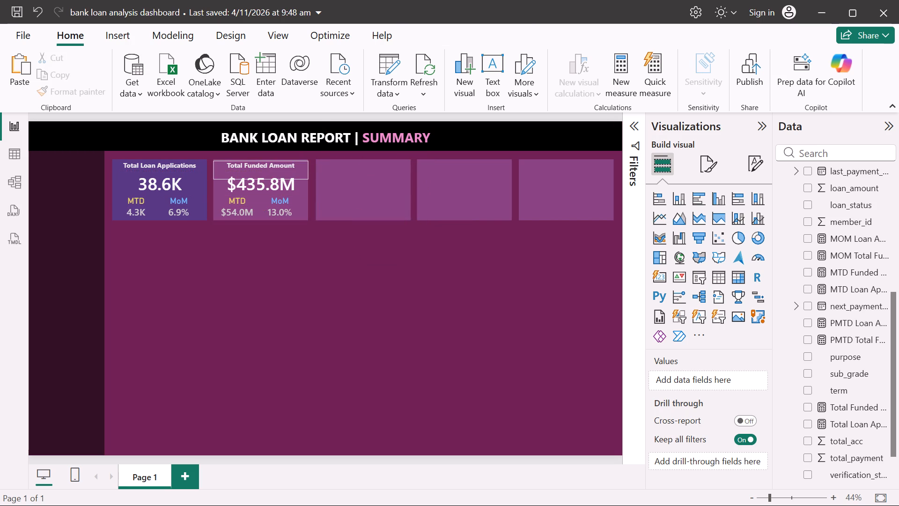
Try to group the main value of the Total Funded Amount card with the rest of that card.
{"action": "left_click", "coordinate": [306, 190]}
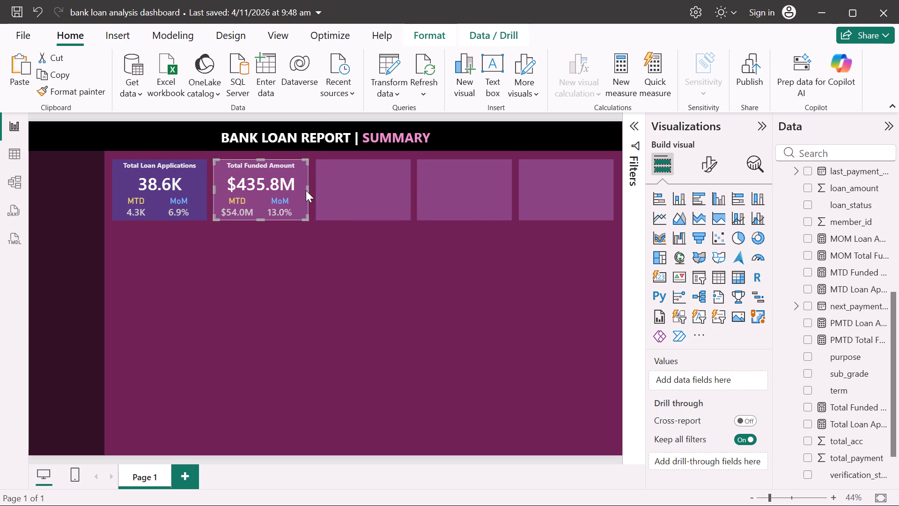
{"action": "left_click", "coordinate": [292, 188], "text": "shift"}
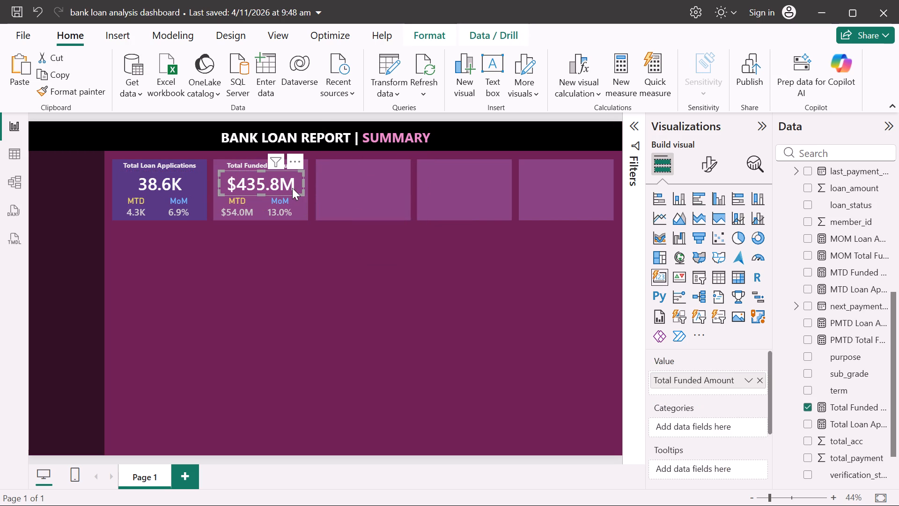
{"action": "key", "text": "ctrl+g"}
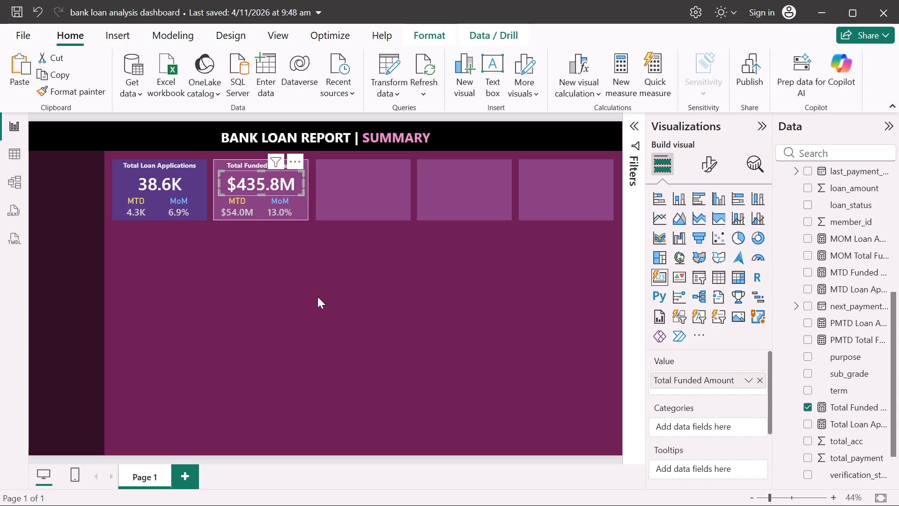
{"action": "left_click", "coordinate": [305, 213], "text": "shift"}
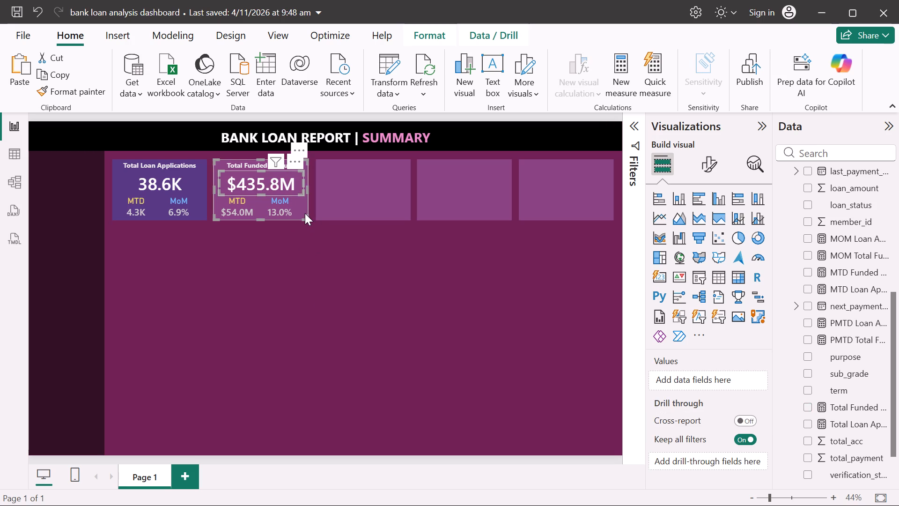
{"action": "key", "text": "ctrl+g"}
{"action": "left_click", "coordinate": [262, 282]}
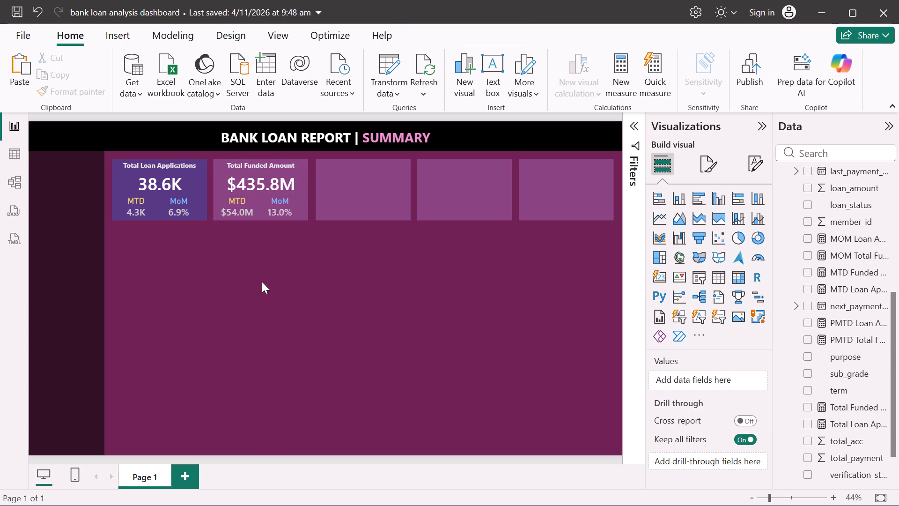
Duplicate the whole Total Funded Amount card and place the copy over the blank third card.
{"action": "left_click", "coordinate": [305, 192]}
{"action": "key", "text": "ctrl+c"}
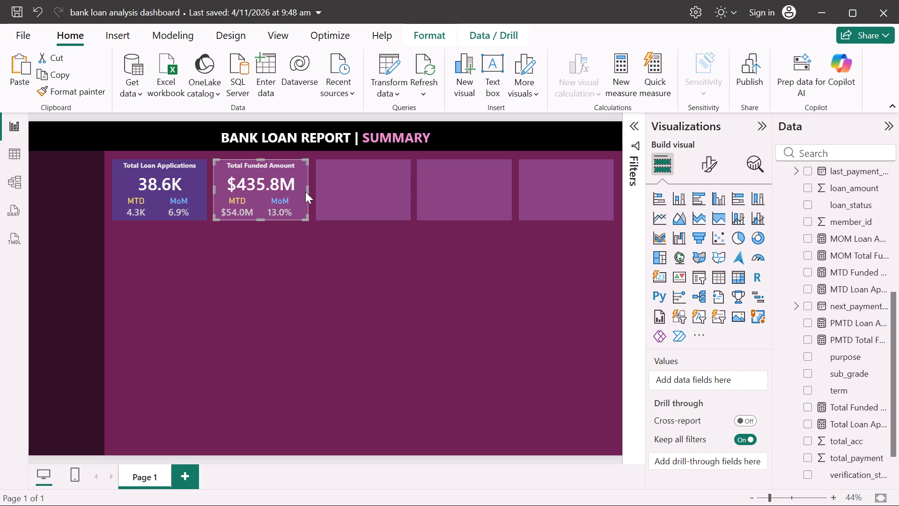
{"action": "key", "text": "ctrl+v"}
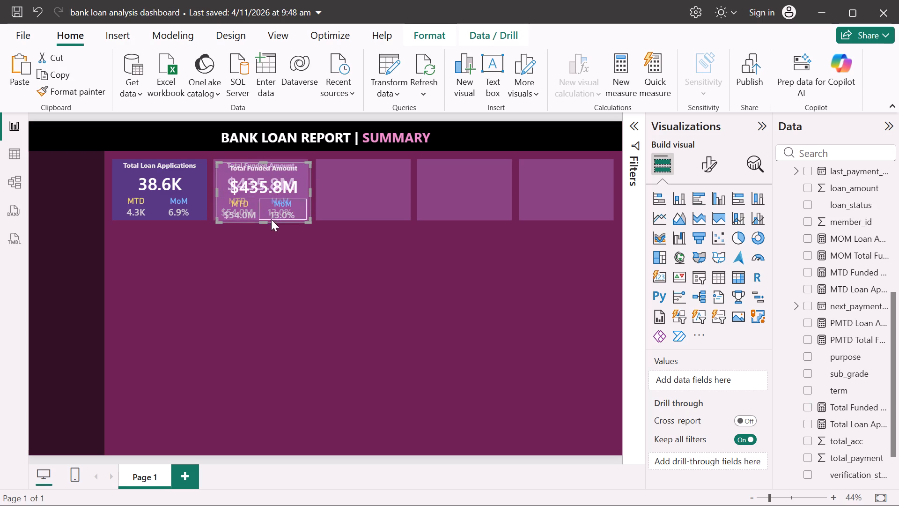
{"action": "left_click_drag", "start_coordinate": [309, 204], "coordinate": [391, 201]}
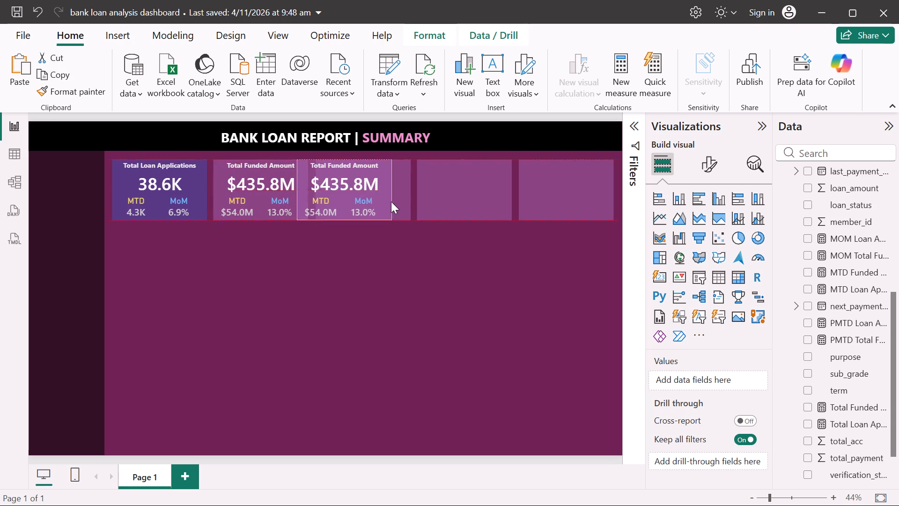
{"action": "left_click_drag", "start_coordinate": [391, 201], "coordinate": [410, 200]}
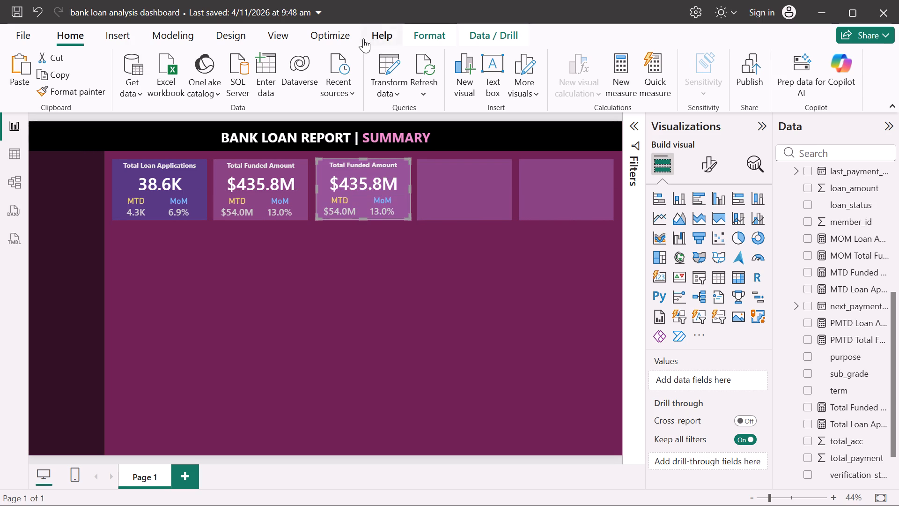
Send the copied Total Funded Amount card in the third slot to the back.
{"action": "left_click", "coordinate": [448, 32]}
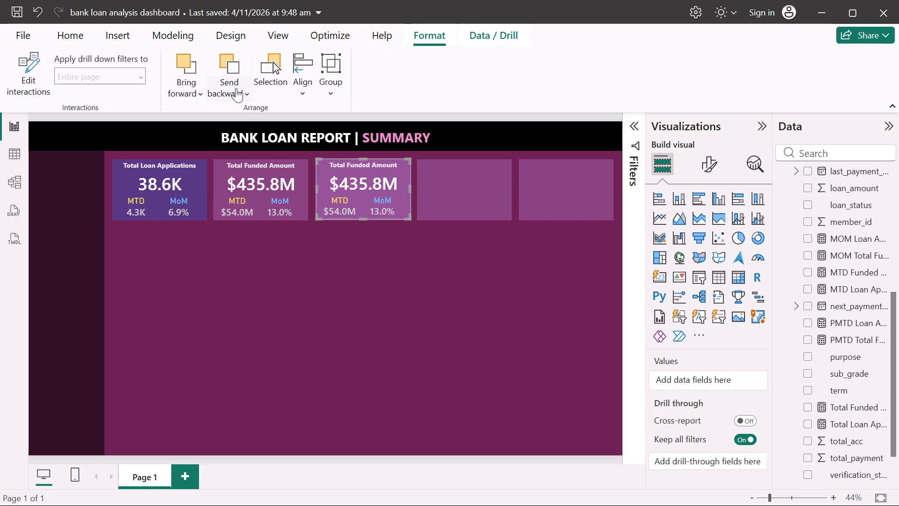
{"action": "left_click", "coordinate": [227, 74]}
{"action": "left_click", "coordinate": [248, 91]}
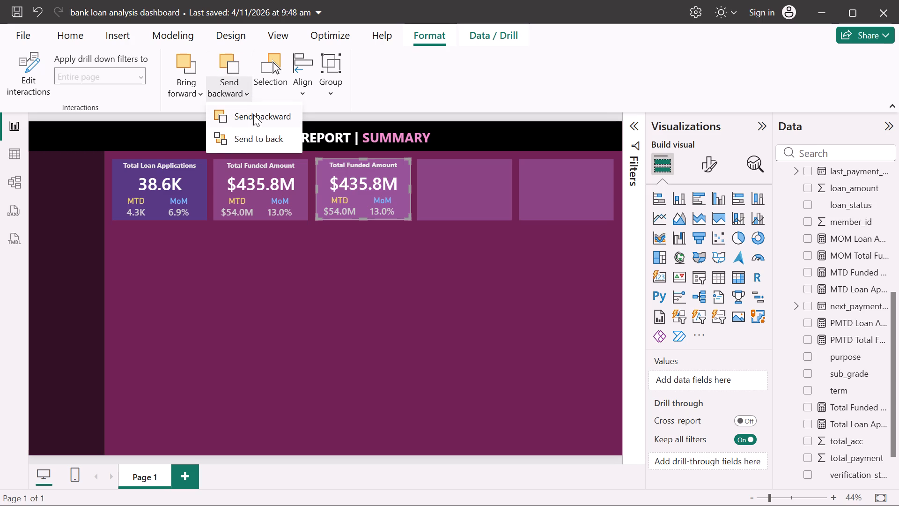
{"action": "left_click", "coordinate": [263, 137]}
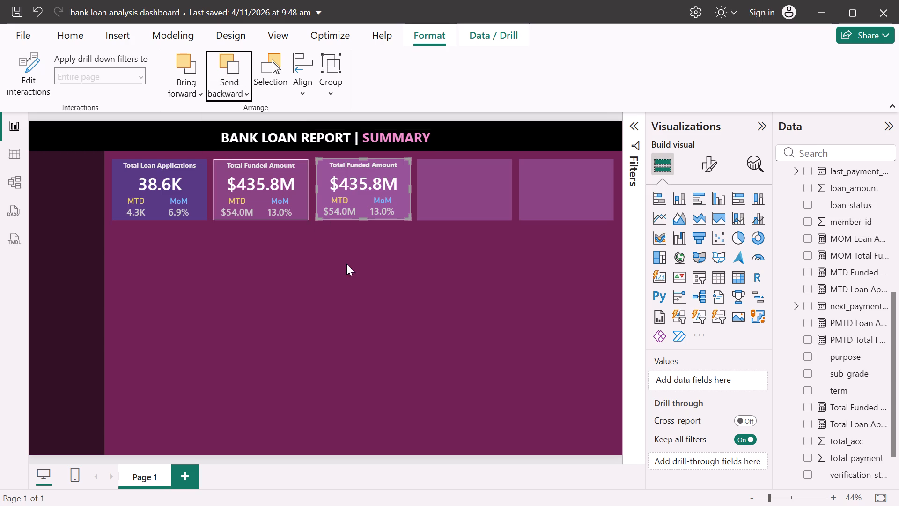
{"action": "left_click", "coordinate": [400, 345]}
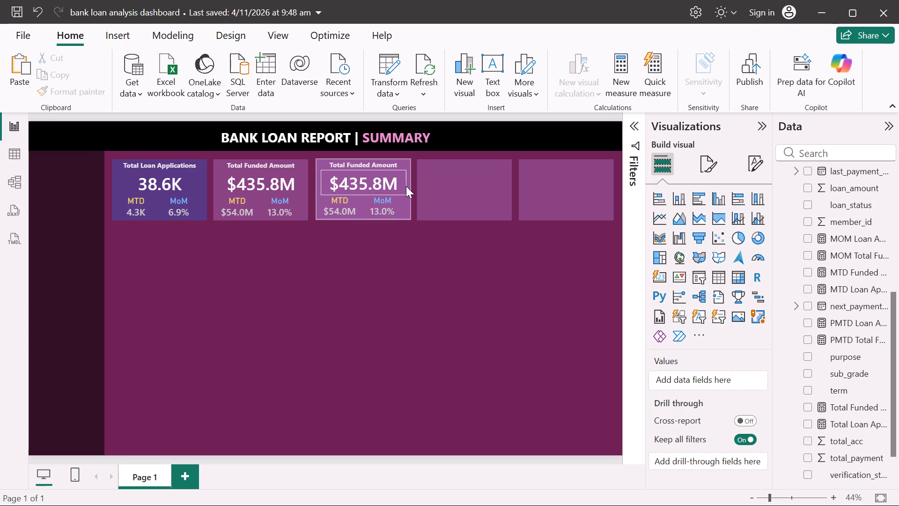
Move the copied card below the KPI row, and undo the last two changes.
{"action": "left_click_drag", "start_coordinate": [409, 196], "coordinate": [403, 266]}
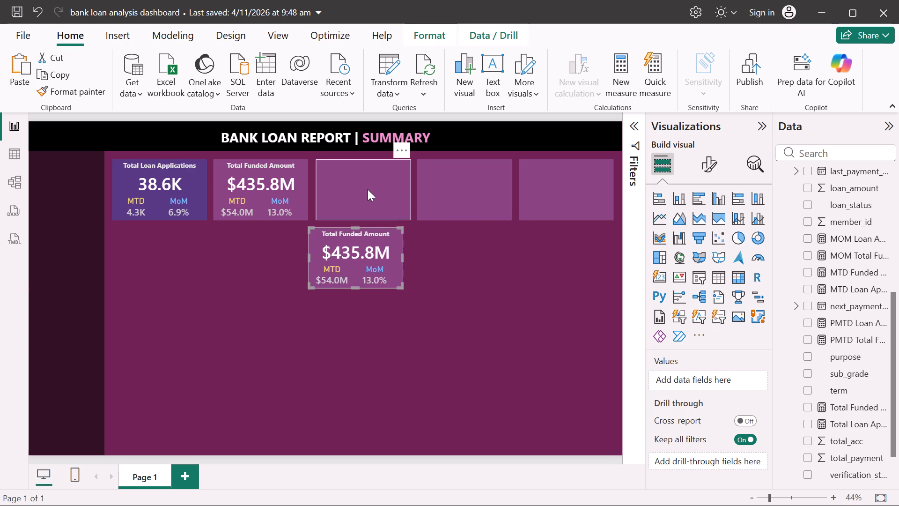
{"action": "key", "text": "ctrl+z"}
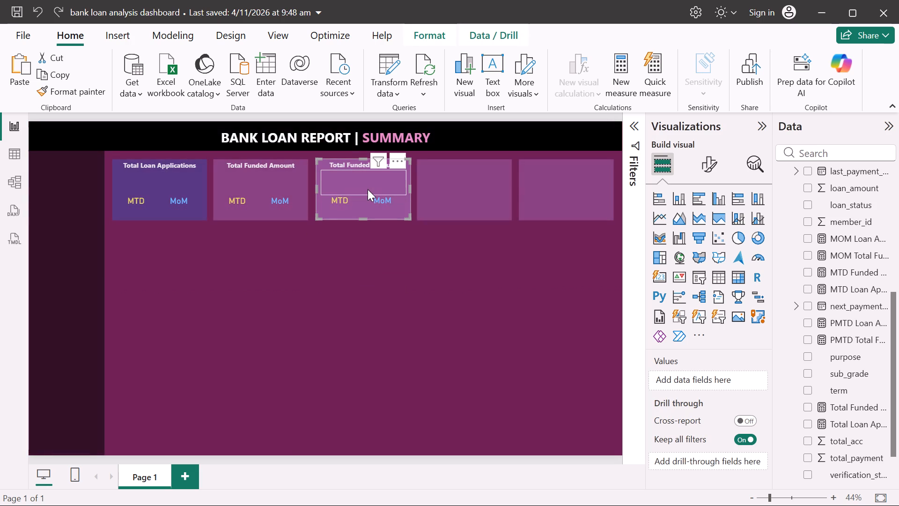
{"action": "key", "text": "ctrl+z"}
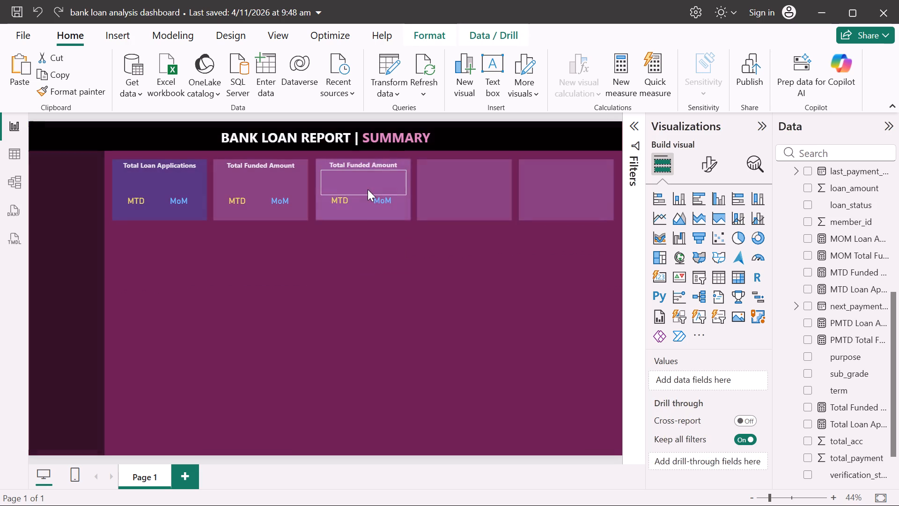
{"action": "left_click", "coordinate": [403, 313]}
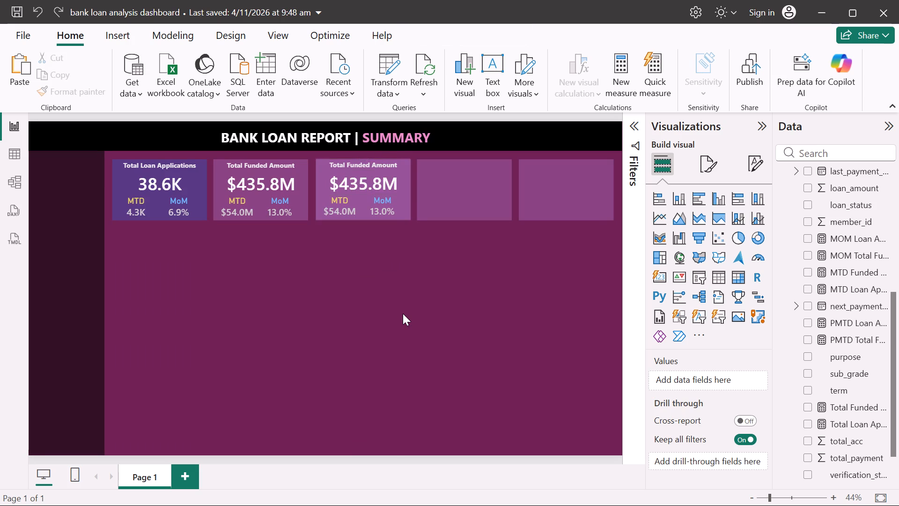
Try to send the copied card in the third slot backward behind the blank card, repeating the operation.
{"action": "left_click", "coordinate": [409, 188]}
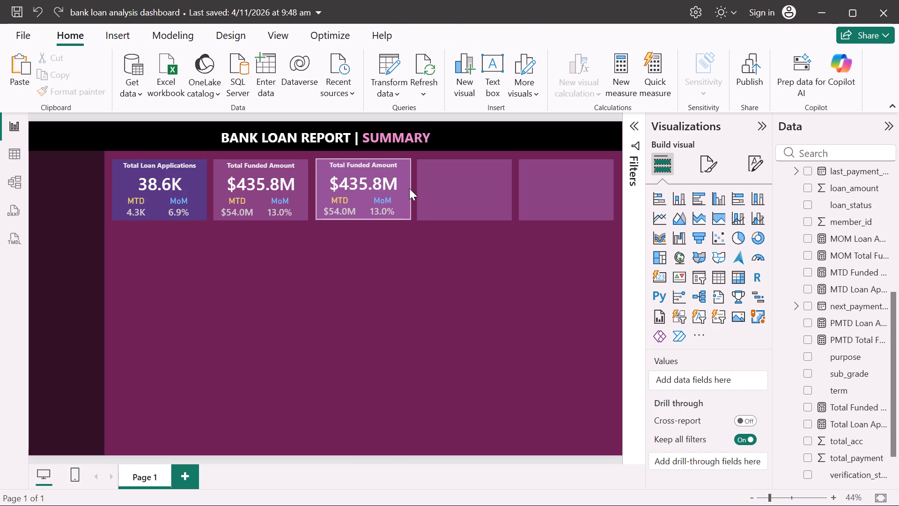
{"action": "left_click", "coordinate": [436, 35]}
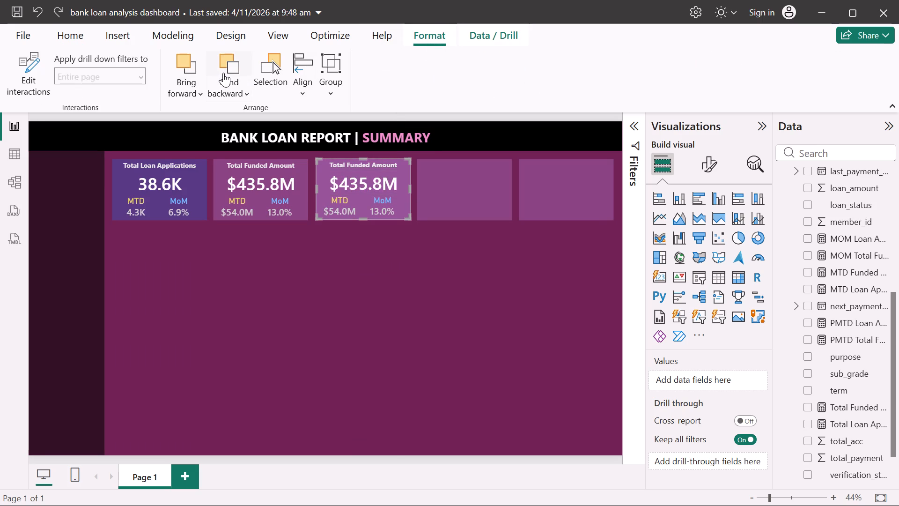
{"action": "left_click", "coordinate": [223, 73]}
{"action": "left_click", "coordinate": [302, 258]}
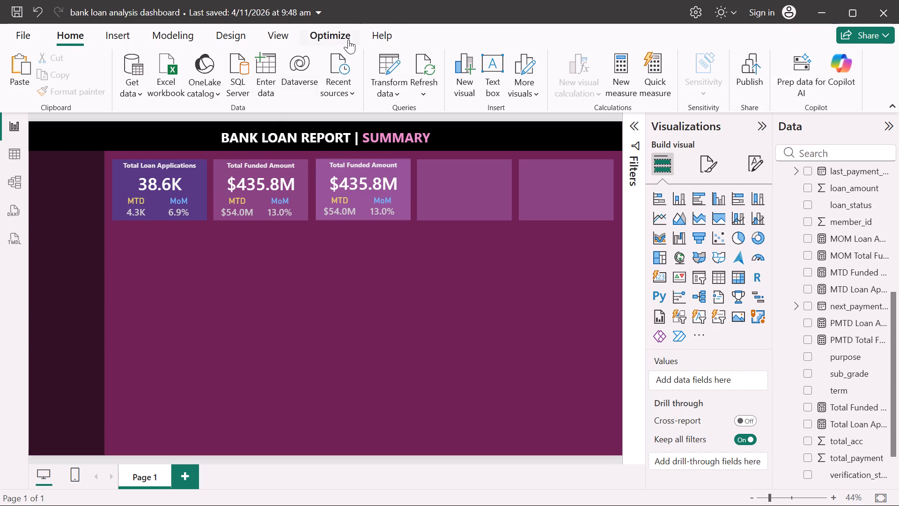
{"action": "left_click", "coordinate": [411, 194]}
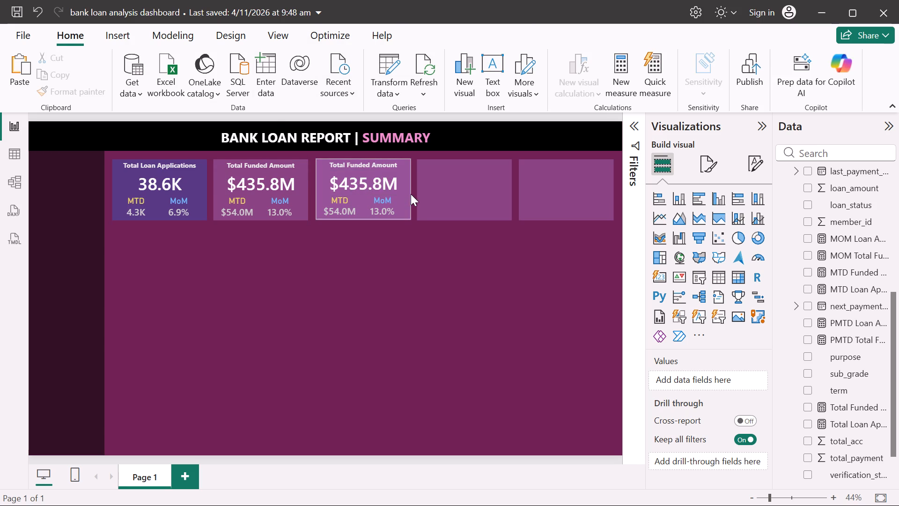
{"action": "left_click", "coordinate": [408, 194]}
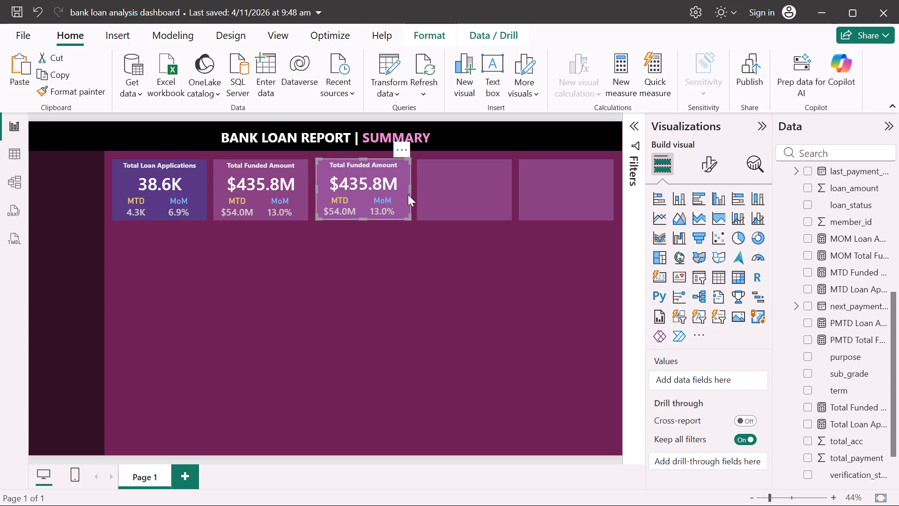
{"action": "left_click", "coordinate": [433, 41]}
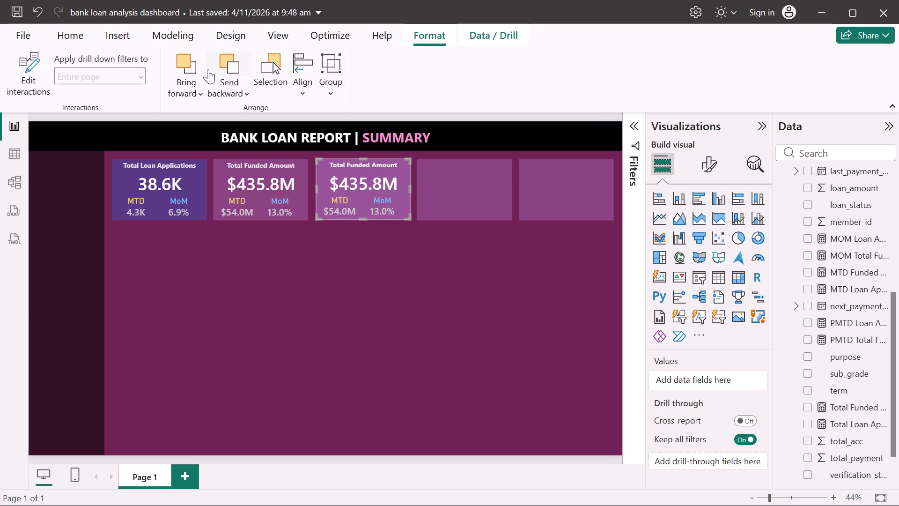
{"action": "left_click", "coordinate": [221, 68]}
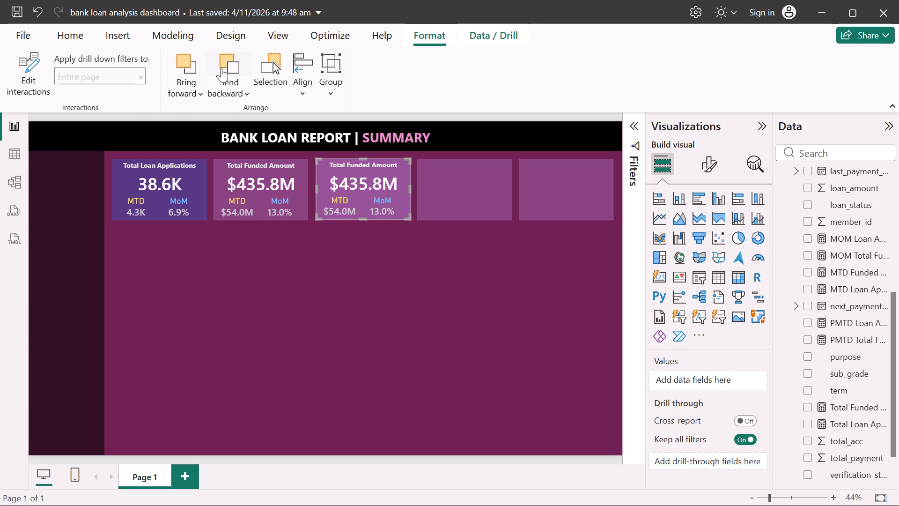
{"action": "left_click", "coordinate": [221, 68]}
{"action": "left_click", "coordinate": [297, 288]}
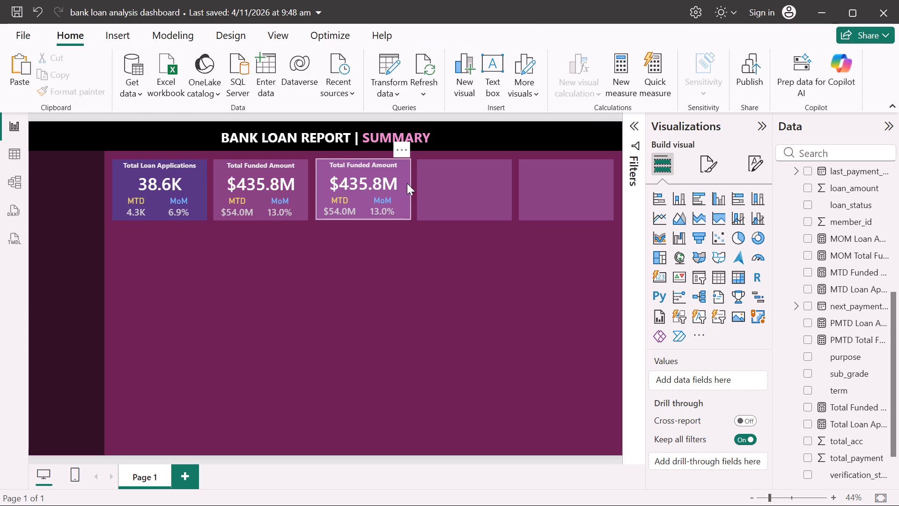
Shift the copied card slightly toward the second card and delete the blank third card beneath it.
{"action": "left_click_drag", "start_coordinate": [408, 179], "coordinate": [397, 177]}
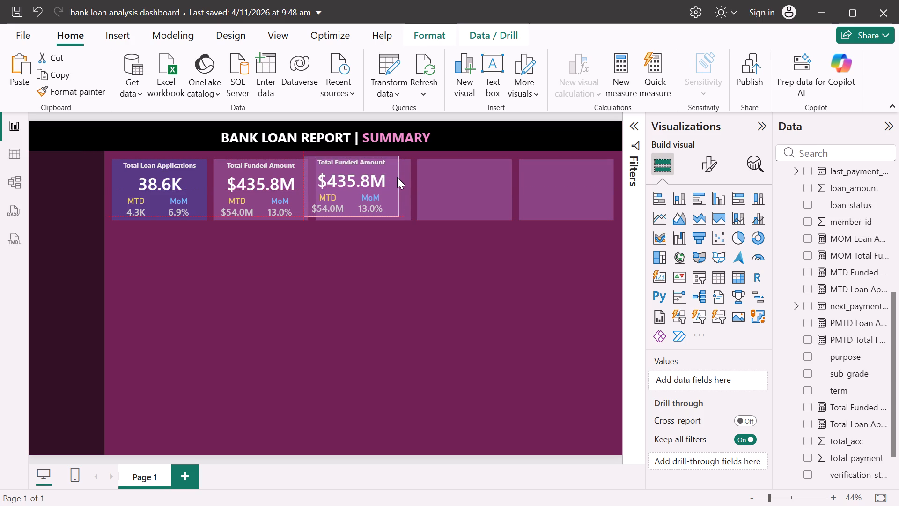
{"action": "left_click_drag", "start_coordinate": [397, 177], "coordinate": [397, 179]}
{"action": "left_click", "coordinate": [407, 180]}
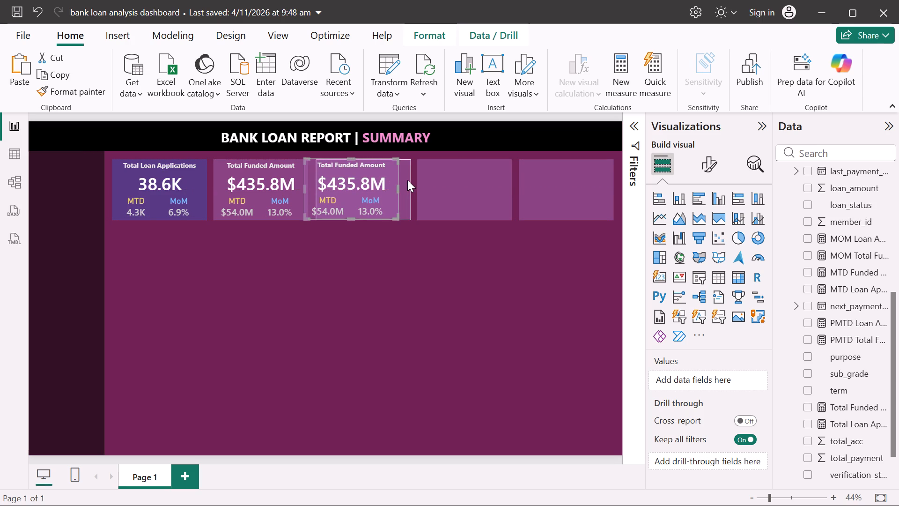
{"action": "key", "text": "Delete"}
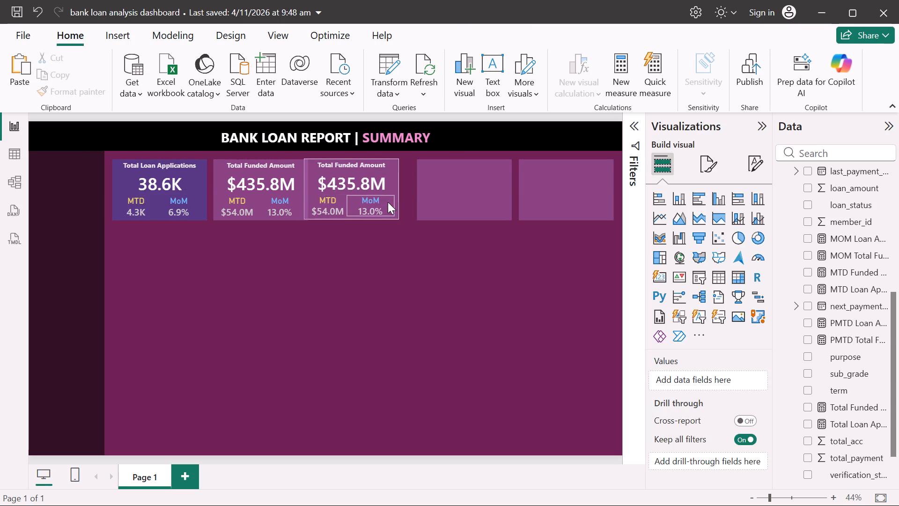
Move the copied card across into the third slot, evenly spaced between the second card and the blank fourth card.
{"action": "left_click_drag", "start_coordinate": [396, 197], "coordinate": [405, 197]}
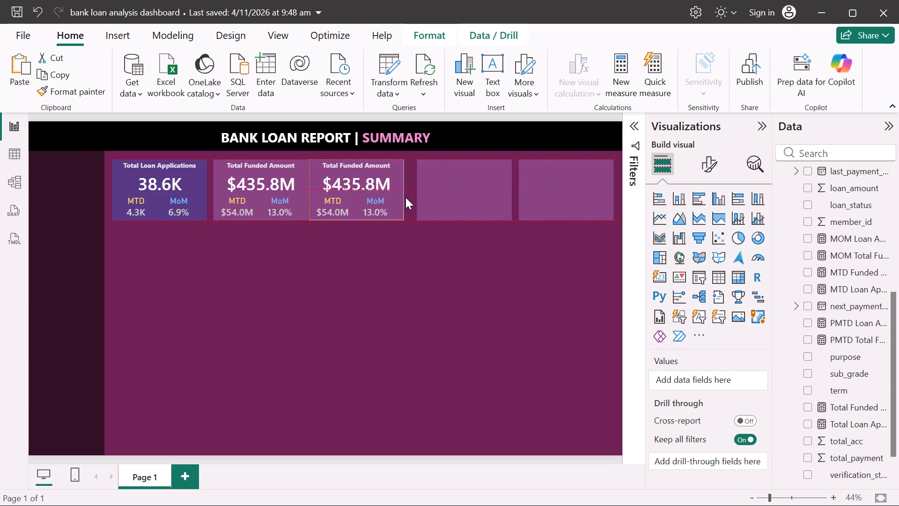
{"action": "left_click_drag", "start_coordinate": [405, 197], "coordinate": [405, 197]}
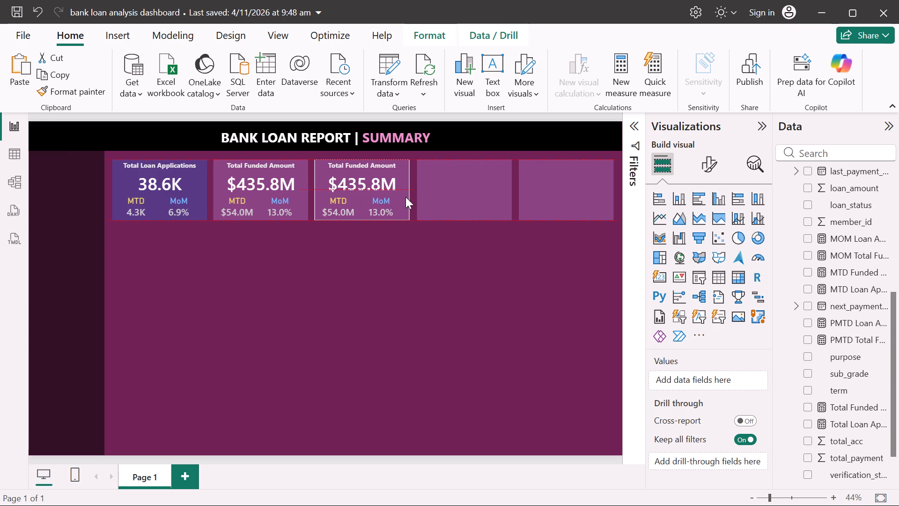
{"action": "left_click_drag", "start_coordinate": [405, 197], "coordinate": [406, 197]}
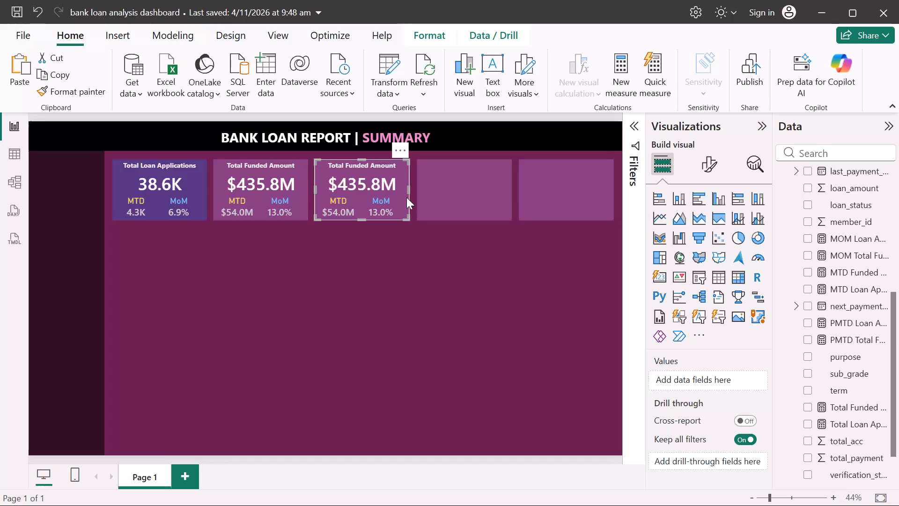
Create a measure in bank_loan_data: Total Amount Received = SUM(bank_loan_data[total_payment]).
{"action": "scroll", "coordinate": [815, 229], "scroll_direction": "up", "scroll_amount": 4}
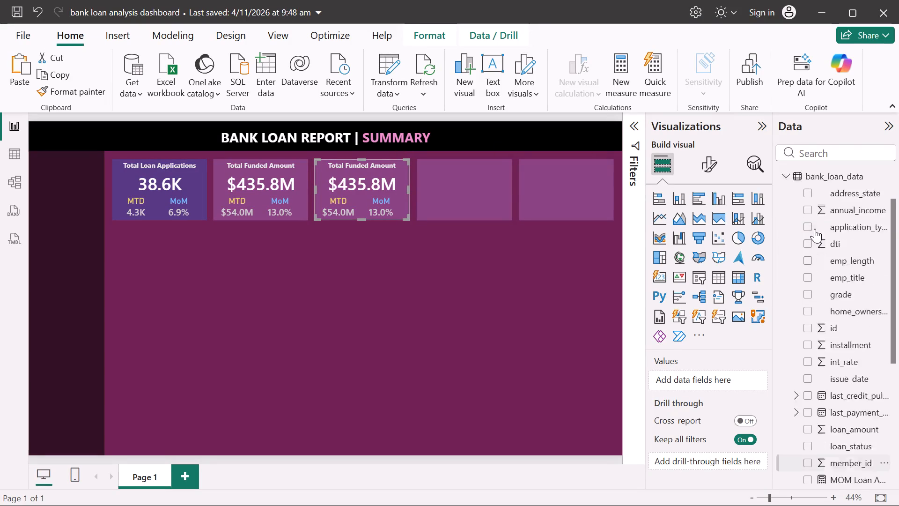
{"action": "left_click", "coordinate": [825, 172]}
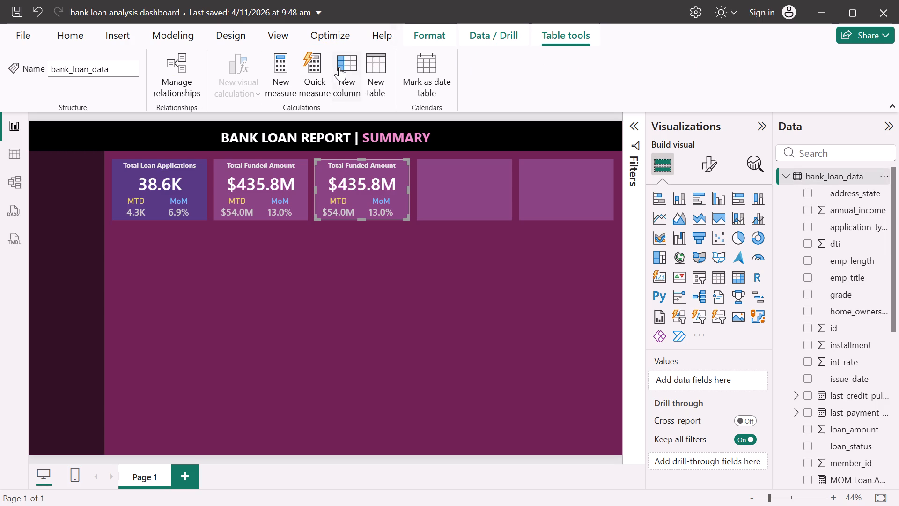
{"action": "left_click", "coordinate": [282, 68]}
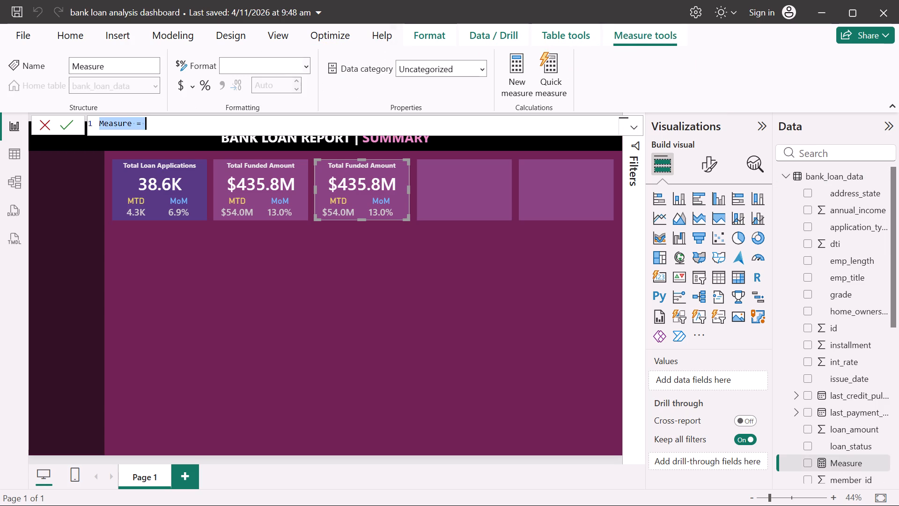
{"action": "key", "text": "BackSpace"}
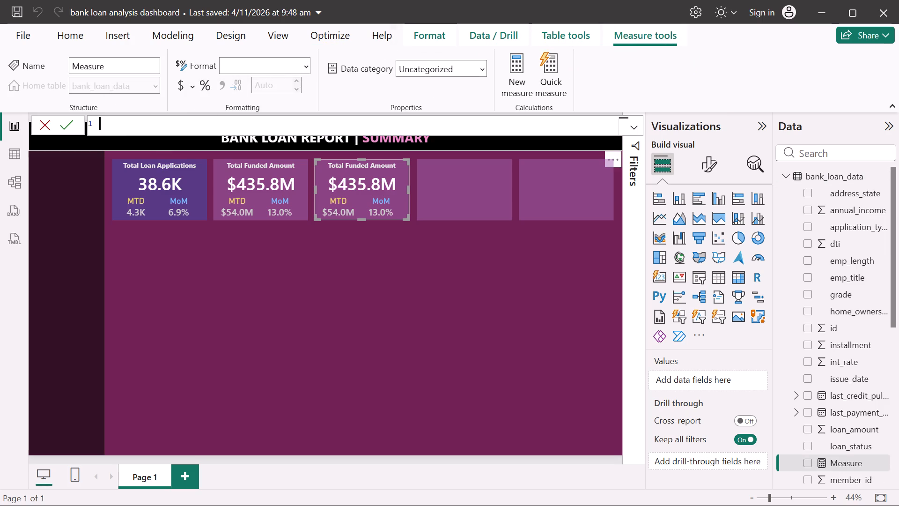
{"action": "type", "text": "To"}
{"action": "type", "text": "tal"}
{"action": "key", "text": "space"}
{"action": "type", "text": "Amount"}
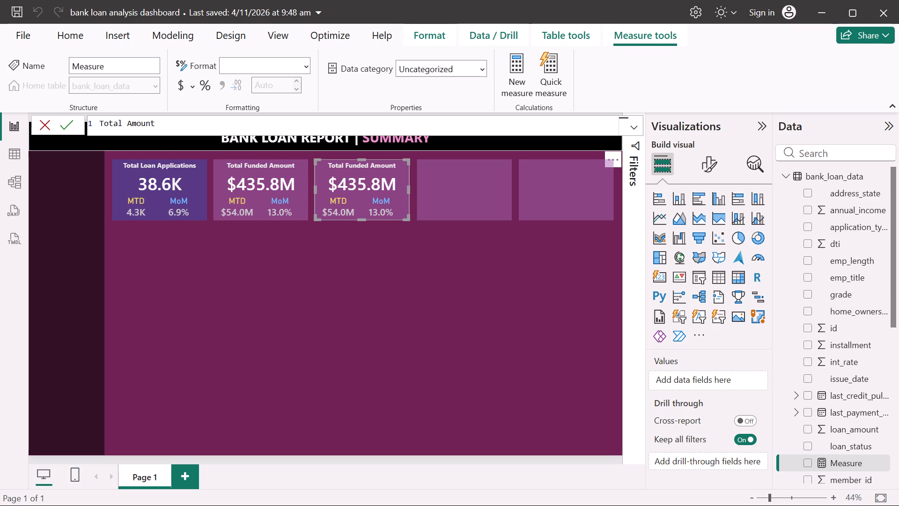
{"action": "key", "text": "space"}
{"action": "type", "text": "Received"}
{"action": "key", "text": "space"}
{"action": "type", "text": "="}
{"action": "key", "text": "space"}
{"action": "type", "text": "SUM"}
{"action": "key", "text": "shift+parenleft"}
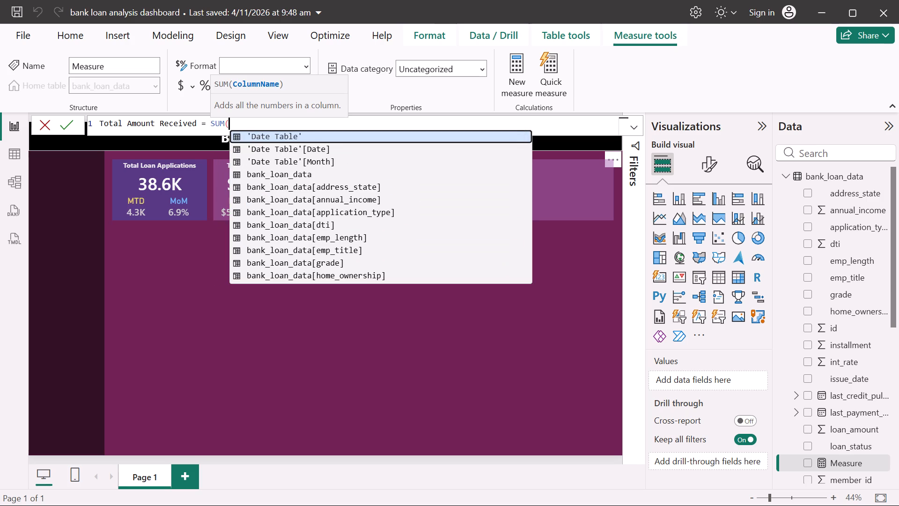
{"action": "type", "text": "to"}
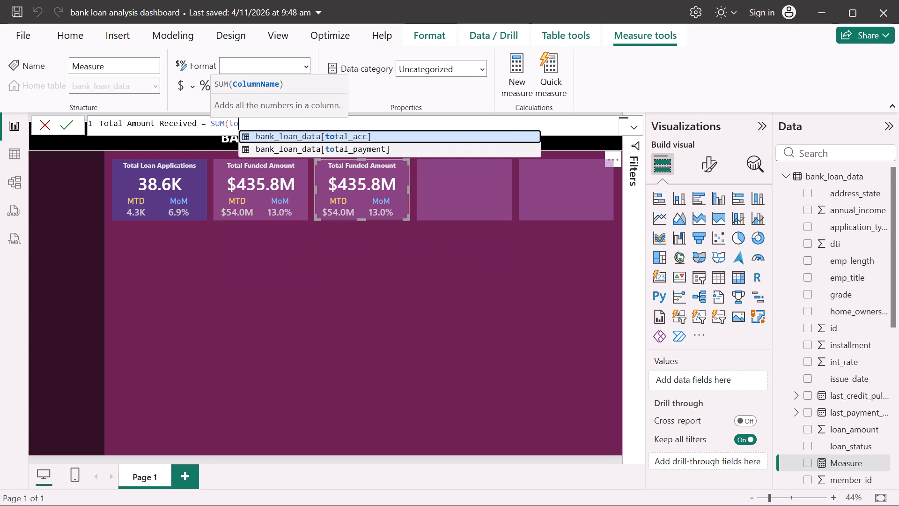
{"action": "key", "text": "Down"}
{"action": "key", "text": "Tab"}
{"action": "key", "text": "shift+parenright"}
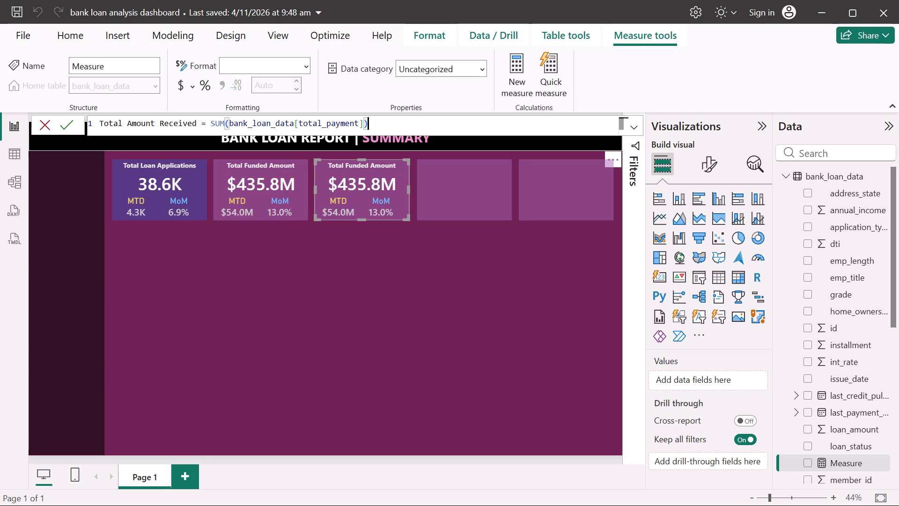
{"action": "key", "text": "Return"}
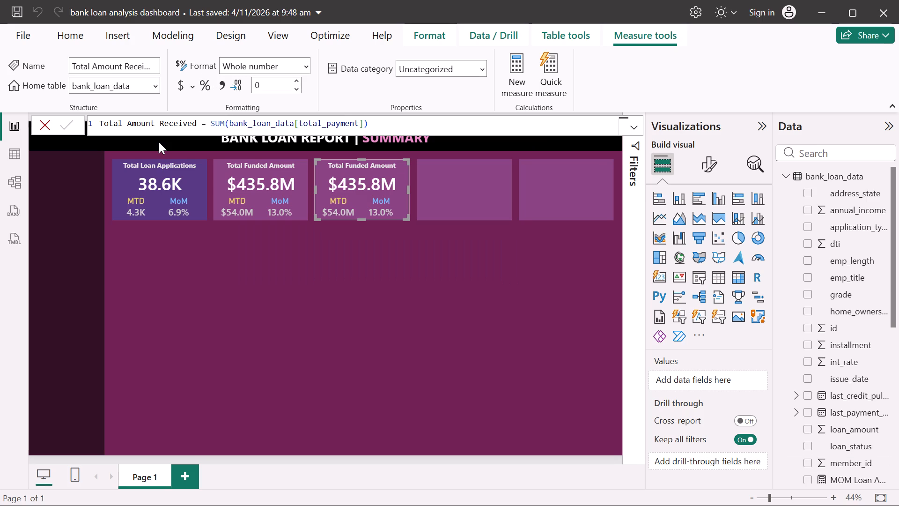
Replace Total Funded Amount with Total Amount Received as the main value of the third card.
{"action": "left_click", "coordinate": [369, 180]}
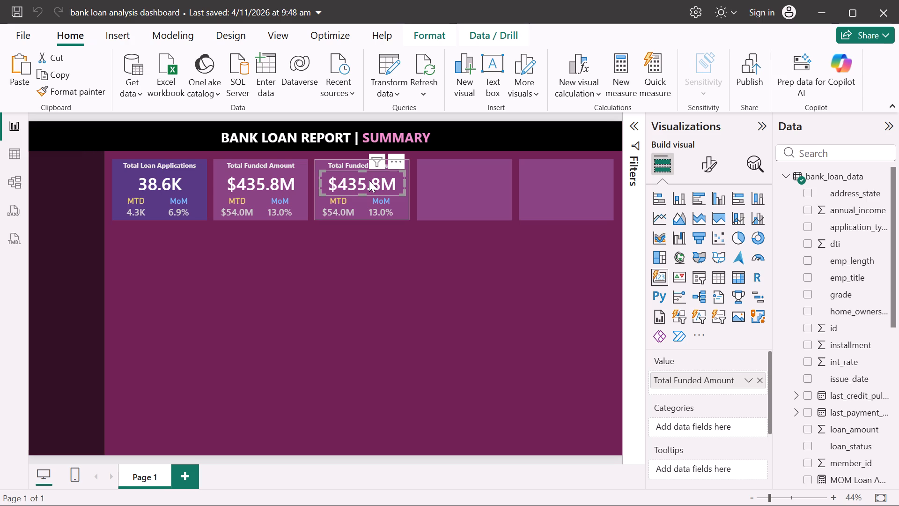
{"action": "scroll", "coordinate": [842, 394], "scroll_direction": "down", "scroll_amount": 1}
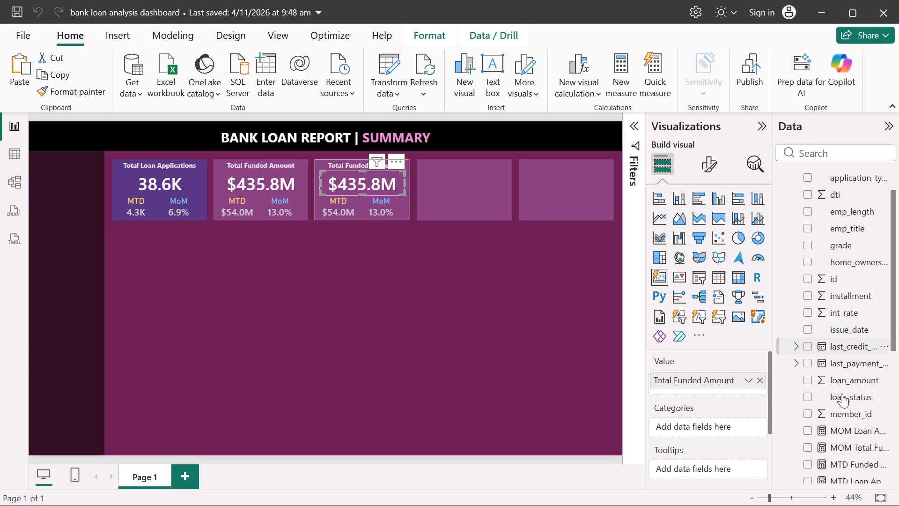
{"action": "scroll", "coordinate": [842, 394], "scroll_direction": "down", "scroll_amount": 2}
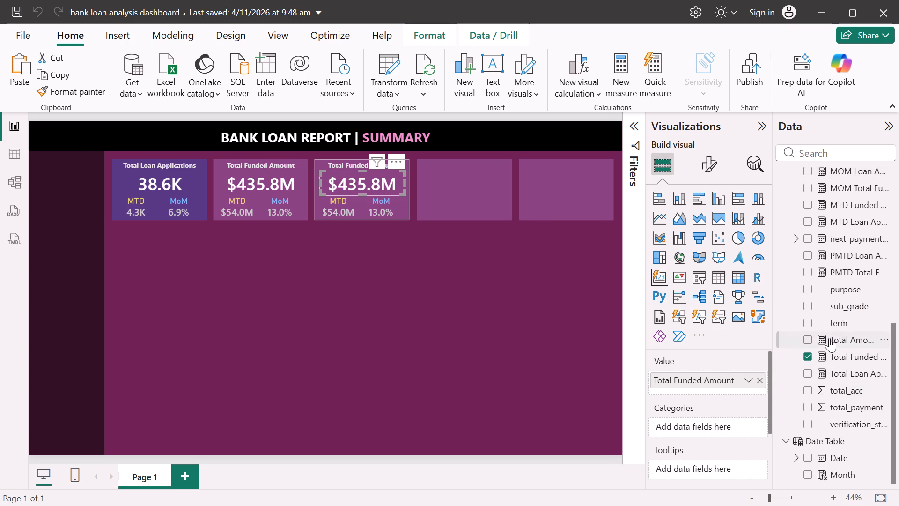
{"action": "left_click_drag", "start_coordinate": [829, 338], "coordinate": [704, 374]}
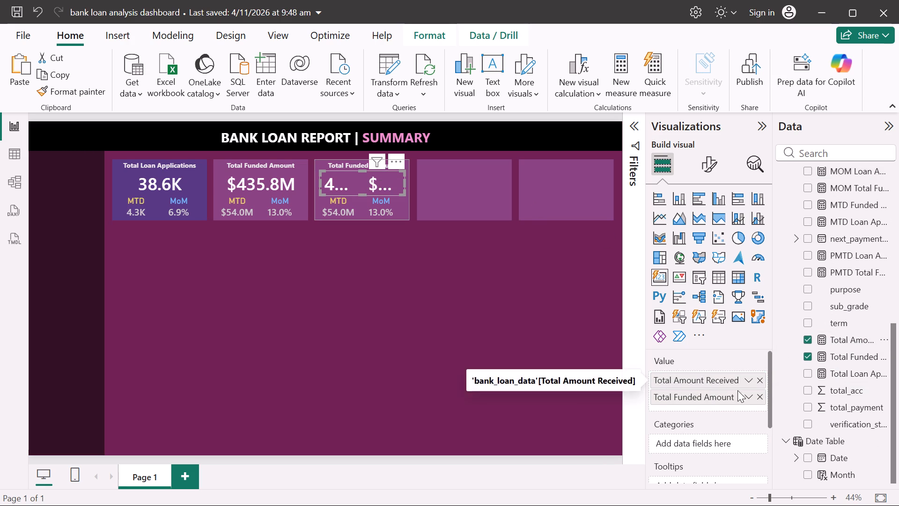
{"action": "left_click", "coordinate": [761, 398]}
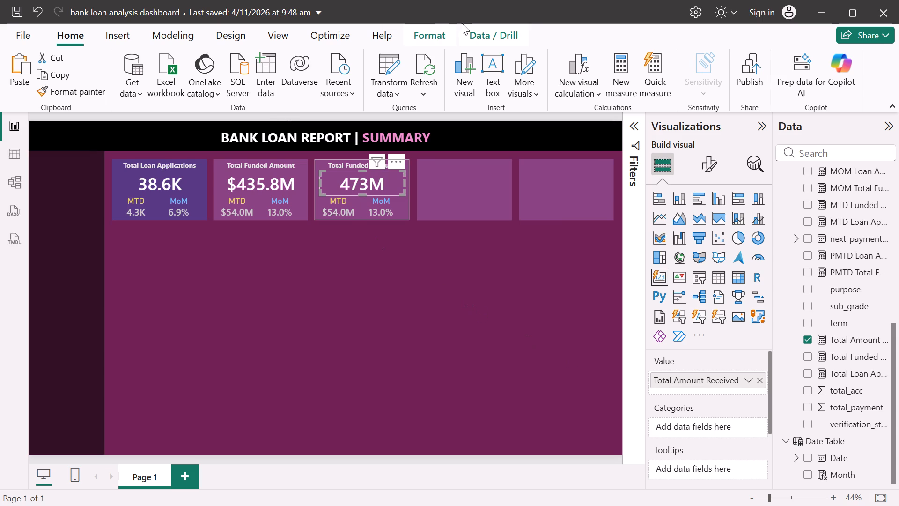
Format the Total Amount Received measure as currency with 1 decimal place.
{"action": "left_click", "coordinate": [850, 342]}
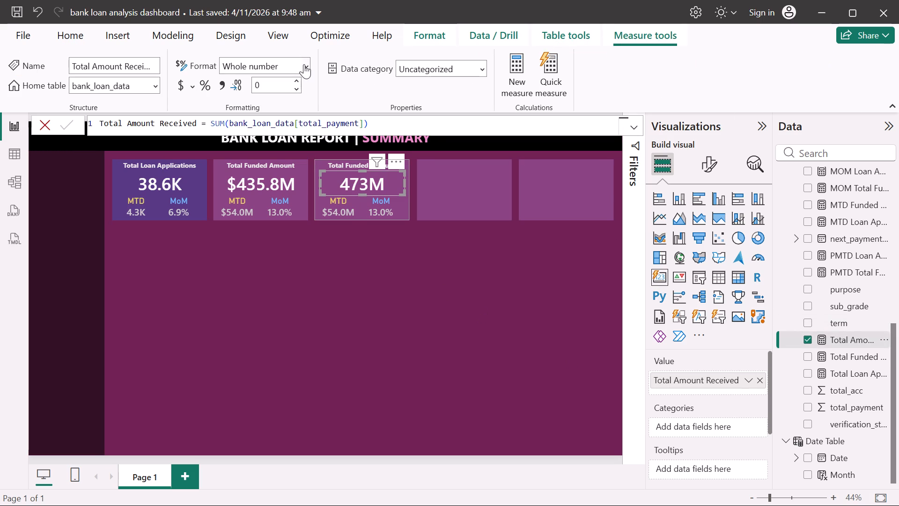
{"action": "left_click", "coordinate": [182, 82]}
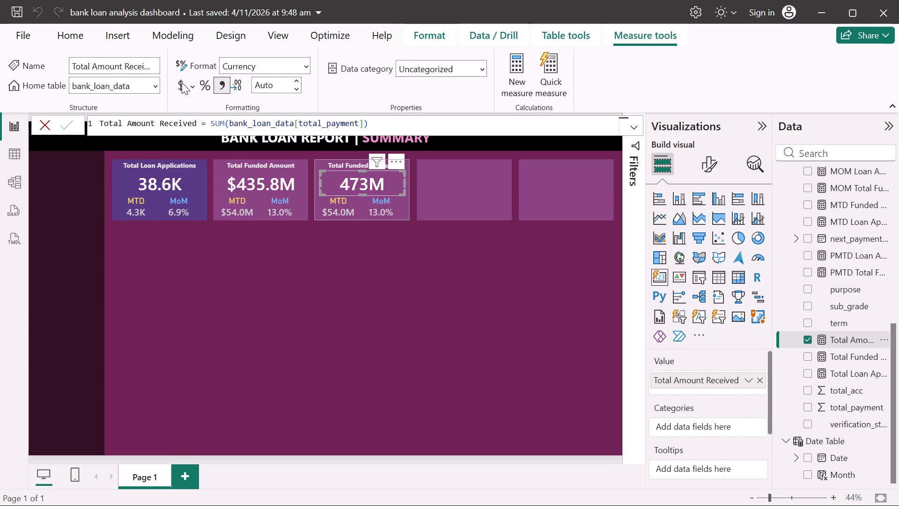
{"action": "left_click", "coordinate": [296, 88]}
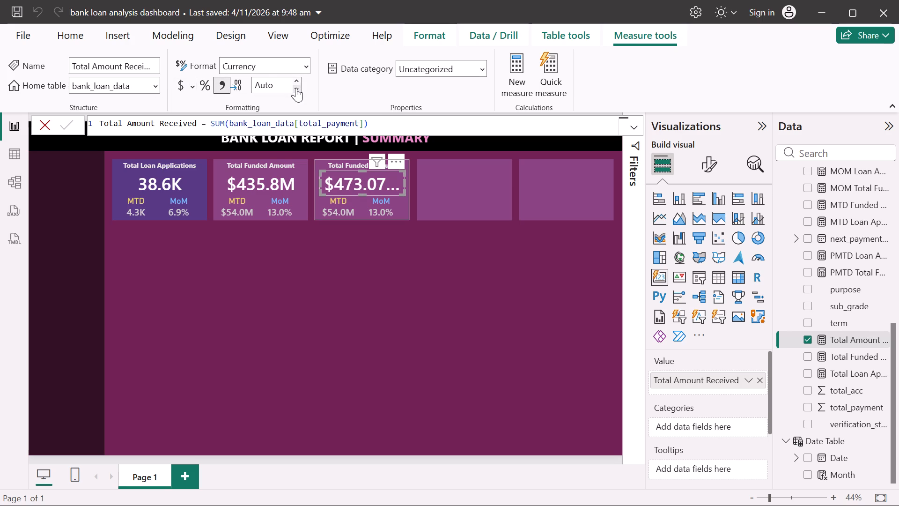
{"action": "left_click", "coordinate": [296, 88]}
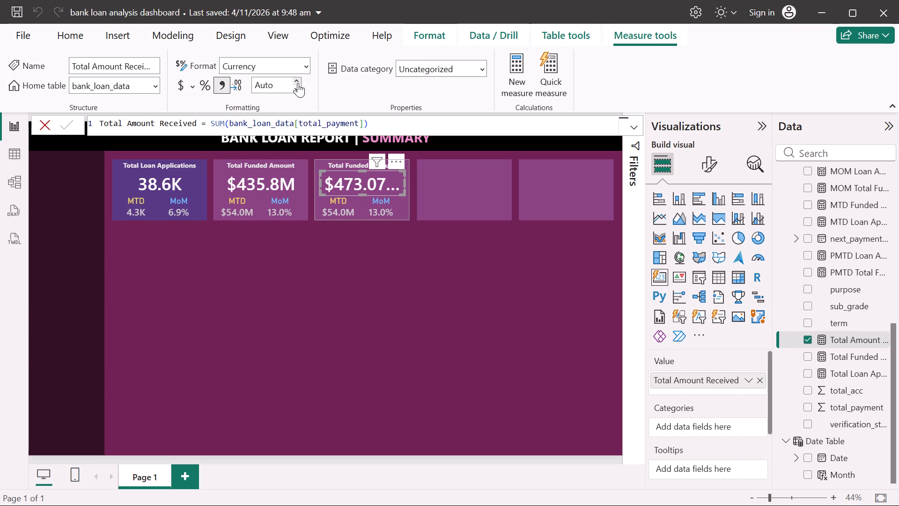
{"action": "left_click", "coordinate": [297, 81]}
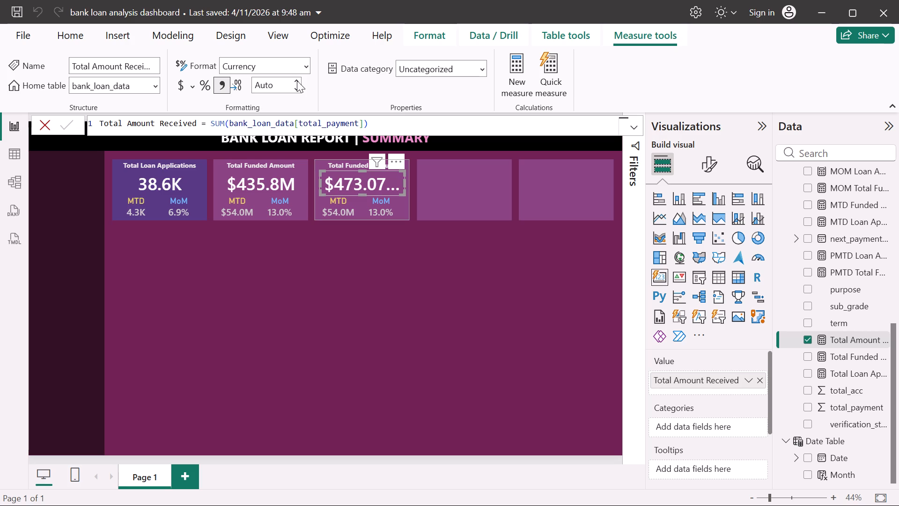
{"action": "left_click", "coordinate": [297, 81]}
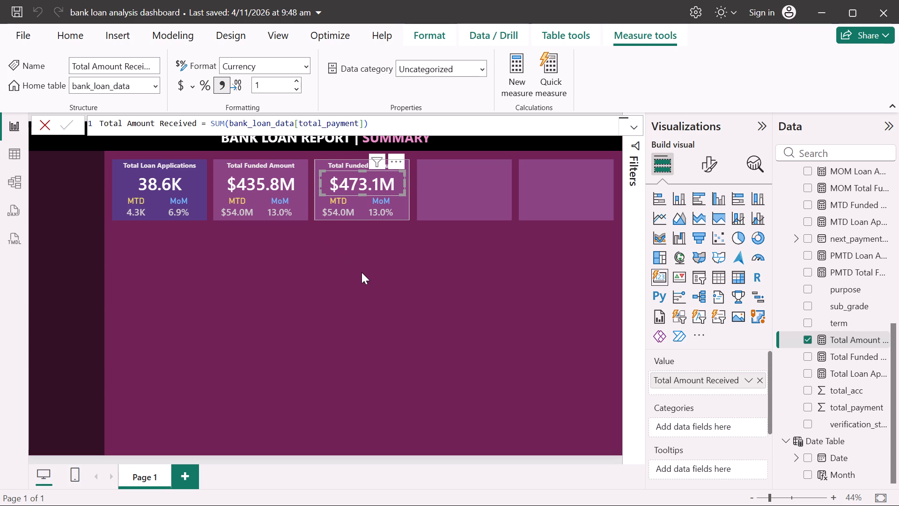
{"action": "scroll", "coordinate": [361, 272], "scroll_direction": "up", "scroll_amount": 3}
{"action": "left_click", "coordinate": [265, 327]}
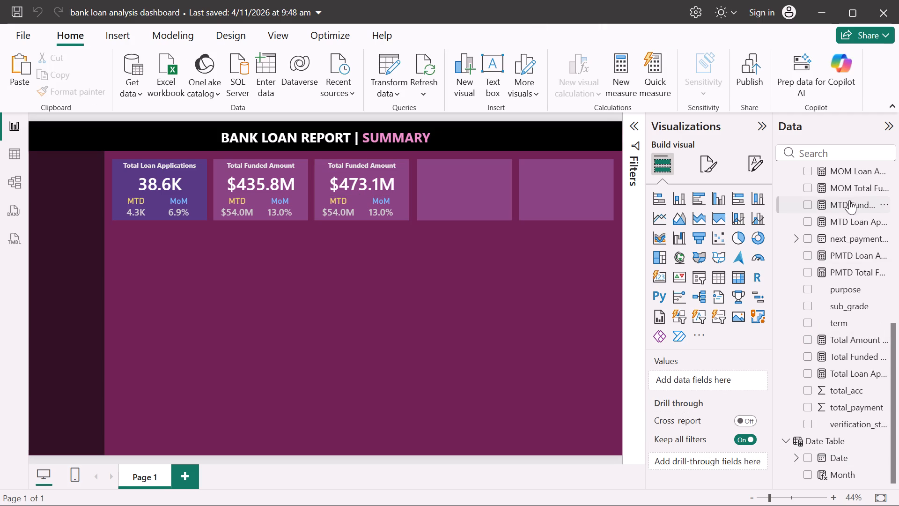
Create a measure in bank_loan_data, adapted from MTD Funded Amount: MTD Total Amount Received = CALCULATE(TOTALMTD([Total Amount Received],'Date Table'[Date])).
{"action": "left_click", "coordinate": [845, 201]}
{"action": "left_click_drag", "start_coordinate": [495, 124], "coordinate": [97, 120]}
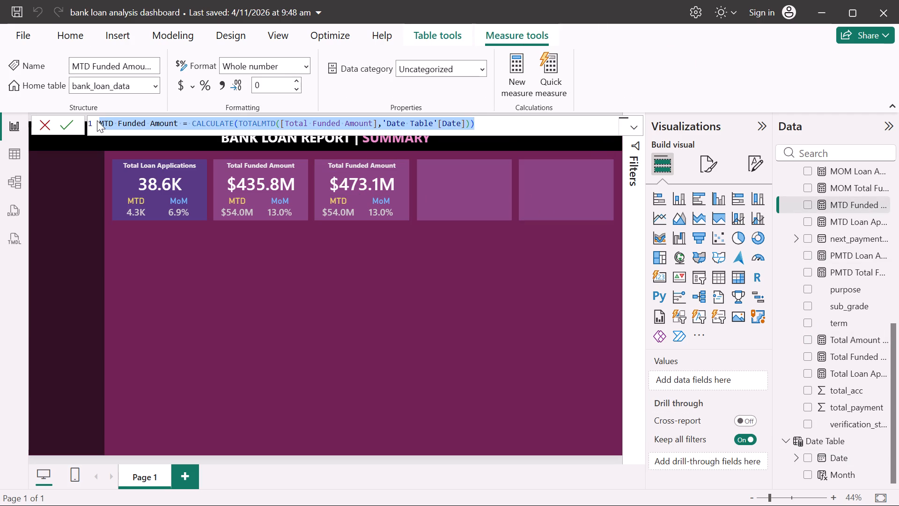
{"action": "key", "text": "ctrl+c"}
{"action": "left_click", "coordinate": [290, 350]}
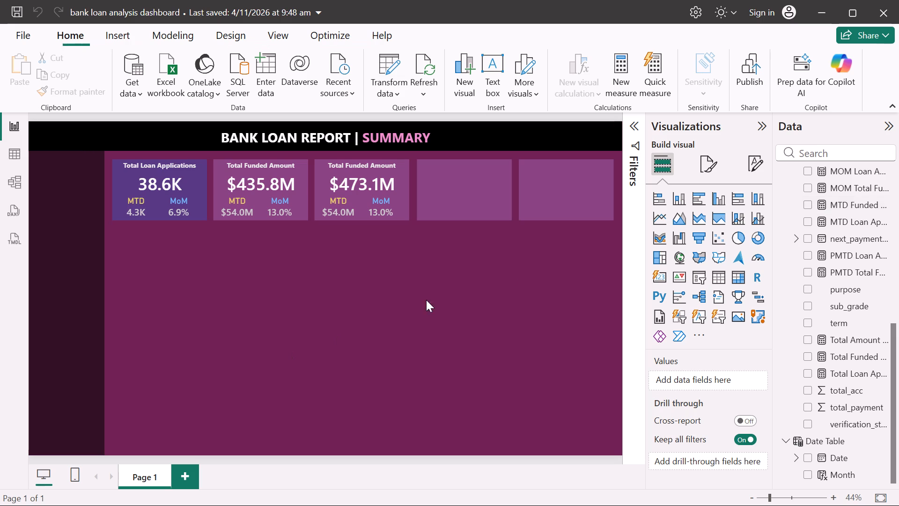
{"action": "scroll", "coordinate": [842, 205], "scroll_direction": "up", "scroll_amount": 4}
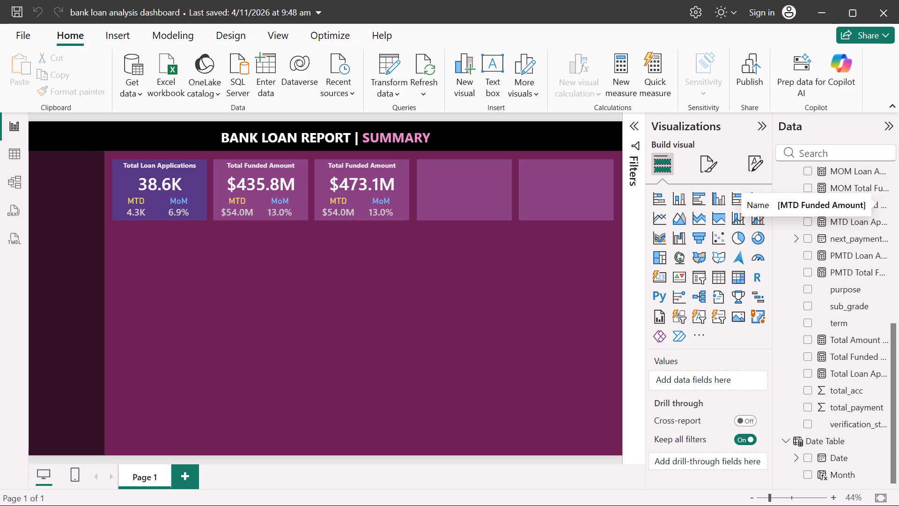
{"action": "scroll", "coordinate": [833, 224], "scroll_direction": "up", "scroll_amount": 7}
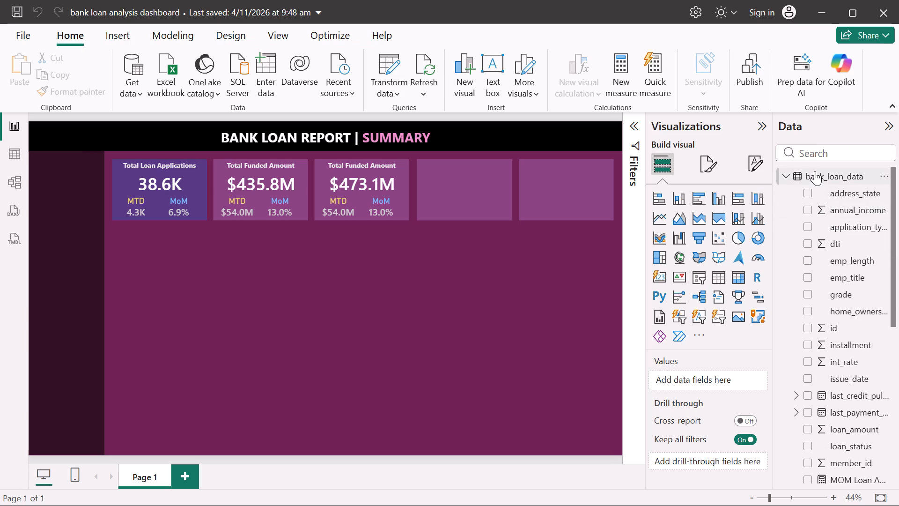
{"action": "left_click", "coordinate": [815, 171]}
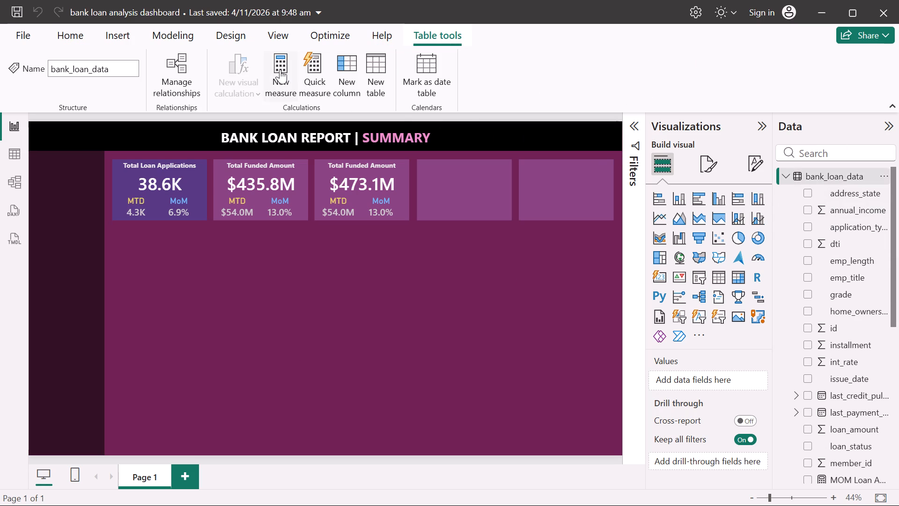
{"action": "left_click", "coordinate": [280, 69]}
{"action": "key", "text": "BackSpace"}
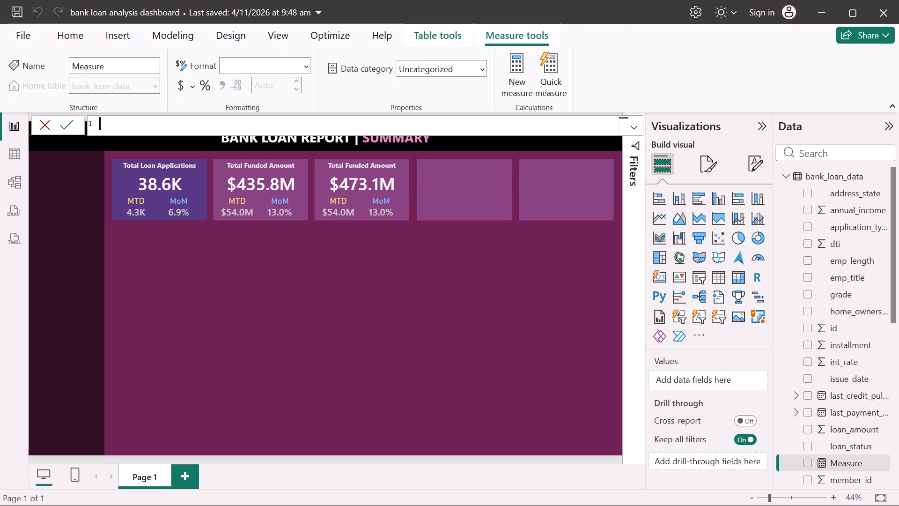
{"action": "key", "text": "ctrl+v"}
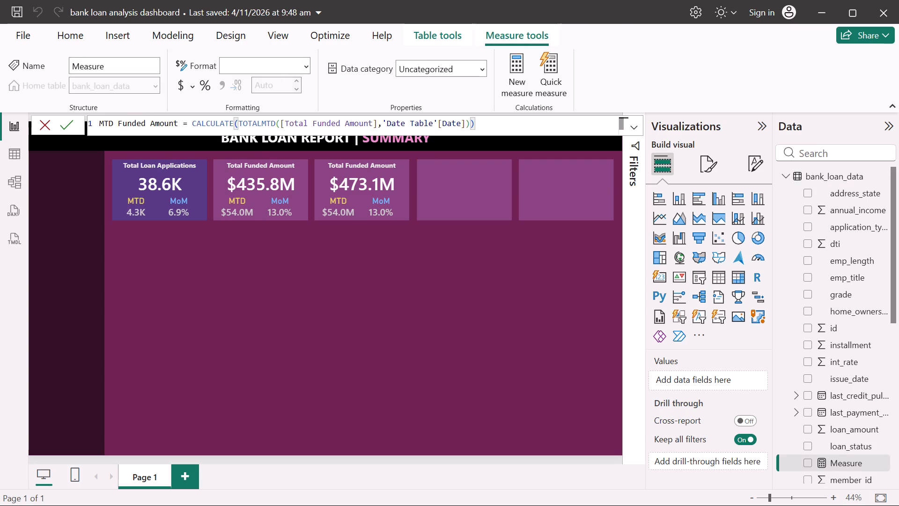
{"action": "left_click_drag", "start_coordinate": [118, 121], "coordinate": [177, 122]}
{"action": "key", "text": "BackSpace"}
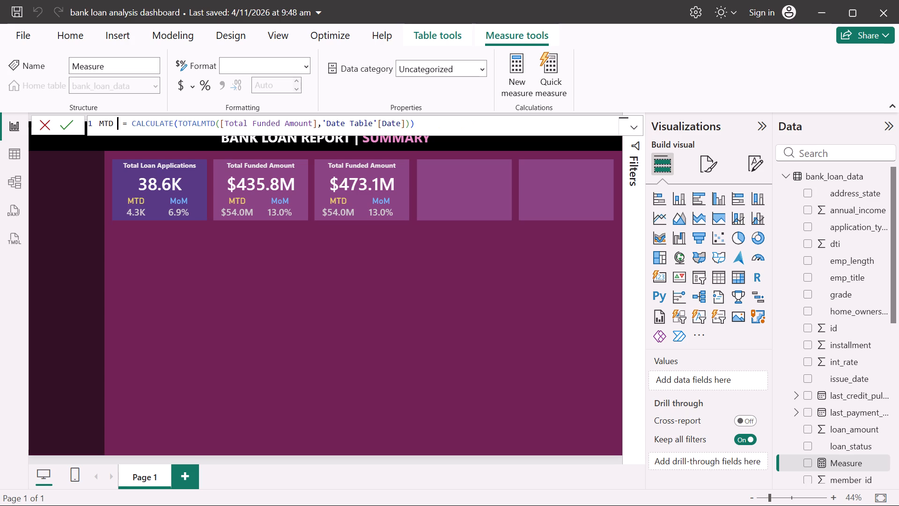
{"action": "type", "text": "Total Amount Received"}
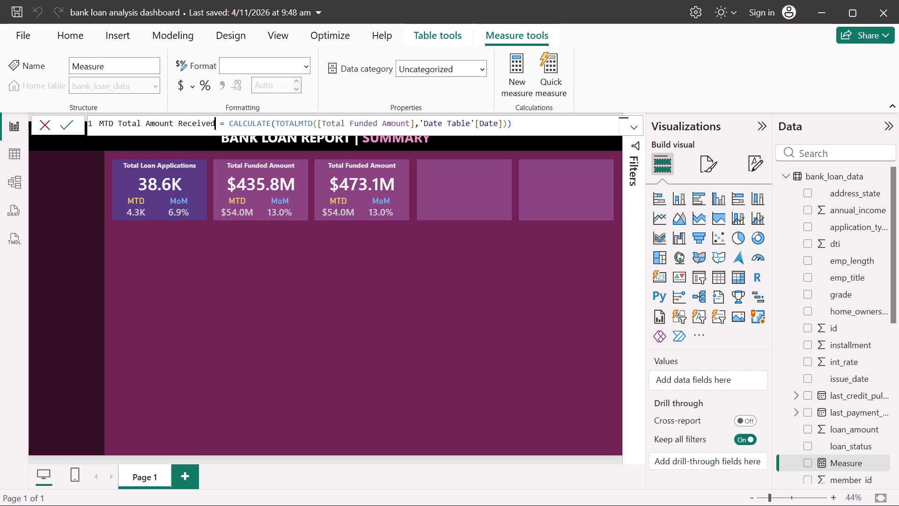
{"action": "left_click_drag", "start_coordinate": [410, 123], "coordinate": [324, 123]}
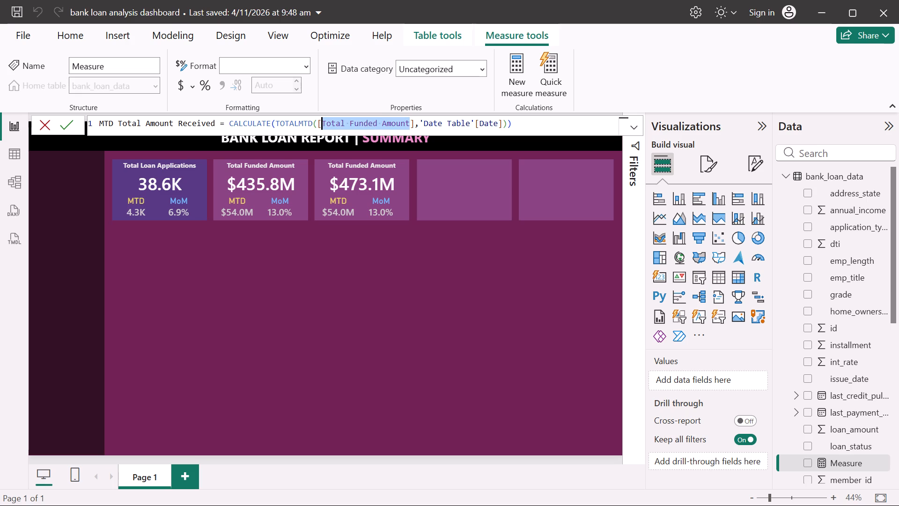
{"action": "key", "text": "BackSpace"}
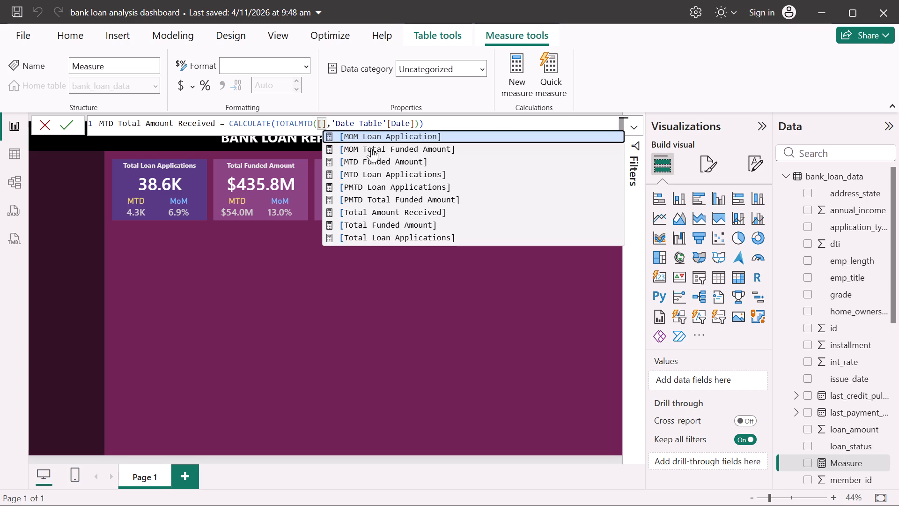
{"action": "left_click", "coordinate": [411, 214]}
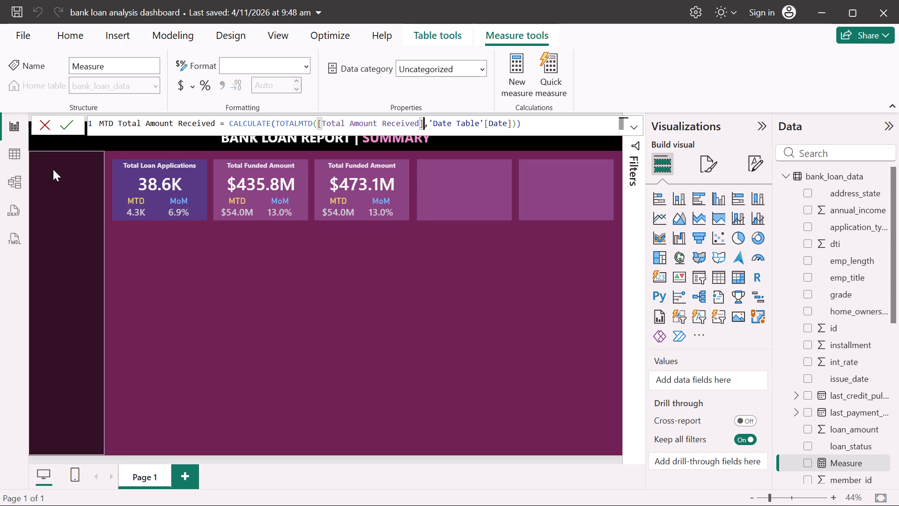
{"action": "left_click", "coordinate": [66, 125]}
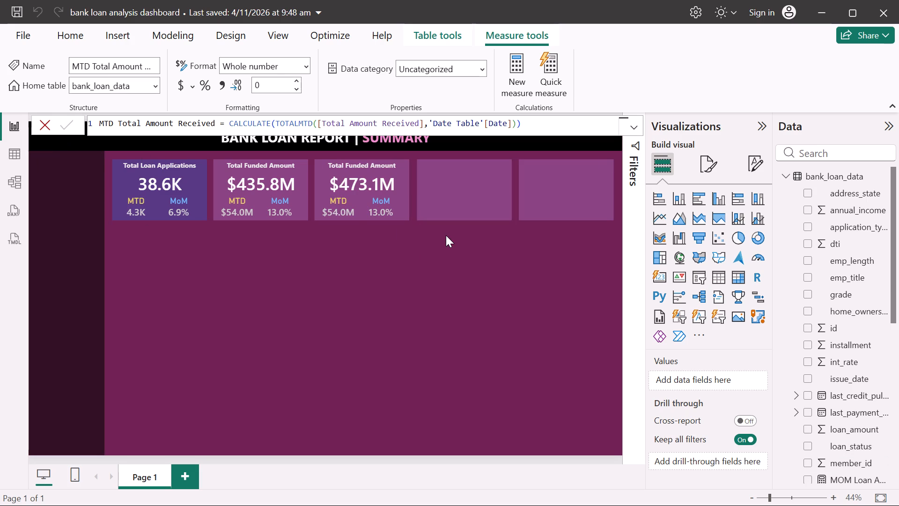
Replace MTD Funded Amount with MTD Total Amount Received as the MTD value of the third card.
{"action": "left_click", "coordinate": [339, 207]}
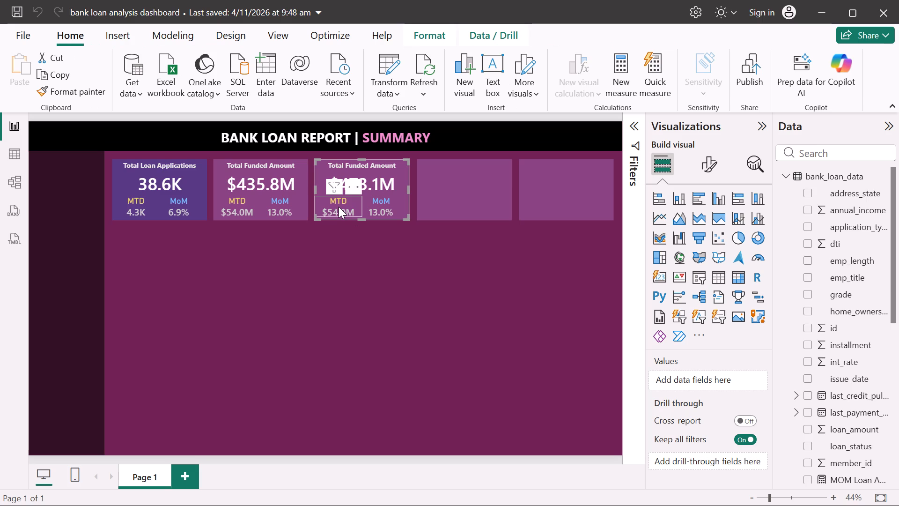
{"action": "left_click", "coordinate": [339, 207]}
{"action": "left_click", "coordinate": [353, 206]}
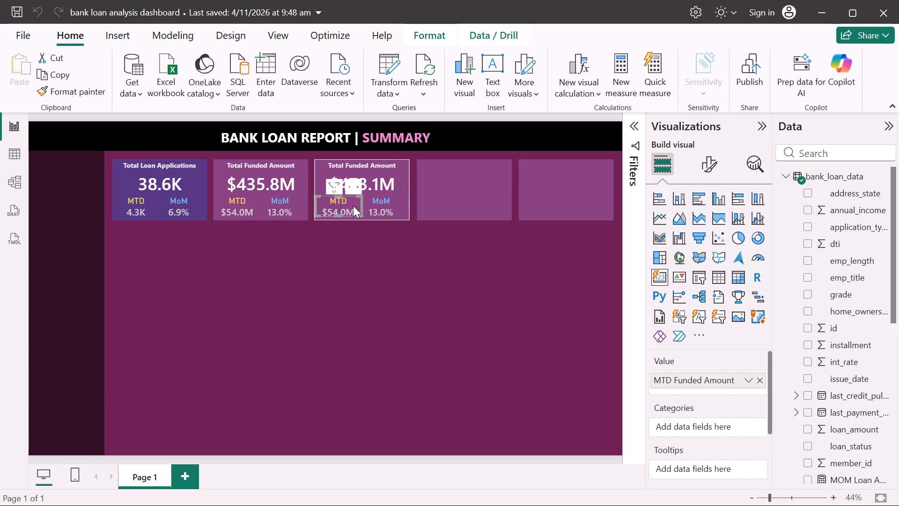
{"action": "scroll", "coordinate": [861, 418], "scroll_direction": "down", "scroll_amount": 2}
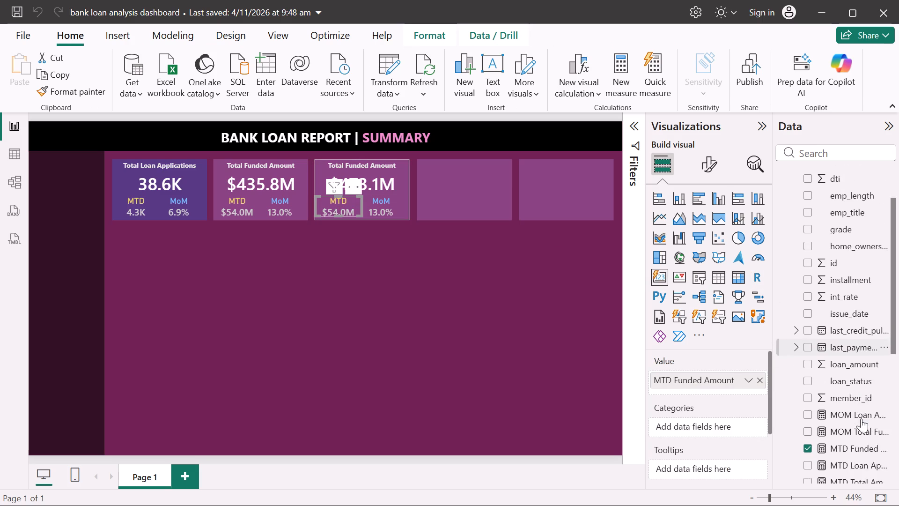
{"action": "scroll", "coordinate": [861, 418], "scroll_direction": "down", "scroll_amount": 1}
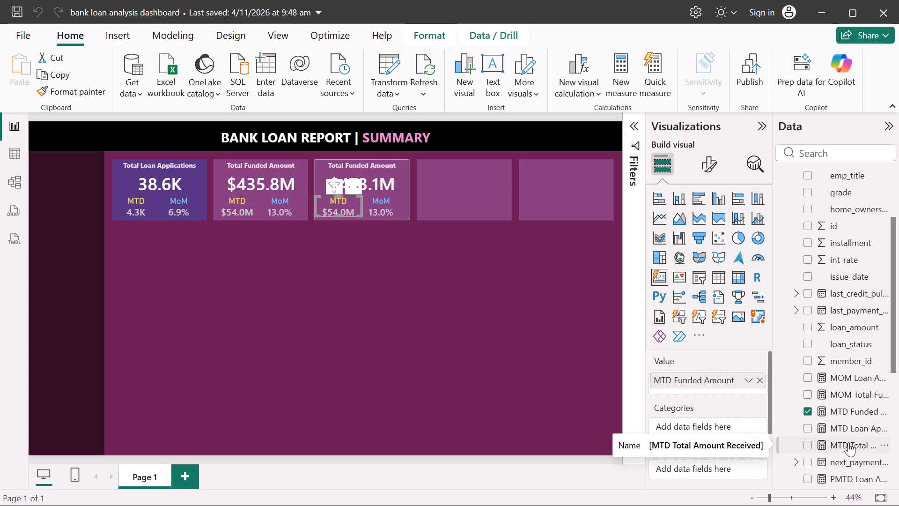
{"action": "left_click_drag", "start_coordinate": [848, 442], "coordinate": [724, 374]}
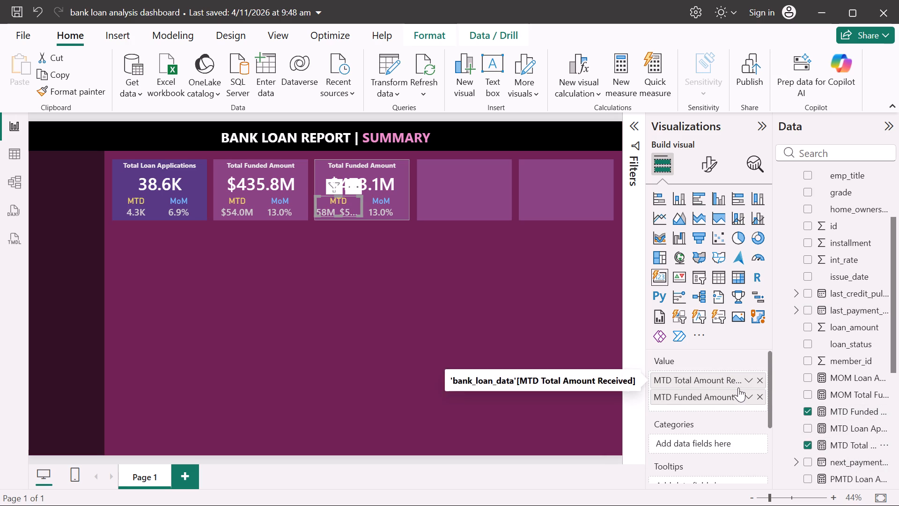
{"action": "left_click", "coordinate": [759, 396]}
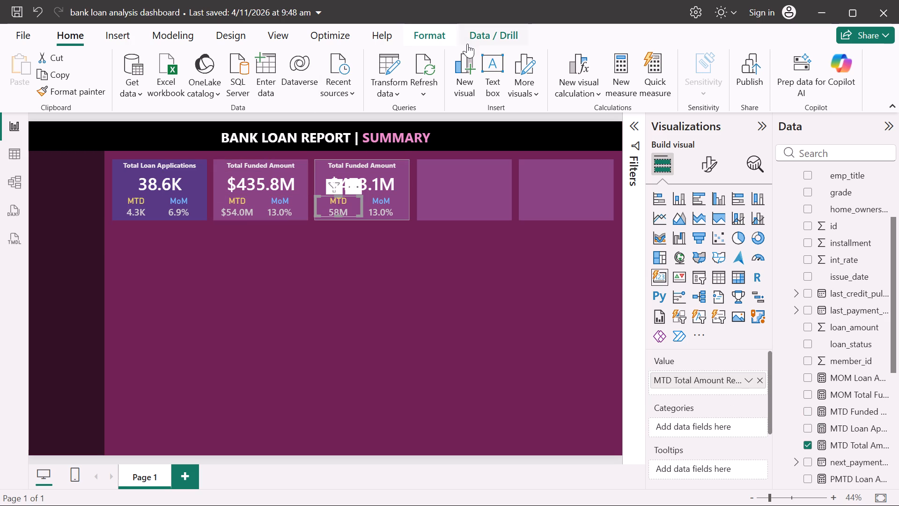
Format the MTD Total Amount Received measure as currency with 1 decimal place.
{"action": "left_click", "coordinate": [847, 444]}
{"action": "left_click", "coordinate": [184, 83]}
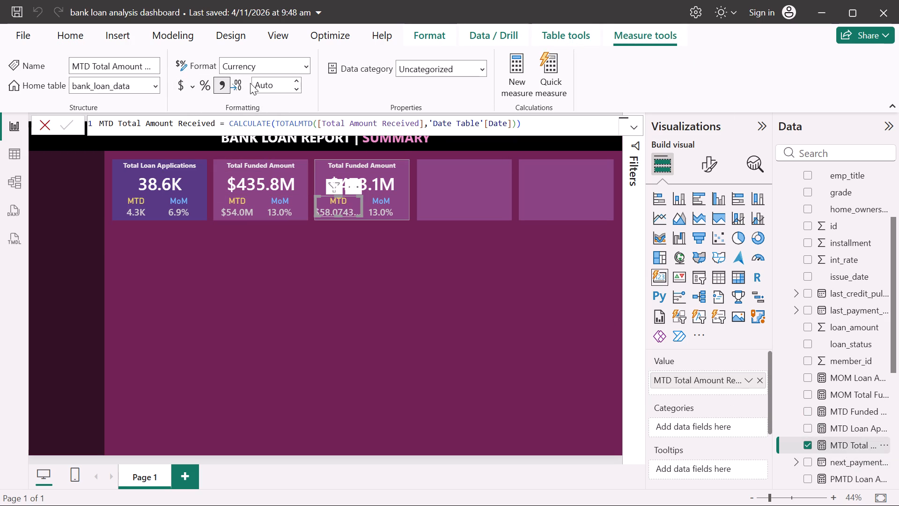
{"action": "left_click", "coordinate": [297, 89]}
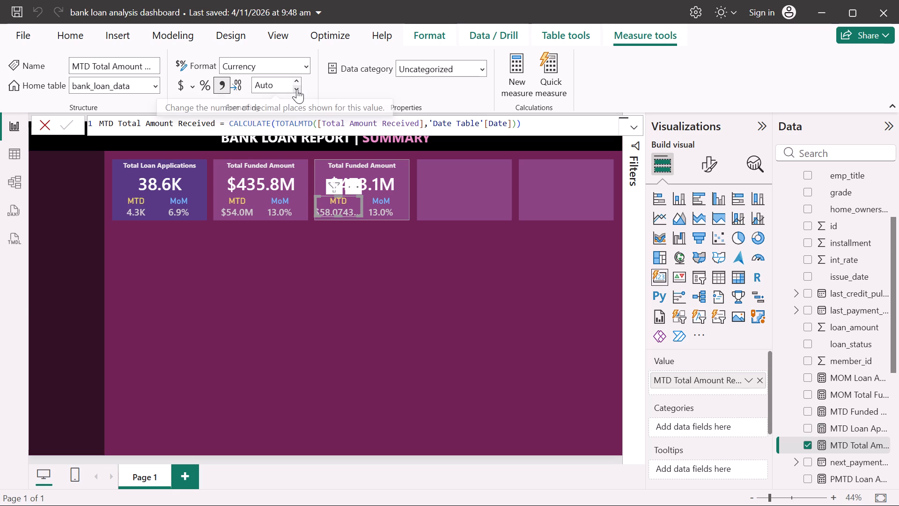
{"action": "left_click", "coordinate": [297, 89]}
{"action": "left_click", "coordinate": [297, 79]}
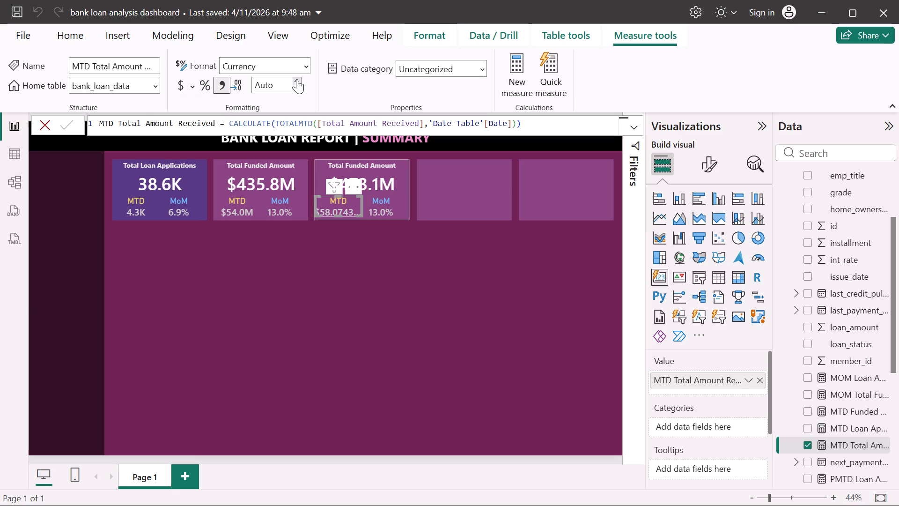
{"action": "left_click", "coordinate": [297, 79]}
{"action": "left_click", "coordinate": [313, 284]}
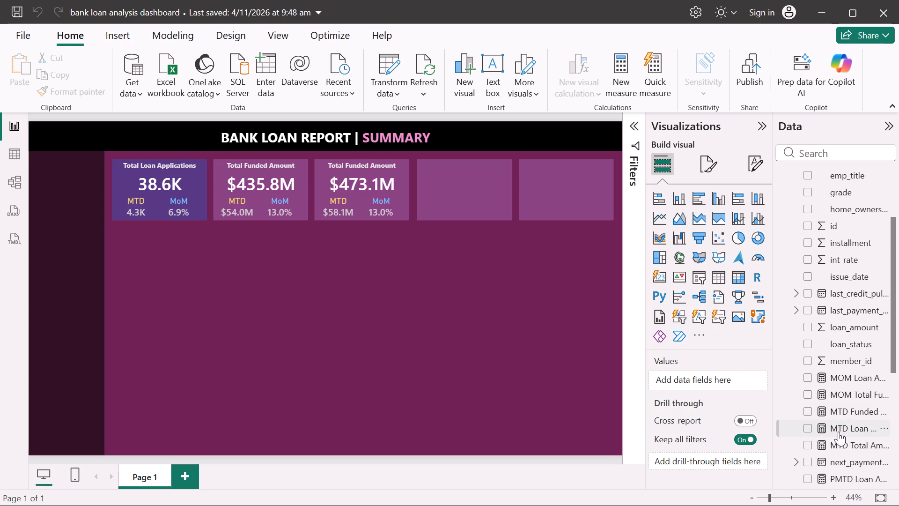
Create a measure in bank_loan_data, adapted from PMTD Total Funded Amount: PMTD Total Amount Received = CALCULATE([Total Amount Received], DATESMTD(DATEADD('Date Table'[Date],-1,MONTH))).
{"action": "scroll", "coordinate": [839, 432], "scroll_direction": "down", "scroll_amount": 2}
{"action": "left_click", "coordinate": [852, 405]}
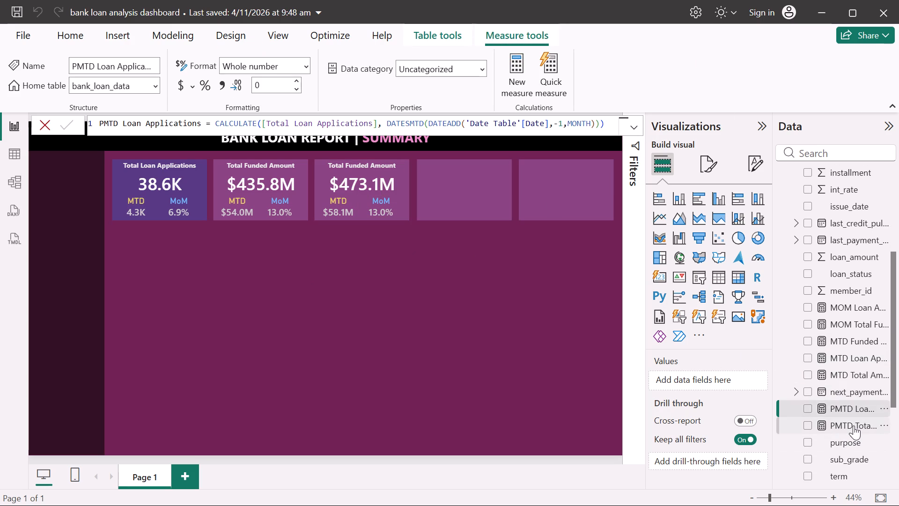
{"action": "left_click", "coordinate": [854, 425]}
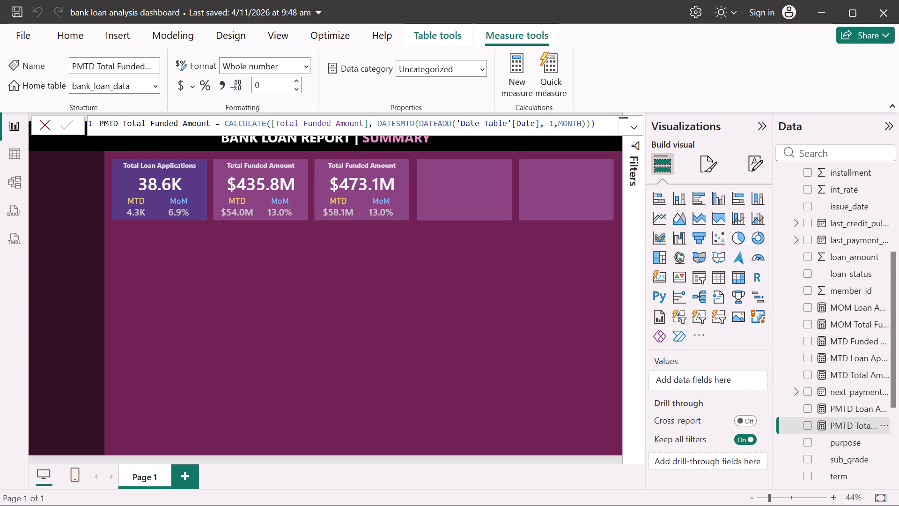
{"action": "left_click_drag", "start_coordinate": [601, 123], "coordinate": [77, 125]}
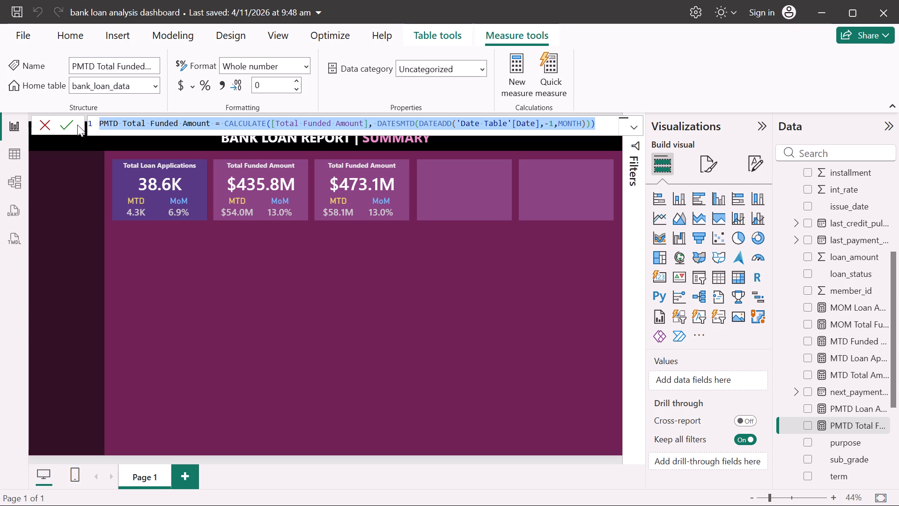
{"action": "key", "text": "ctrl+c"}
{"action": "scroll", "coordinate": [803, 272], "scroll_direction": "up", "scroll_amount": 8}
{"action": "left_click", "coordinate": [828, 175]}
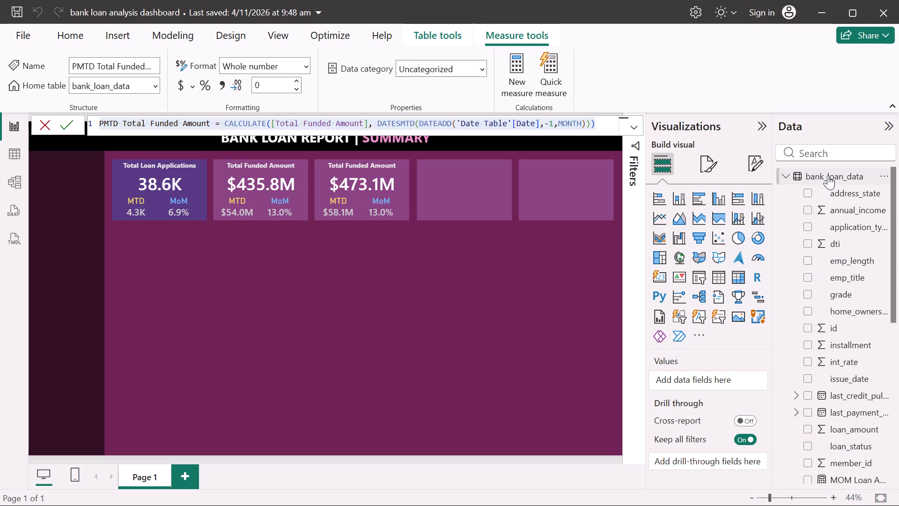
{"action": "left_click", "coordinate": [276, 77]}
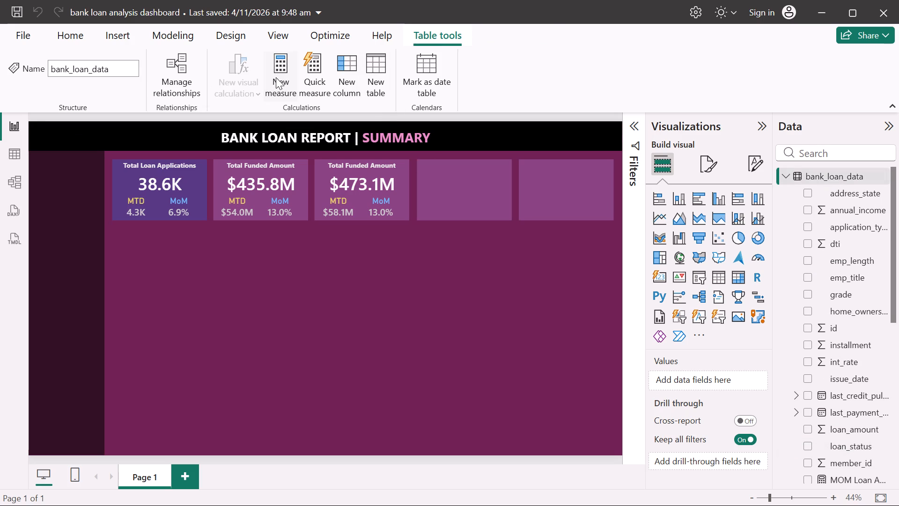
{"action": "key", "text": "BackSpace"}
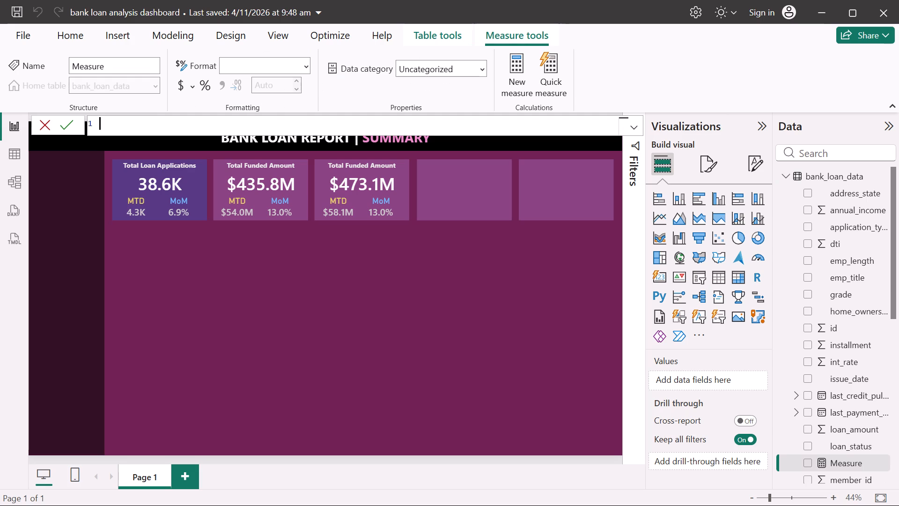
{"action": "key", "text": "ctrl+v"}
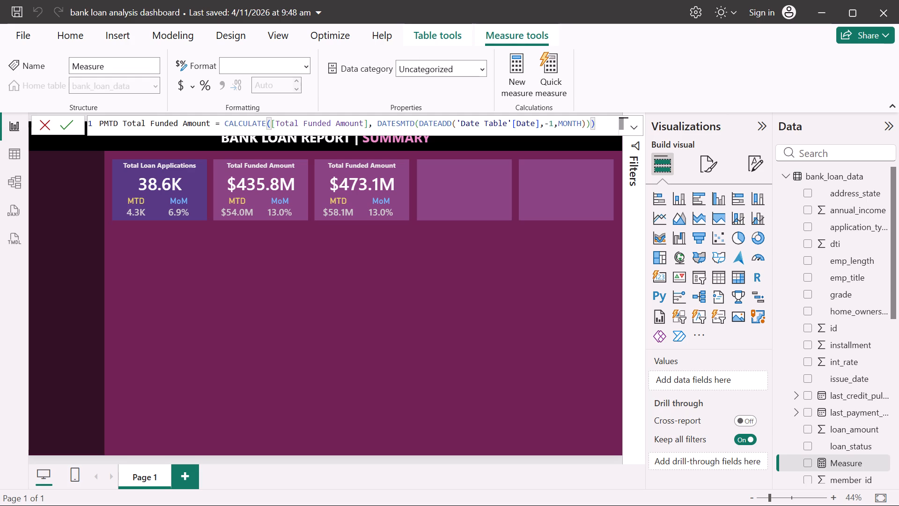
{"action": "left_click_drag", "start_coordinate": [150, 123], "coordinate": [184, 124]}
{"action": "left_click_drag", "start_coordinate": [184, 124], "coordinate": [208, 124]}
{"action": "key", "text": "BackSpace"}
{"action": "type", "text": "Amount Received"}
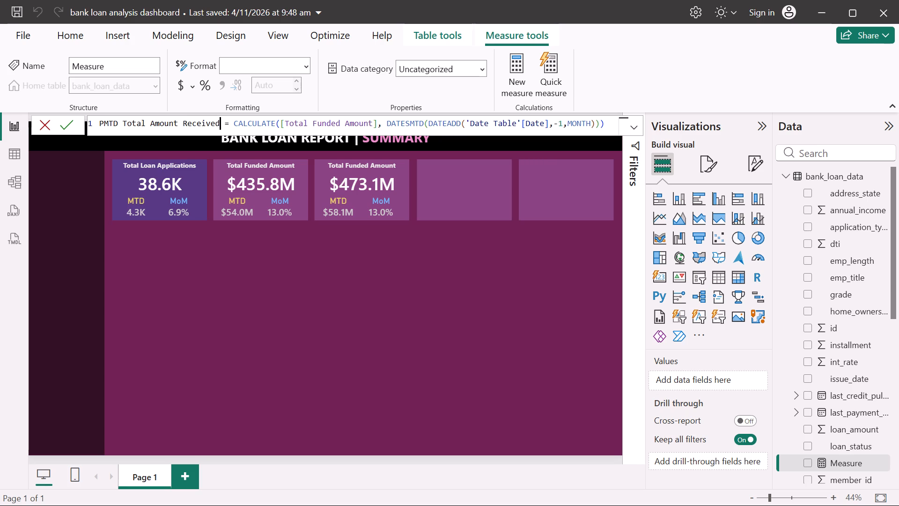
{"action": "left_click_drag", "start_coordinate": [312, 123], "coordinate": [371, 126]}
{"action": "key", "text": "BackSpace"}
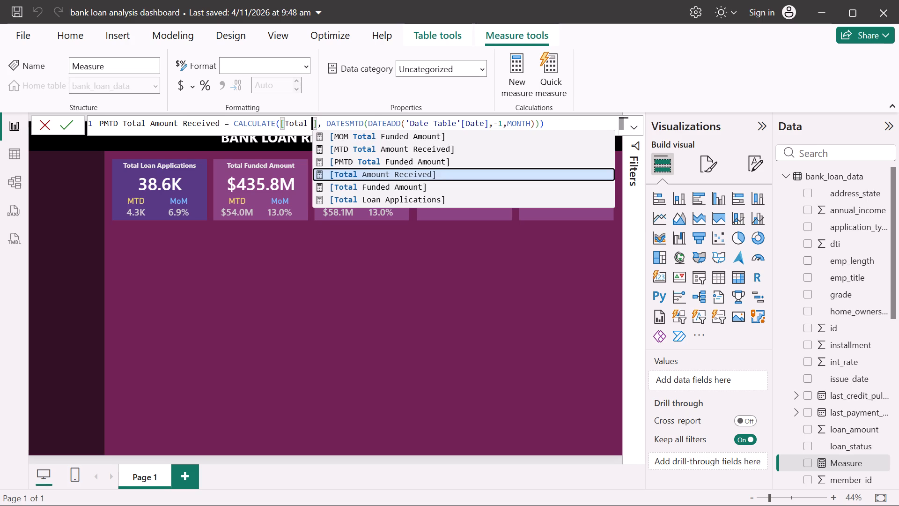
{"action": "left_click", "coordinate": [405, 175]}
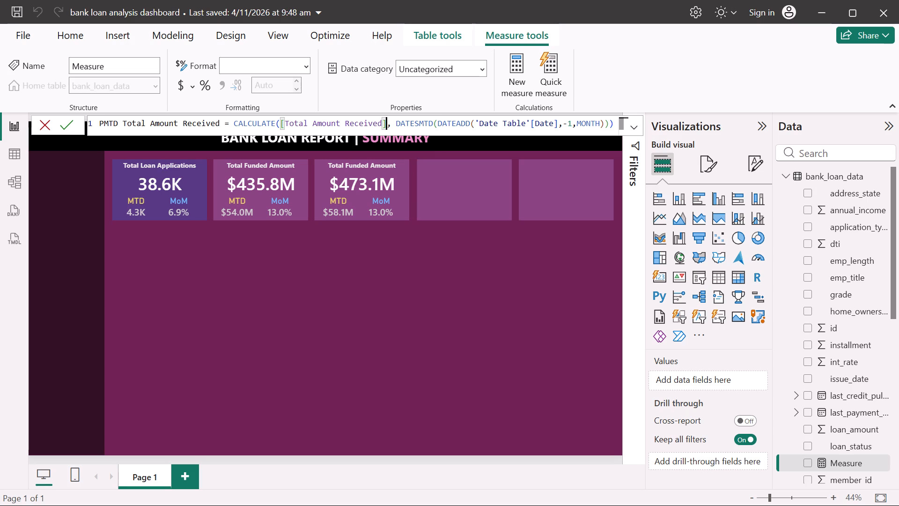
{"action": "left_click", "coordinate": [72, 122]}
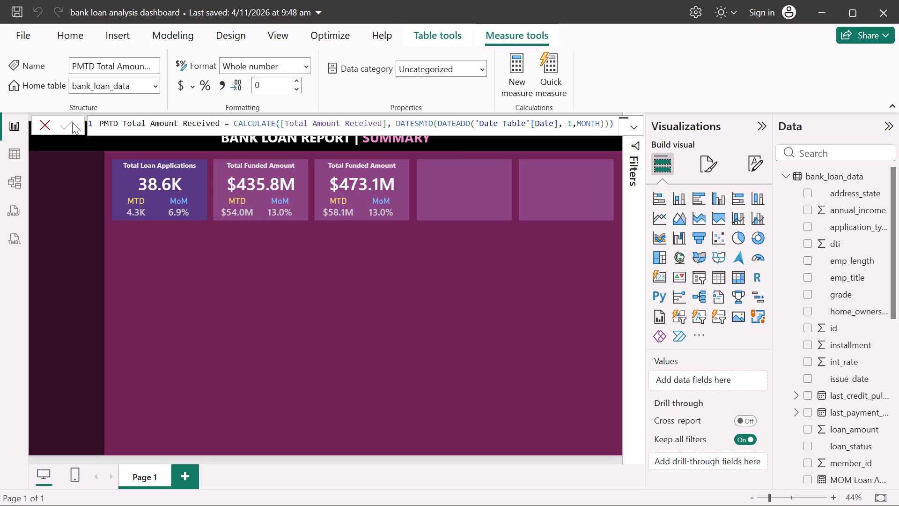
Start a new measure in bank_loan_data from a copy of the MOM Total Funded Amount formula, named MOM Total Amount Received.
{"action": "scroll", "coordinate": [839, 402], "scroll_direction": "down", "scroll_amount": 2}
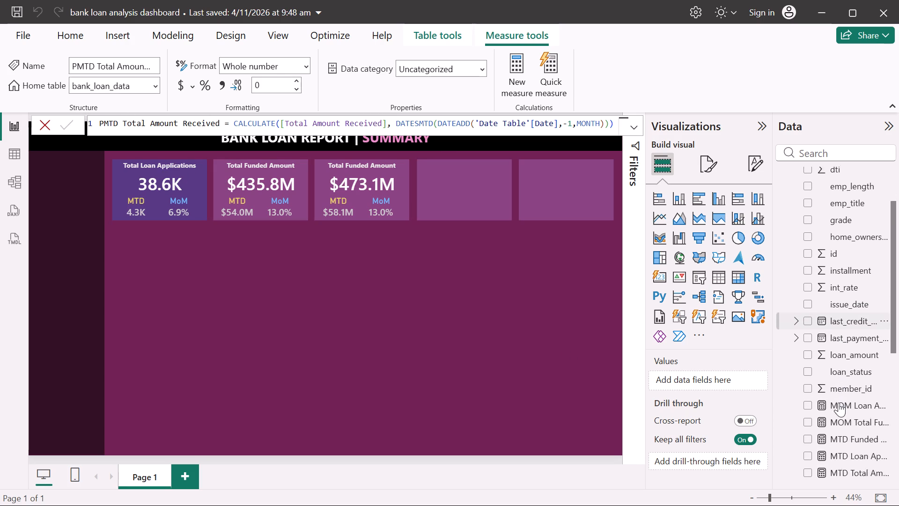
{"action": "scroll", "coordinate": [839, 402], "scroll_direction": "down", "scroll_amount": 2}
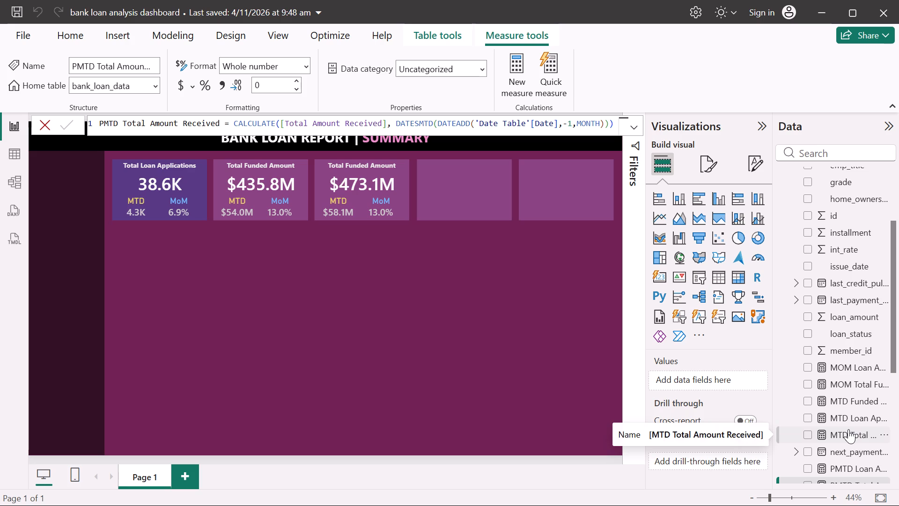
{"action": "left_click", "coordinate": [839, 363]}
{"action": "left_click", "coordinate": [850, 379]}
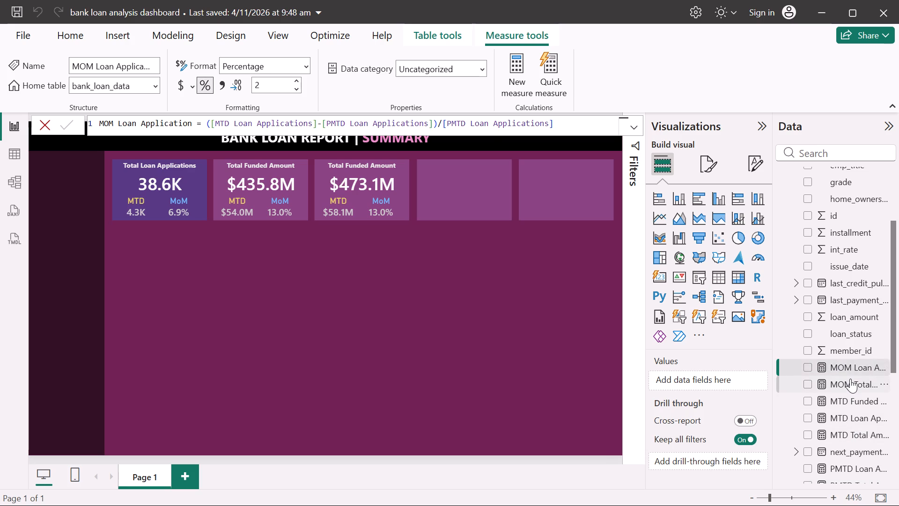
{"action": "left_click_drag", "start_coordinate": [575, 122], "coordinate": [220, 105]}
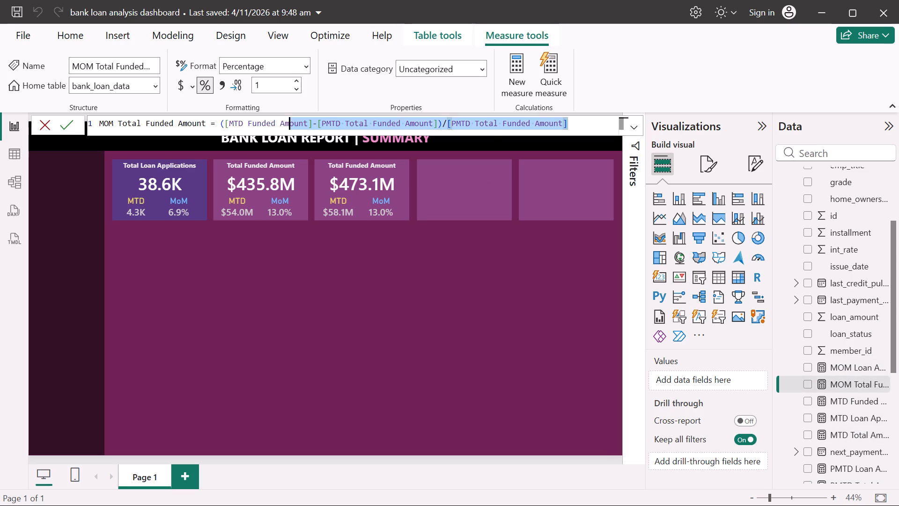
{"action": "left_click_drag", "start_coordinate": [220, 105], "coordinate": [95, 120]}
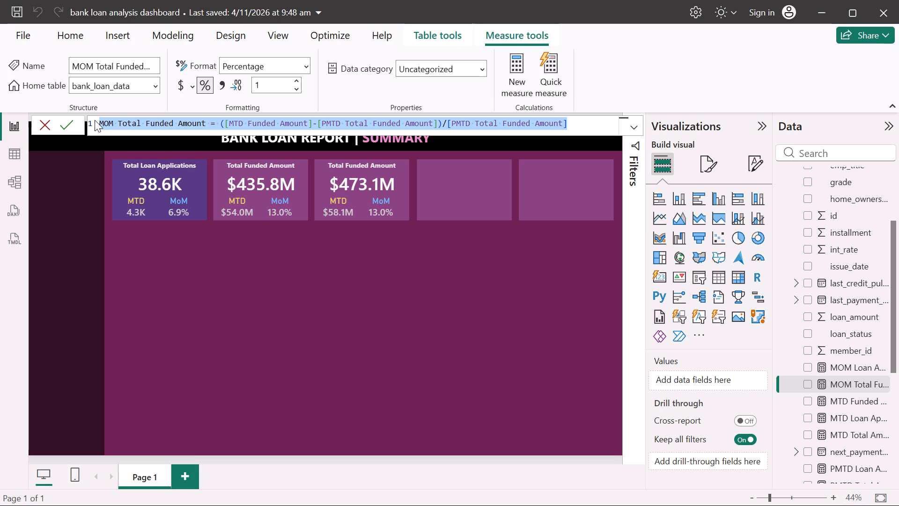
{"action": "key", "text": "ctrl+c"}
{"action": "scroll", "coordinate": [801, 258], "scroll_direction": "up", "scroll_amount": 8}
{"action": "left_click", "coordinate": [807, 171]}
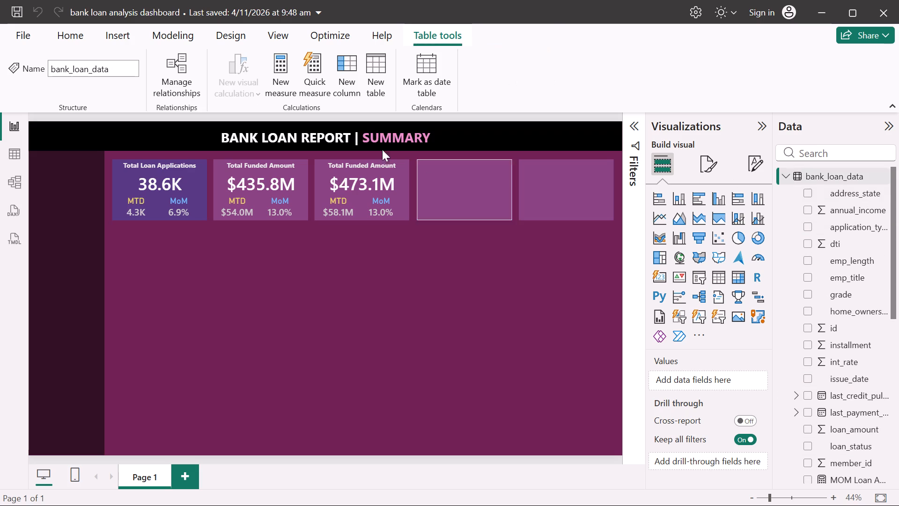
{"action": "left_click", "coordinate": [278, 64]}
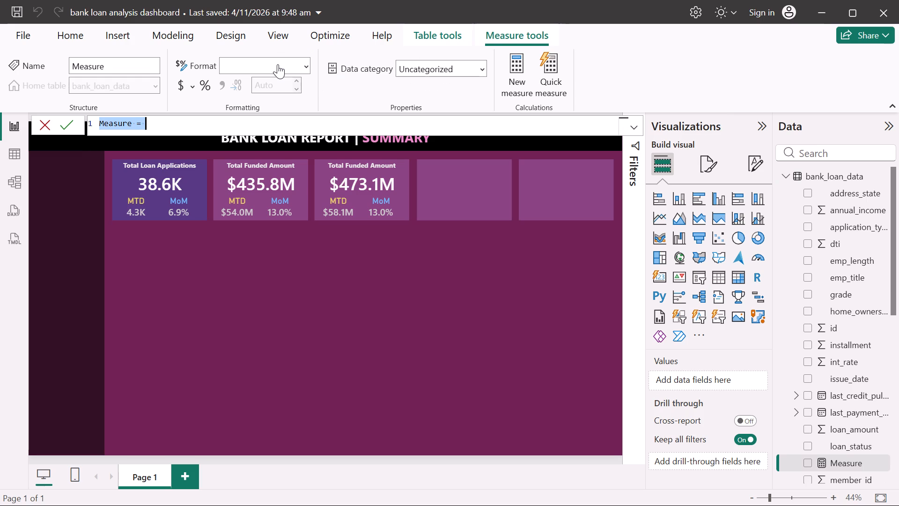
{"action": "key", "text": "BackSpace"}
{"action": "key", "text": "ctrl+v"}
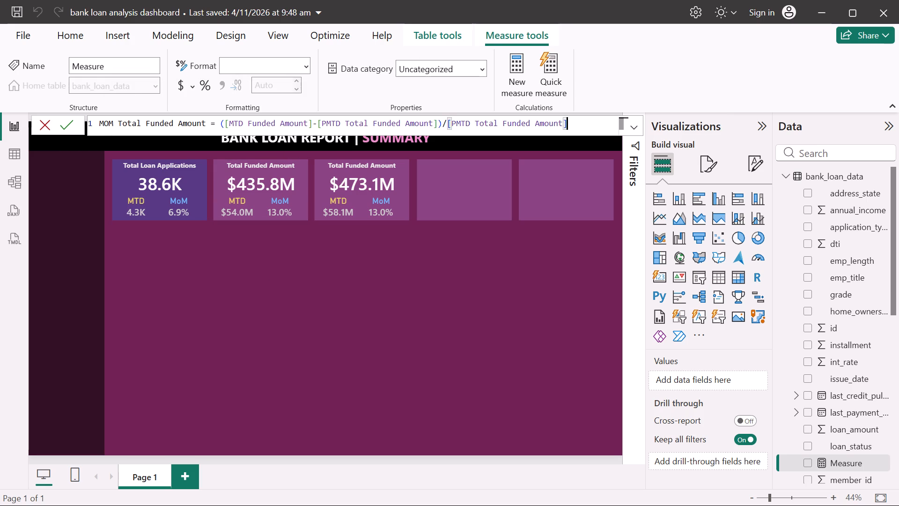
{"action": "left_click_drag", "start_coordinate": [145, 124], "coordinate": [194, 124]}
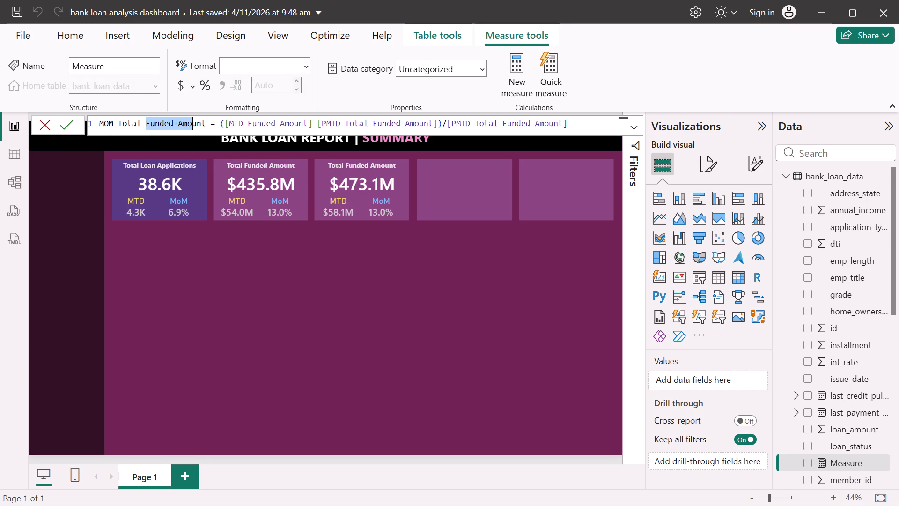
{"action": "left_click_drag", "start_coordinate": [194, 124], "coordinate": [205, 123]}
{"action": "key", "text": "BackSpace"}
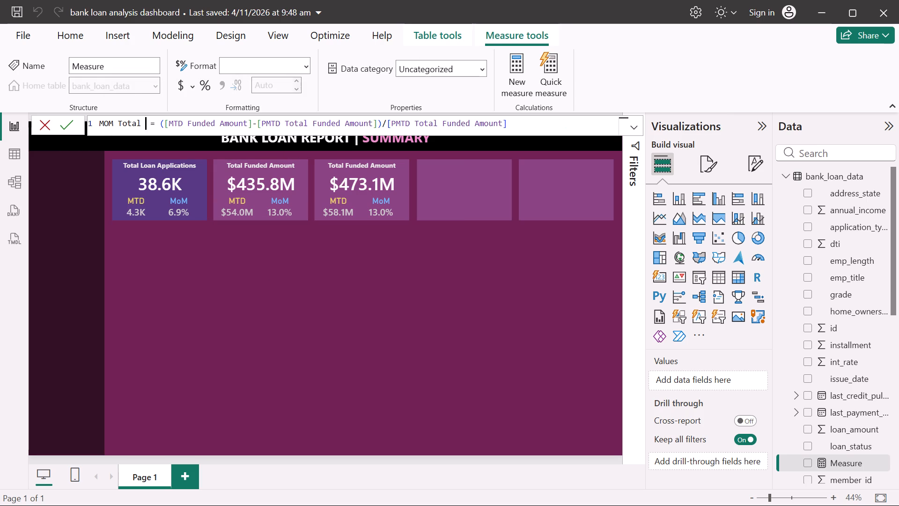
{"action": "type", "text": "Amount"}
{"action": "key", "text": "space"}
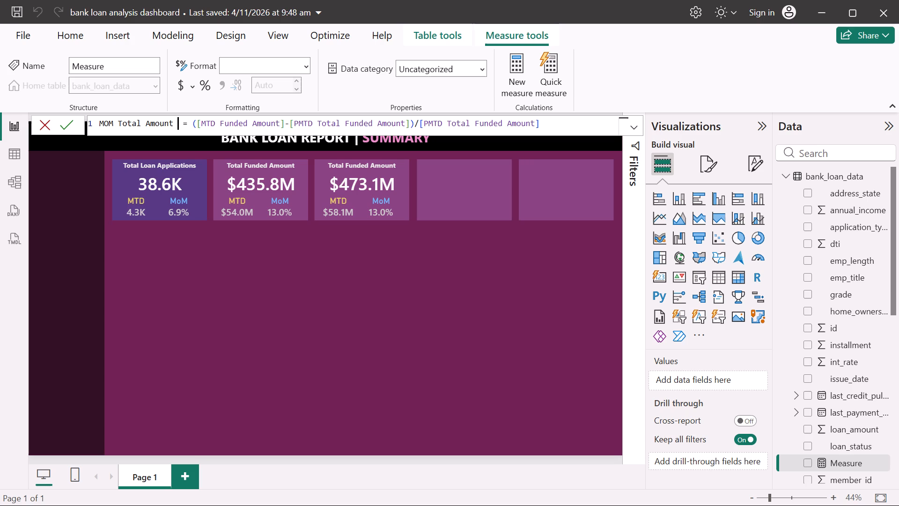
{"action": "type", "text": "Received"}
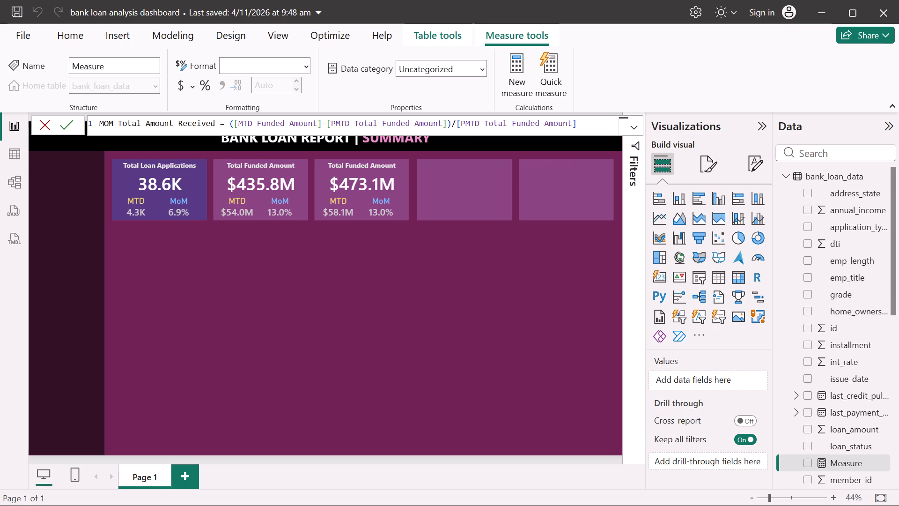
Replace the funded-amount references in the new measure's formula so it reads ([PMTD Total Amount Received]-[PMTD Total Amount Received])/[PMTD Total Amount Received].
{"action": "left_click_drag", "start_coordinate": [257, 122], "coordinate": [315, 122]}
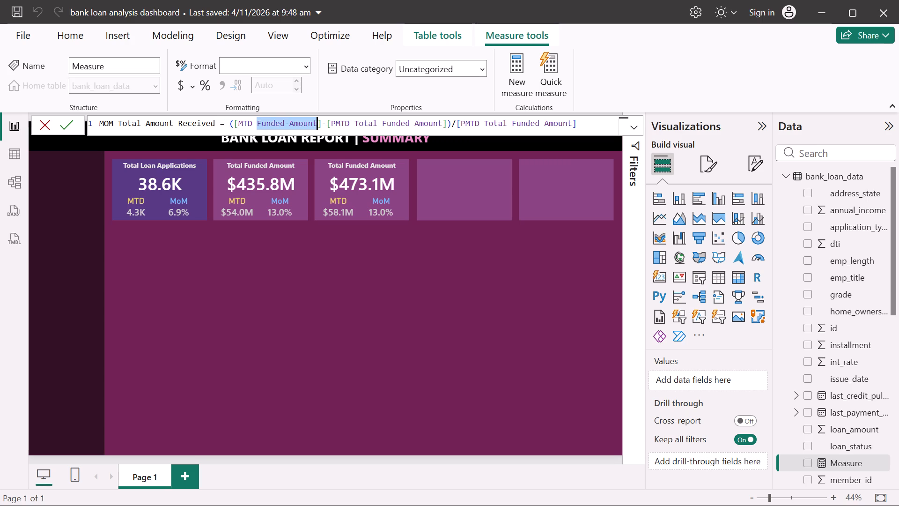
{"action": "left_click_drag", "start_coordinate": [315, 122], "coordinate": [316, 122]}
{"action": "key", "text": "BackSpace"}
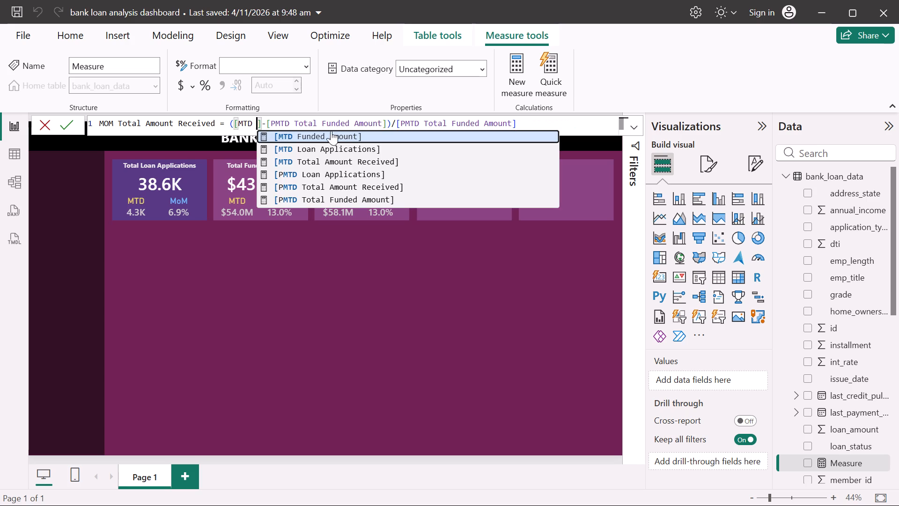
{"action": "left_click", "coordinate": [348, 182]}
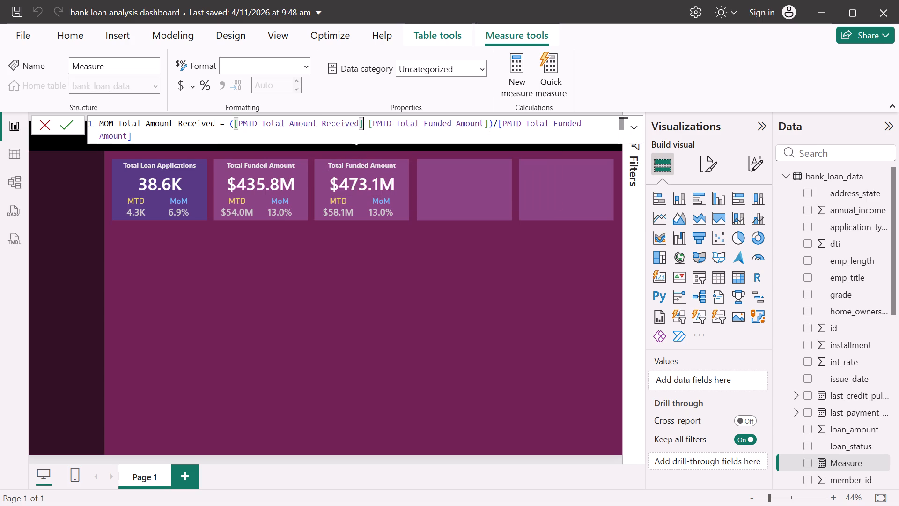
{"action": "left_click_drag", "start_coordinate": [424, 125], "coordinate": [484, 125]}
{"action": "key", "text": "BackSpace"}
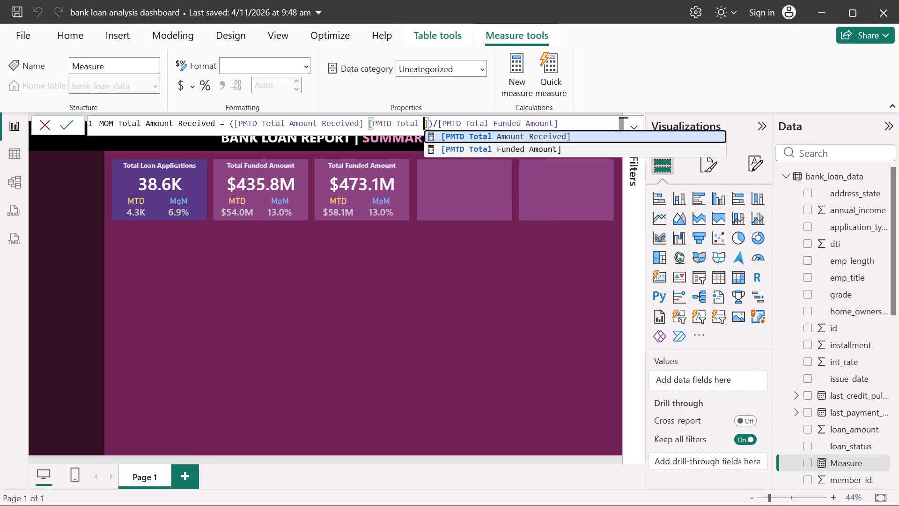
{"action": "left_click", "coordinate": [496, 134]}
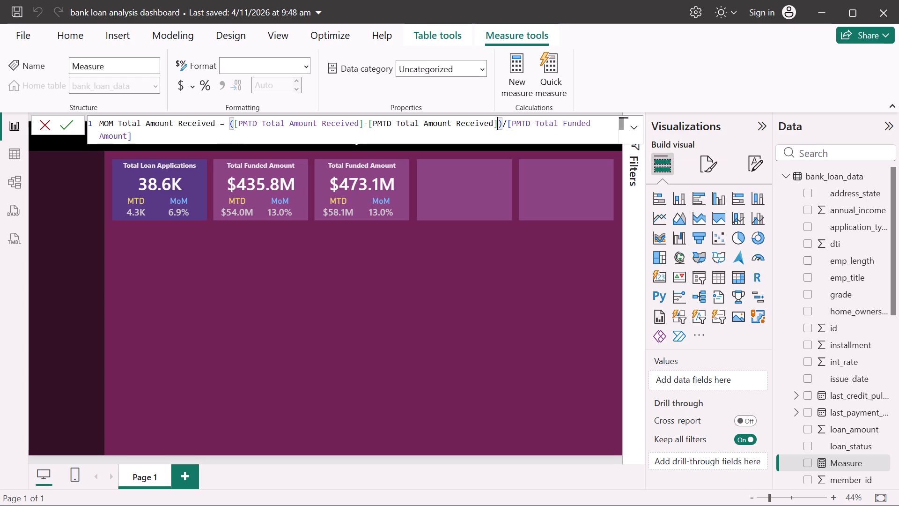
{"action": "left_click_drag", "start_coordinate": [535, 122], "coordinate": [429, 139]}
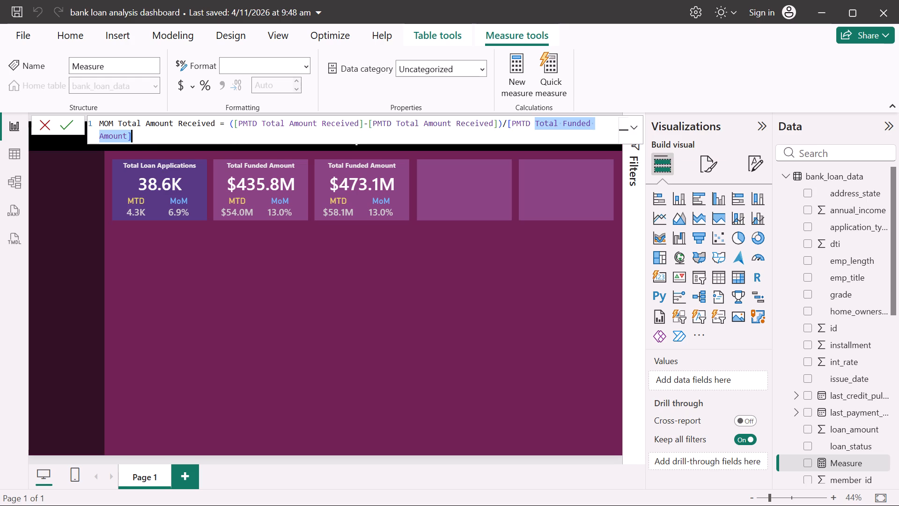
{"action": "left_click_drag", "start_coordinate": [429, 139], "coordinate": [125, 135]}
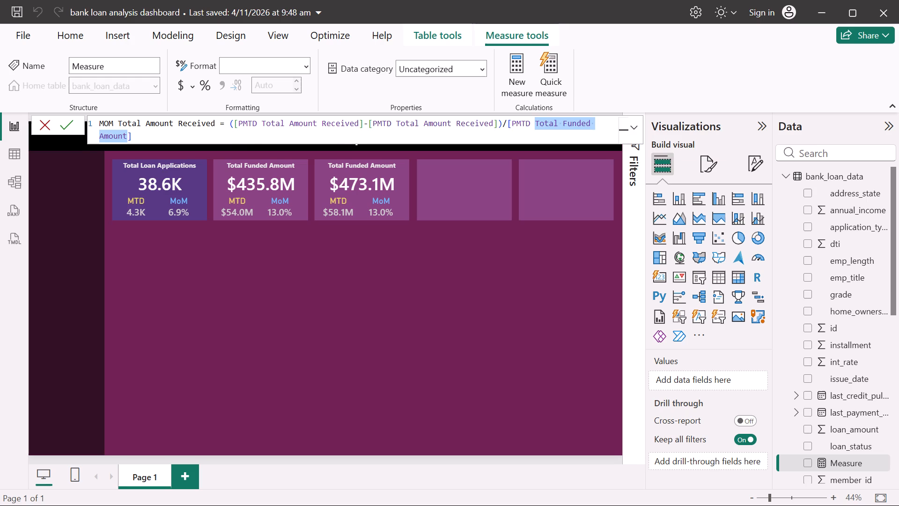
{"action": "key", "text": "BackSpace"}
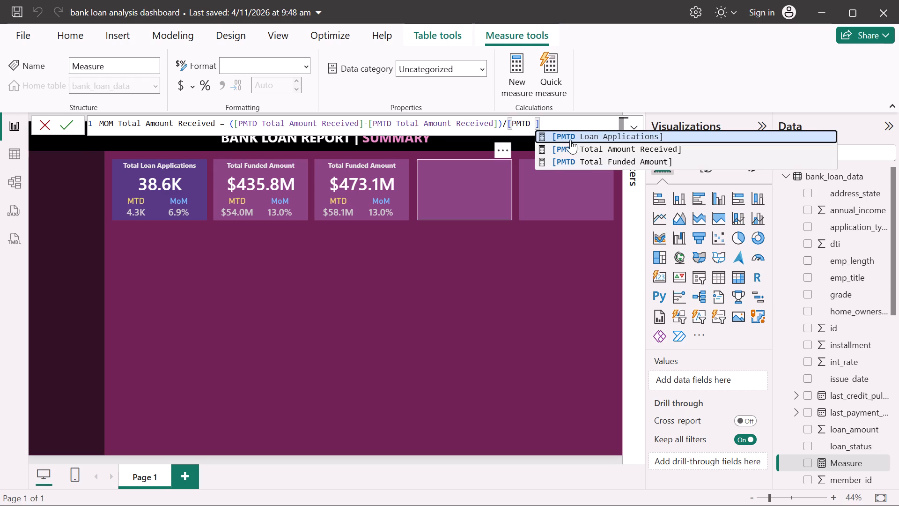
{"action": "left_click", "coordinate": [581, 146]}
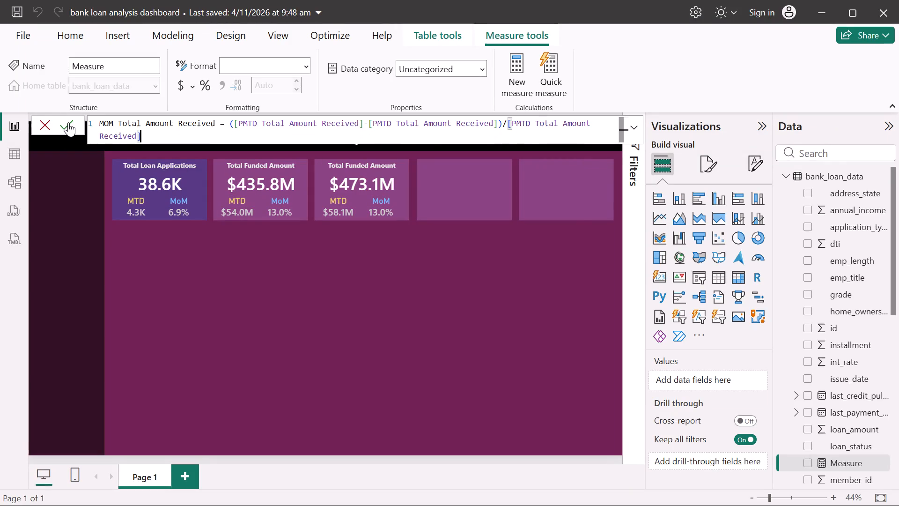
{"action": "left_click", "coordinate": [69, 122]}
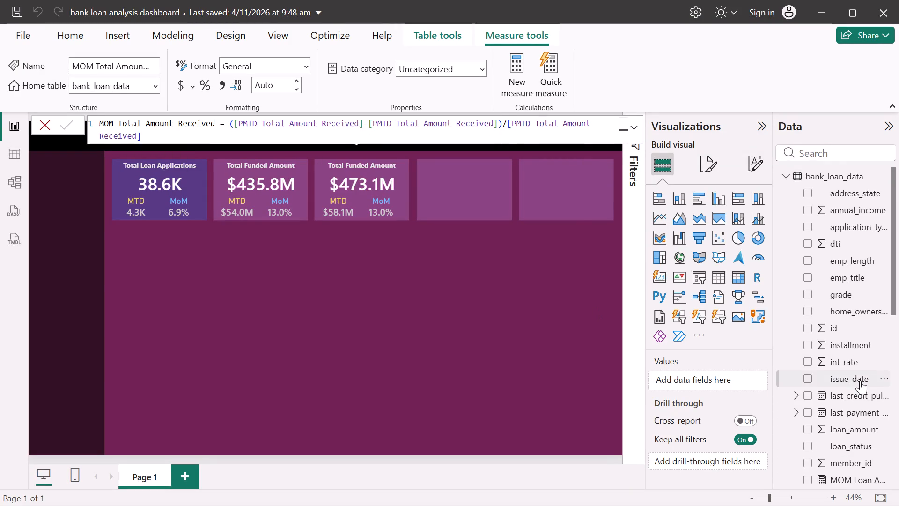
Replace MOM Total Funded Amount with MOM Total Amount Received as the value of the third card's MoM figure.
{"action": "scroll", "coordinate": [860, 380], "scroll_direction": "down", "scroll_amount": 3}
{"action": "left_click", "coordinate": [842, 360]}
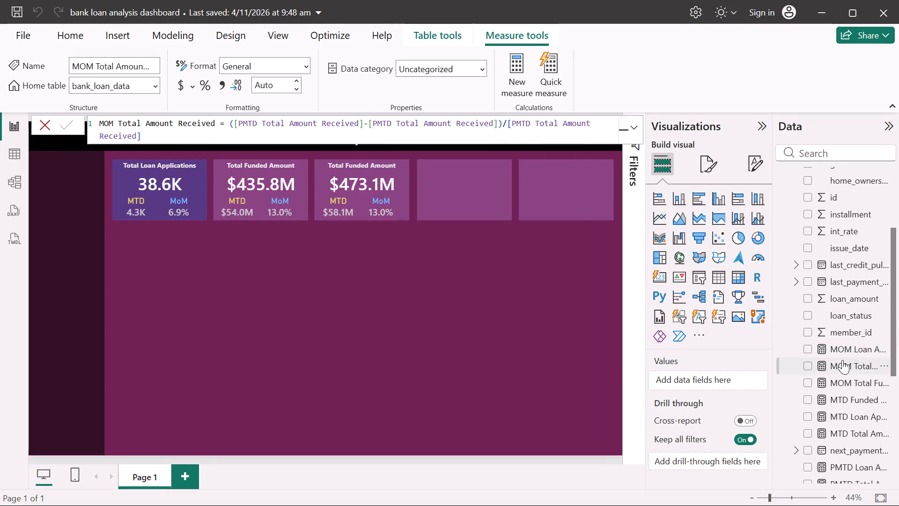
{"action": "left_click", "coordinate": [384, 206]}
{"action": "left_click", "coordinate": [384, 206]}
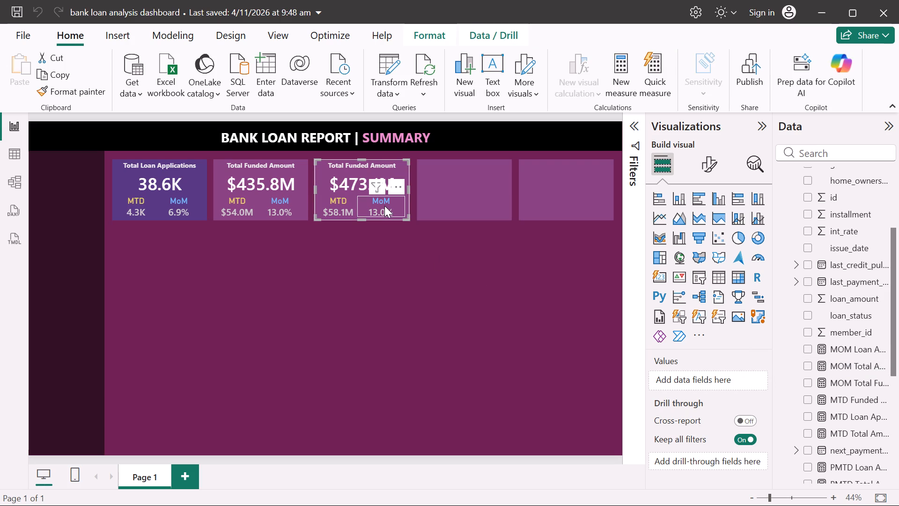
{"action": "left_click", "coordinate": [384, 206]}
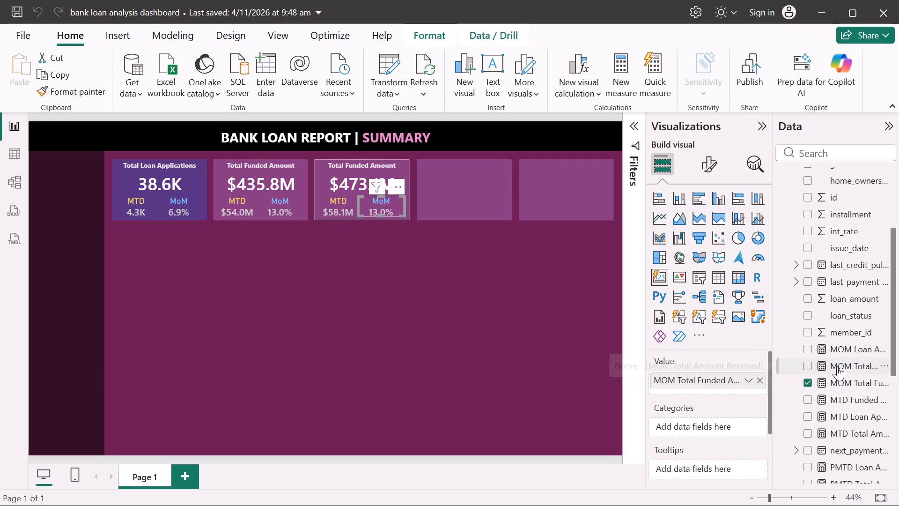
{"action": "left_click_drag", "start_coordinate": [837, 366], "coordinate": [673, 375]}
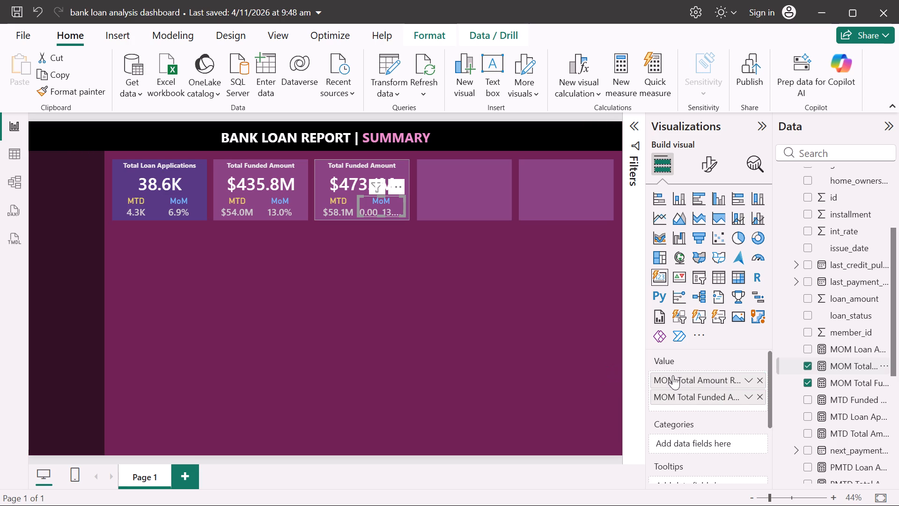
{"action": "left_click", "coordinate": [761, 396]}
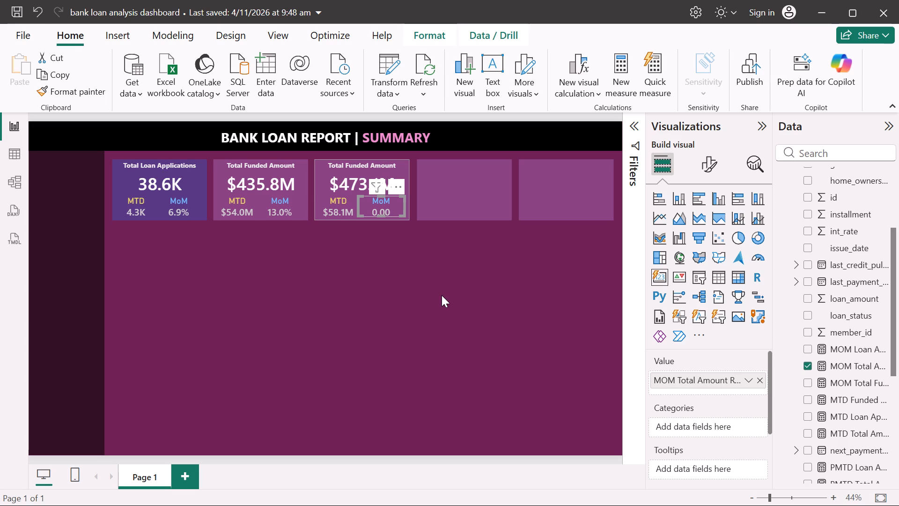
Format the MOM Total Amount Received measure as a percentage.
{"action": "left_click", "coordinate": [837, 361]}
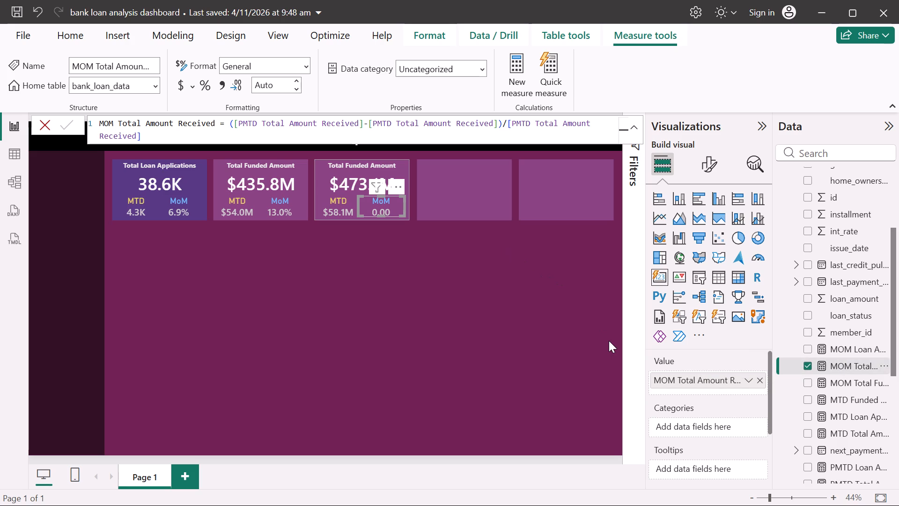
{"action": "left_click", "coordinate": [305, 69]}
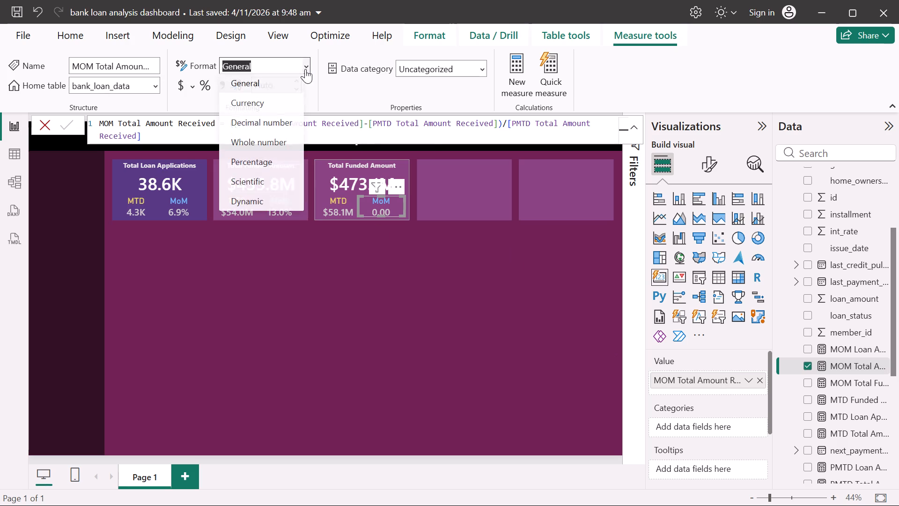
{"action": "left_click", "coordinate": [255, 160]}
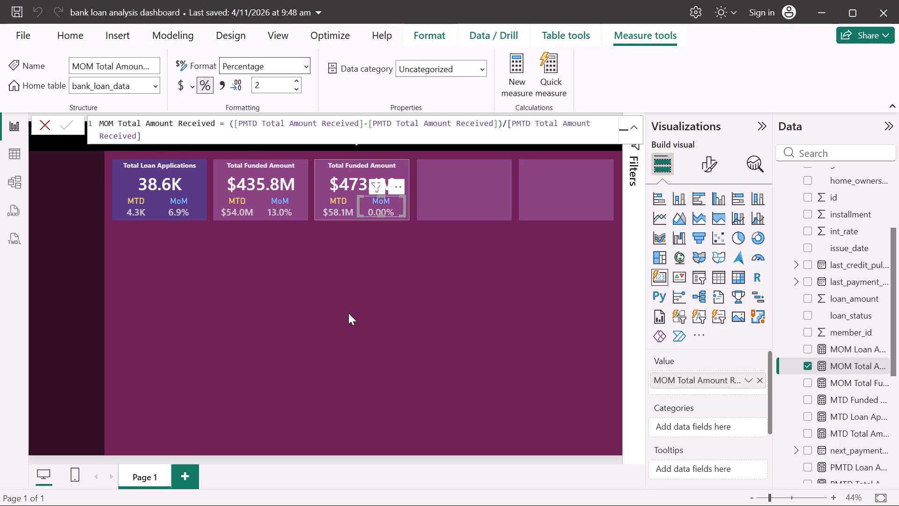
Rename the PMTD Total Amount Received measure to PMTD Total Received Amount in its formula.
{"action": "scroll", "coordinate": [834, 454], "scroll_direction": "down", "scroll_amount": 1}
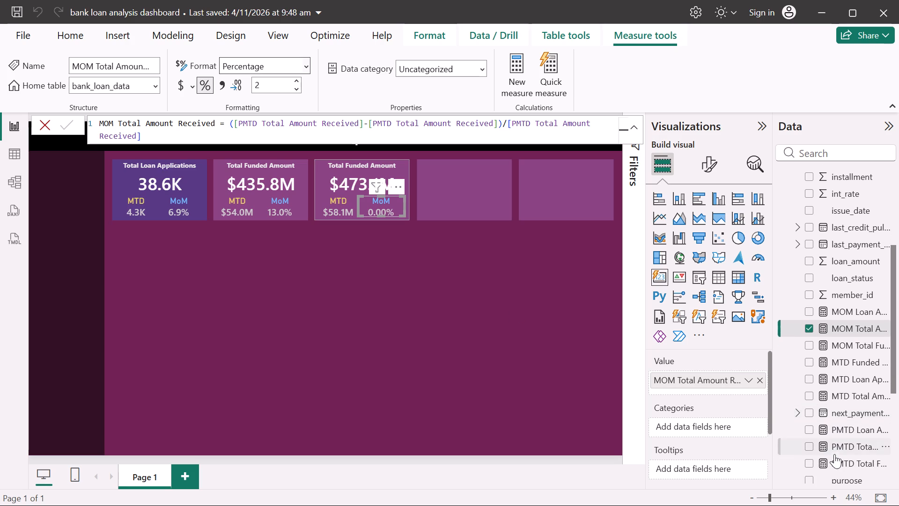
{"action": "scroll", "coordinate": [834, 454], "scroll_direction": "down", "scroll_amount": 1}
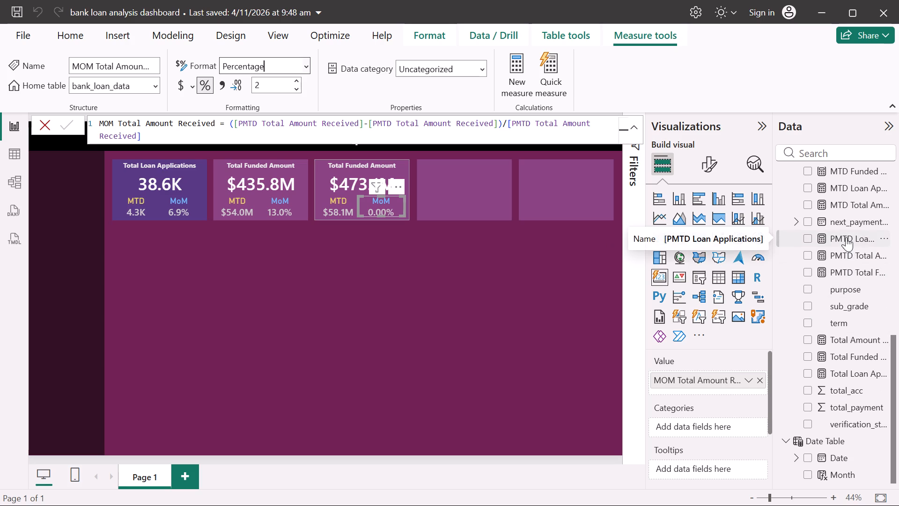
{"action": "left_click", "coordinate": [839, 254]}
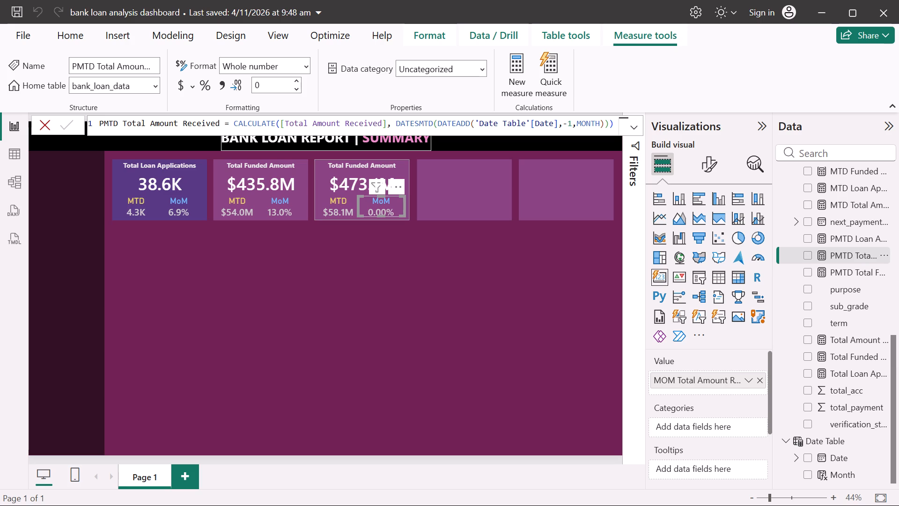
{"action": "left_click_drag", "start_coordinate": [220, 122], "coordinate": [150, 119]}
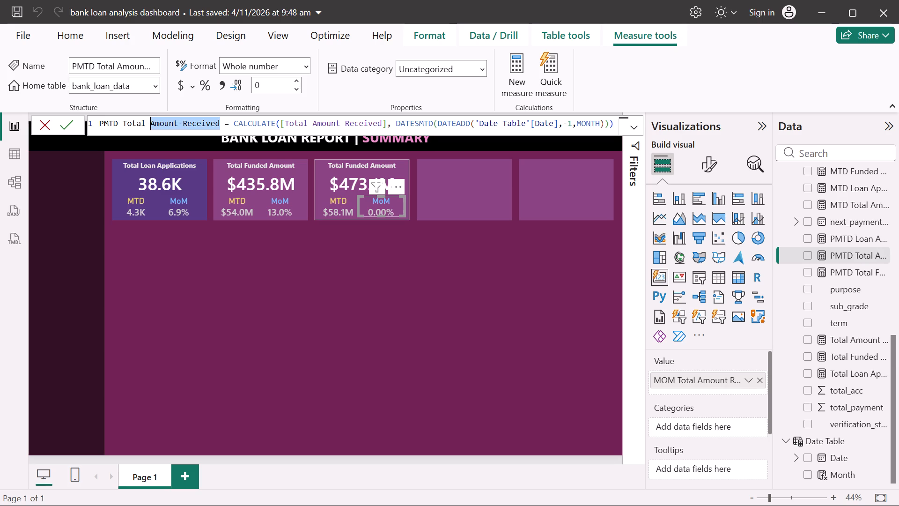
{"action": "left_click_drag", "start_coordinate": [150, 119], "coordinate": [152, 119]}
{"action": "key", "text": "BackSpace"}
{"action": "type", "text": "Rec"}
{"action": "type", "text": "eived Amount"}
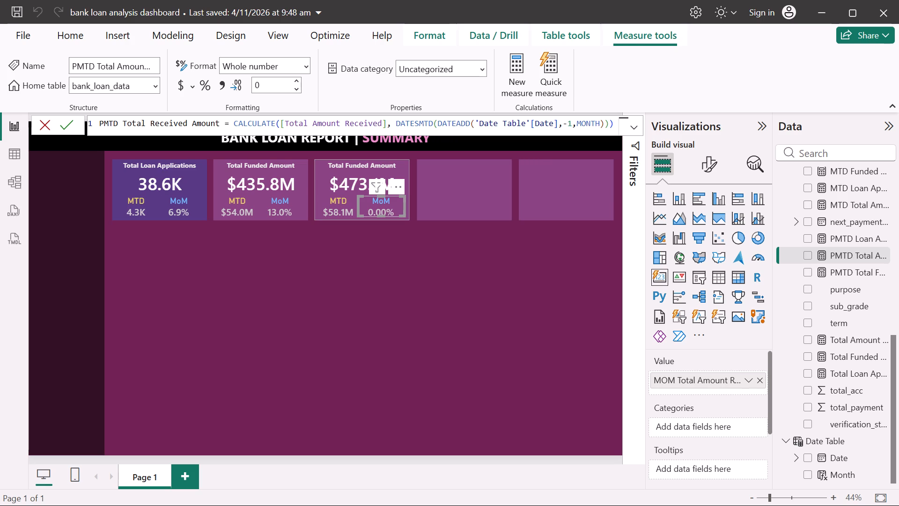
{"action": "left_click", "coordinate": [298, 288]}
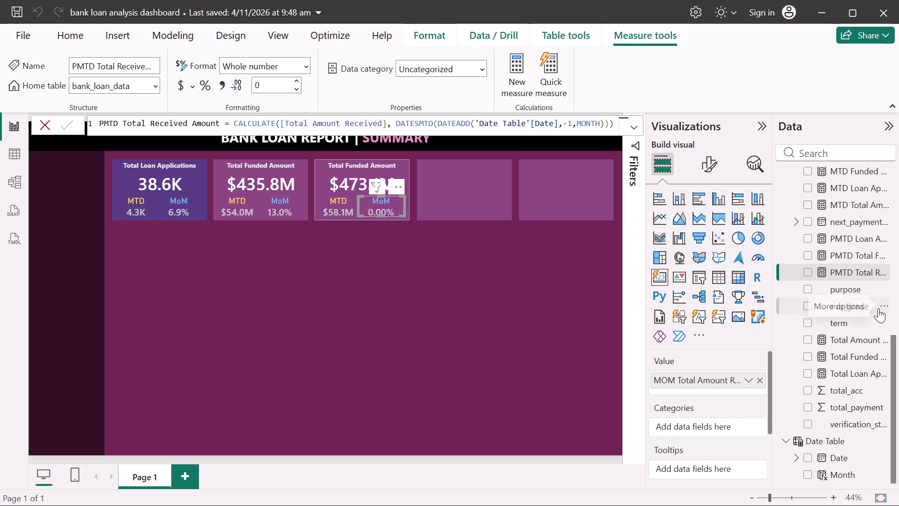
Correct the MOM Total Amount Received formula to ([MTD Total Amount Received]-[PMTD Total Received Amount])/[PMTD Total Received Amount].
{"action": "scroll", "coordinate": [837, 284], "scroll_direction": "up", "scroll_amount": 2}
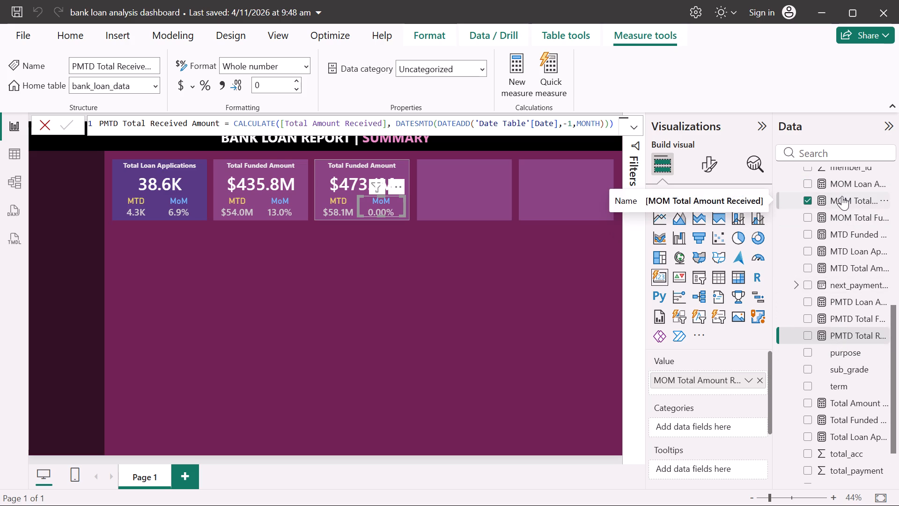
{"action": "left_click", "coordinate": [842, 196]}
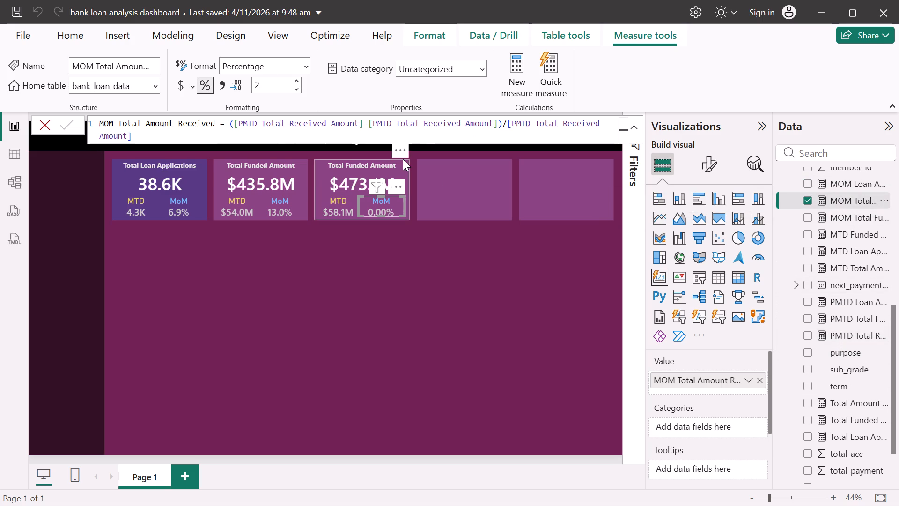
{"action": "left_click", "coordinate": [242, 122]}
{"action": "key", "text": "BackSpace"}
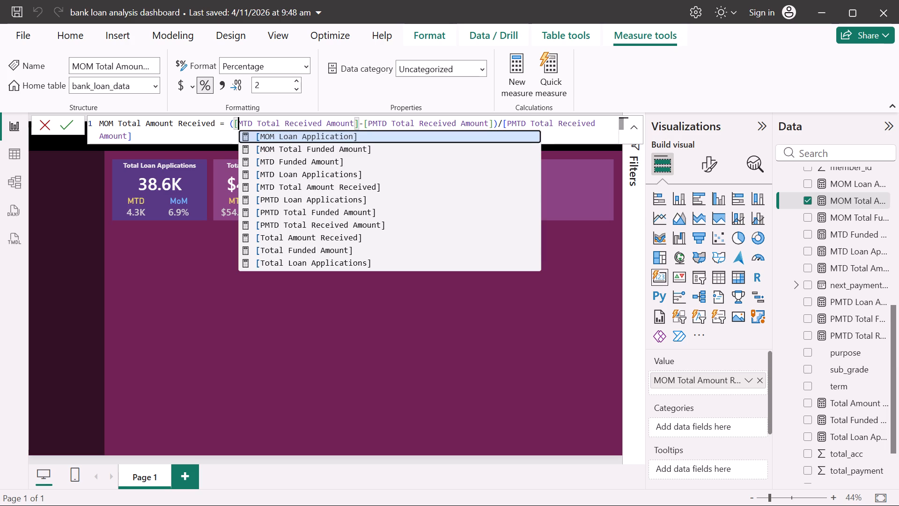
{"action": "left_click_drag", "start_coordinate": [283, 120], "coordinate": [354, 123]}
{"action": "key", "text": "BackSpace"}
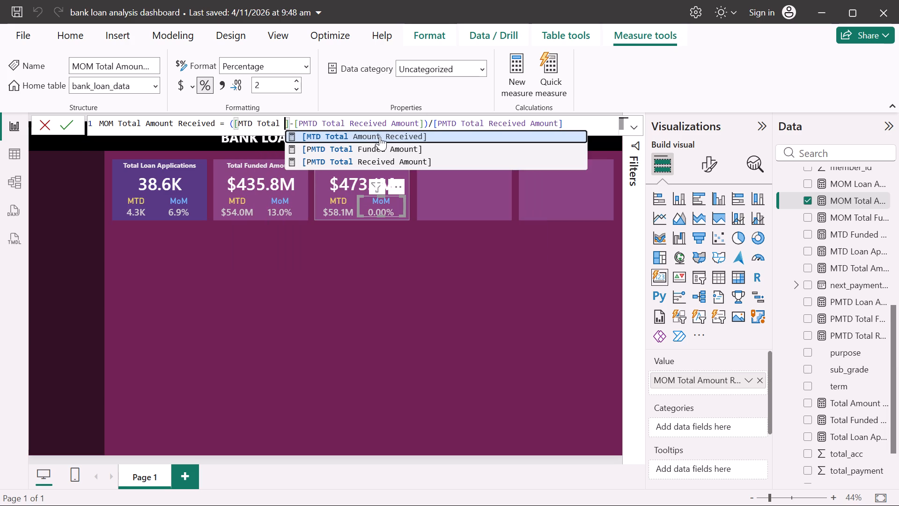
{"action": "left_click", "coordinate": [380, 135]}
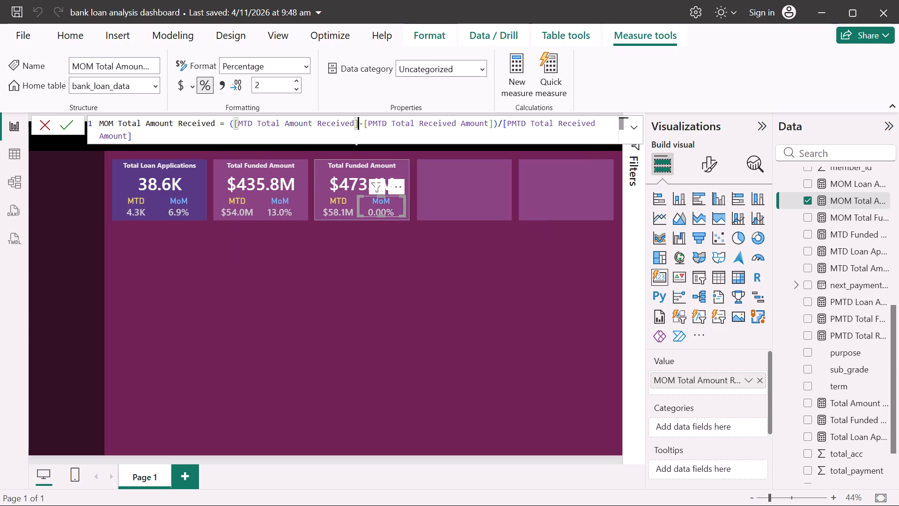
{"action": "left_click_drag", "start_coordinate": [420, 123], "coordinate": [488, 128]}
{"action": "key", "text": "BackSpace"}
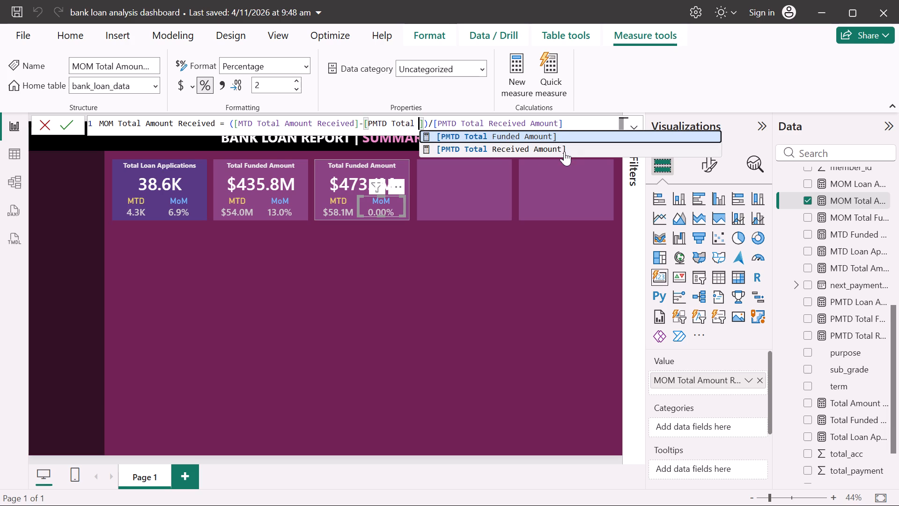
{"action": "left_click", "coordinate": [540, 147]}
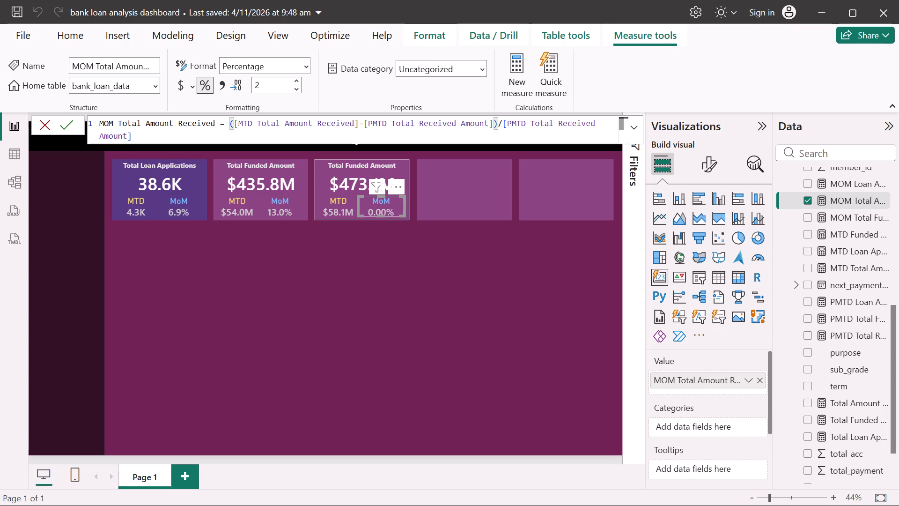
{"action": "left_click", "coordinate": [69, 128]}
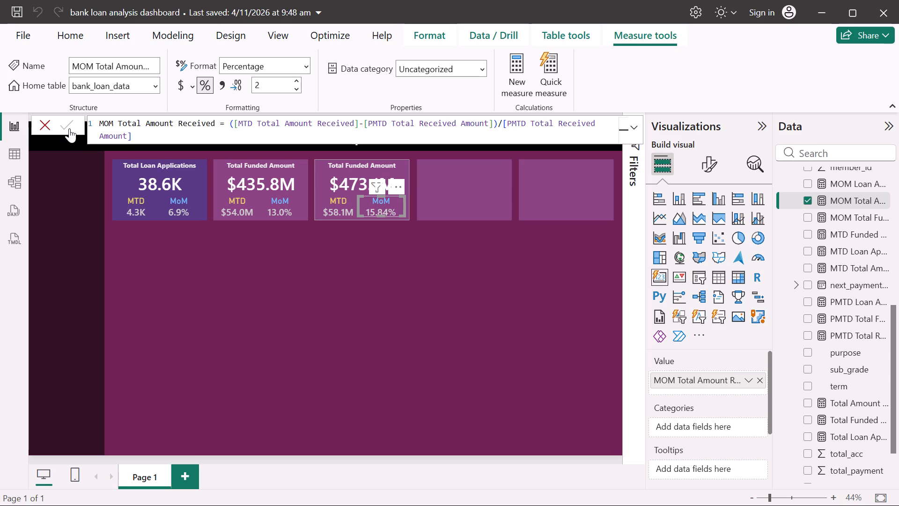
Set the MOM Total Amount Received measure to 1 decimal place and deselect the card.
{"action": "left_click", "coordinate": [297, 89]}
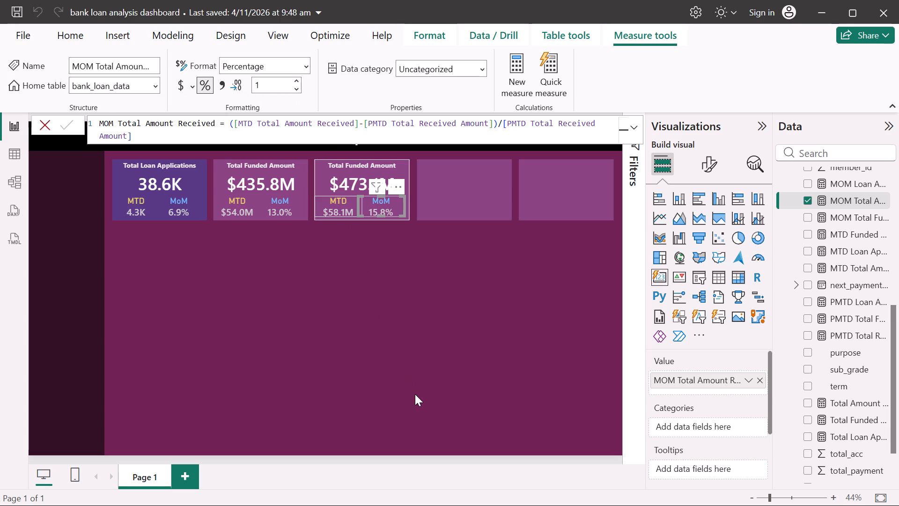
{"action": "left_click", "coordinate": [349, 340]}
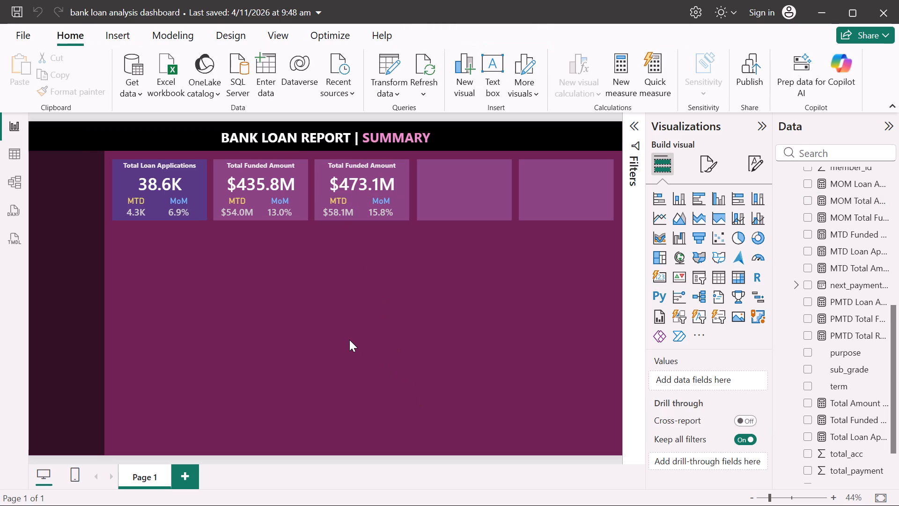
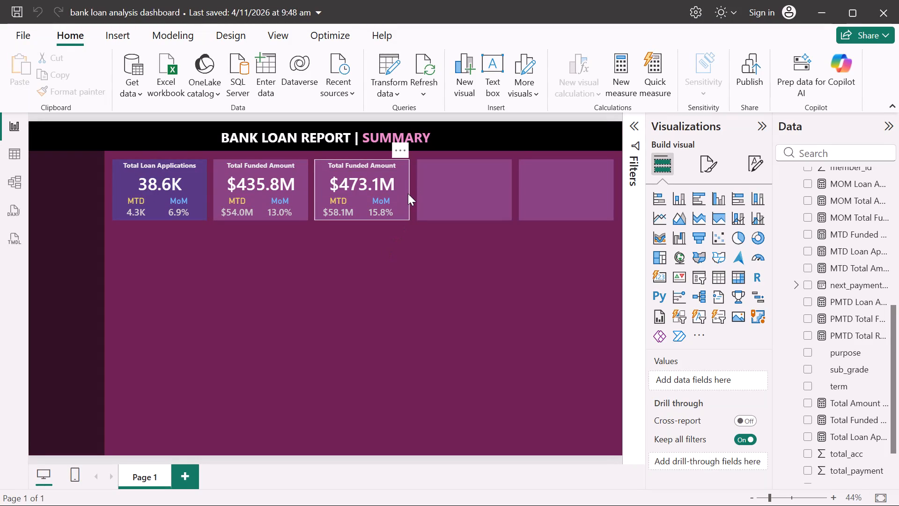
Duplicate the third KPI card, the one showing $473.1M, on the summary page.
{"action": "left_click", "coordinate": [408, 193]}
{"action": "key", "text": "ctrl+c"}
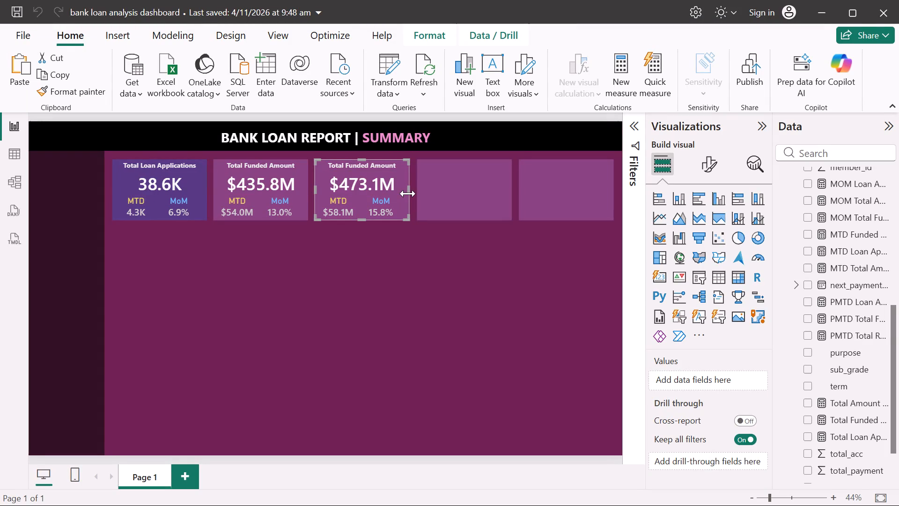
{"action": "key", "text": "ctrl+v"}
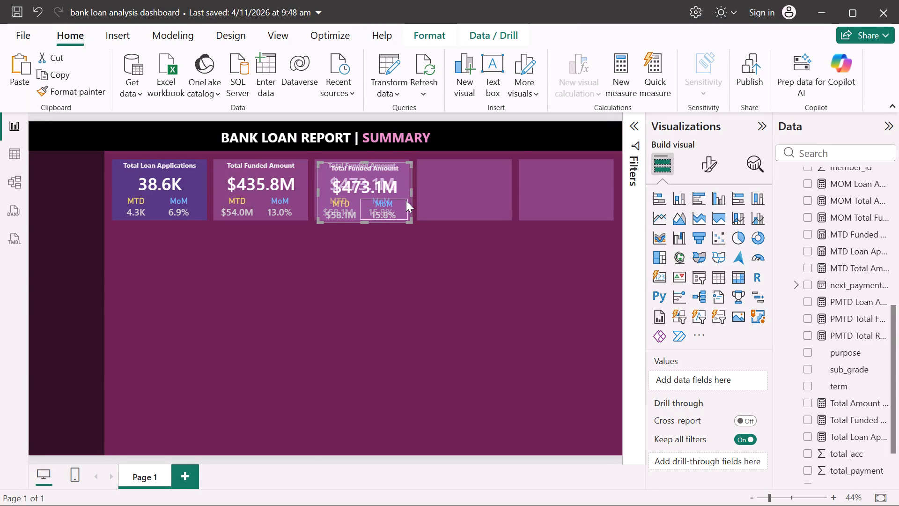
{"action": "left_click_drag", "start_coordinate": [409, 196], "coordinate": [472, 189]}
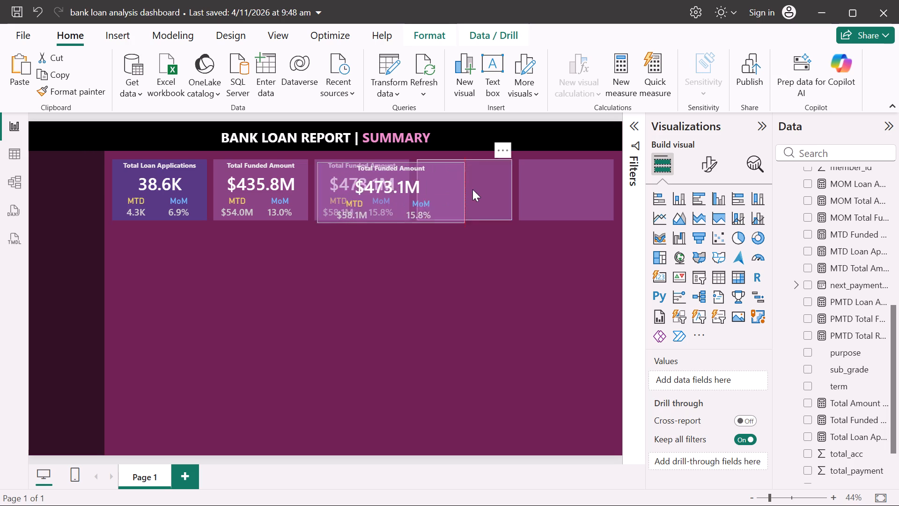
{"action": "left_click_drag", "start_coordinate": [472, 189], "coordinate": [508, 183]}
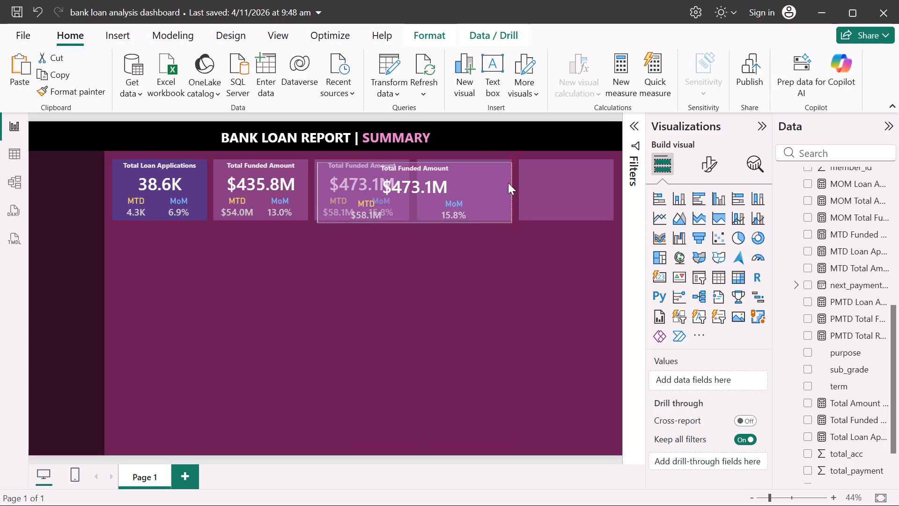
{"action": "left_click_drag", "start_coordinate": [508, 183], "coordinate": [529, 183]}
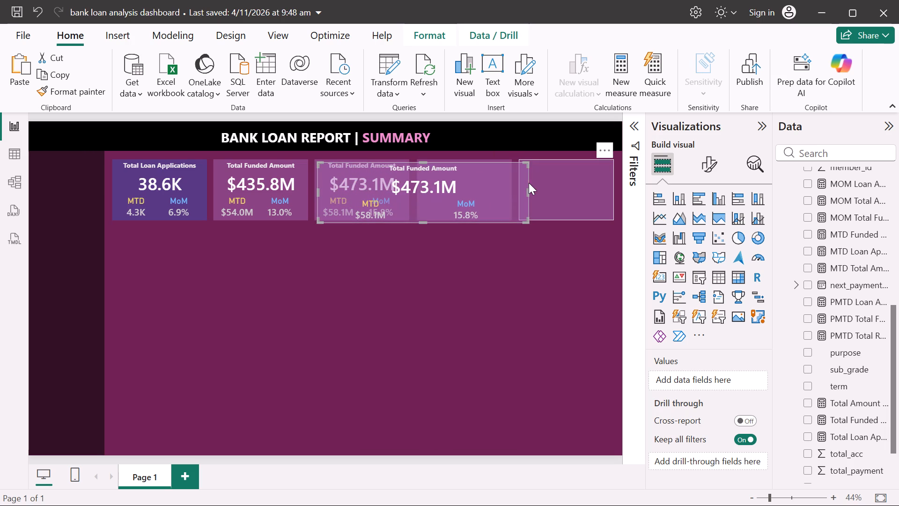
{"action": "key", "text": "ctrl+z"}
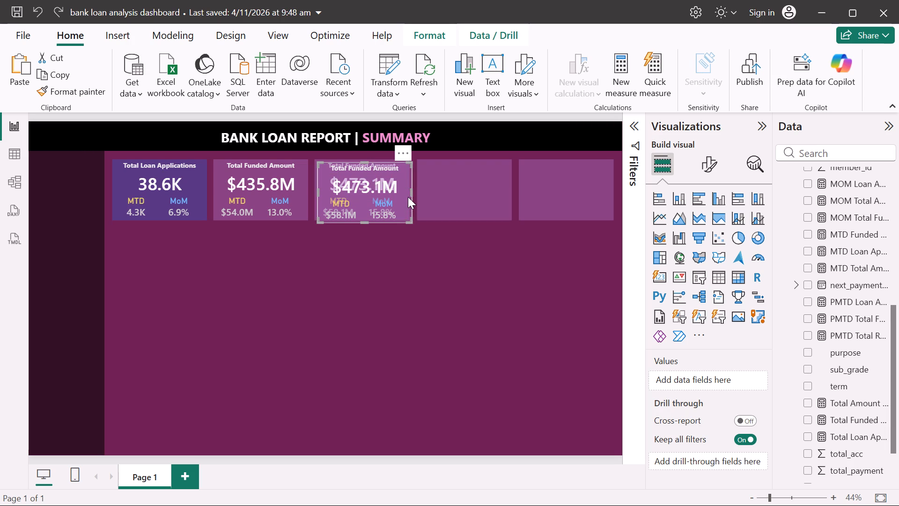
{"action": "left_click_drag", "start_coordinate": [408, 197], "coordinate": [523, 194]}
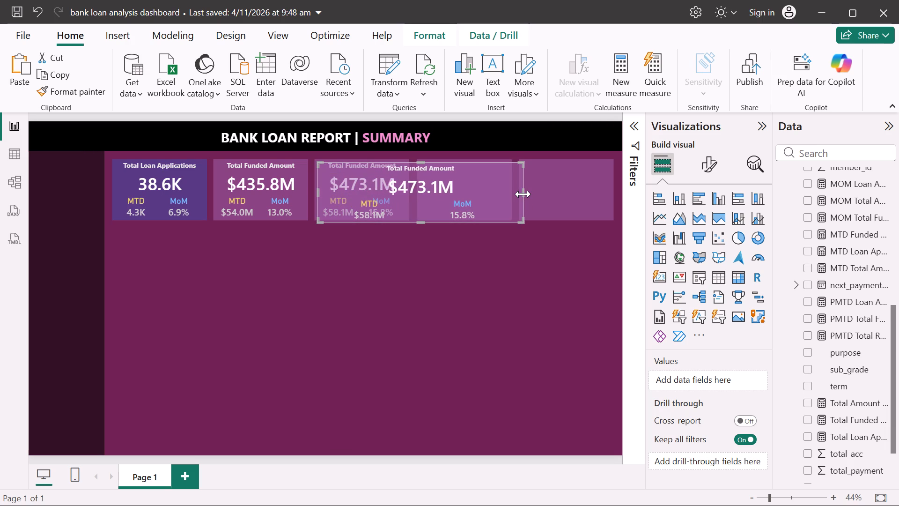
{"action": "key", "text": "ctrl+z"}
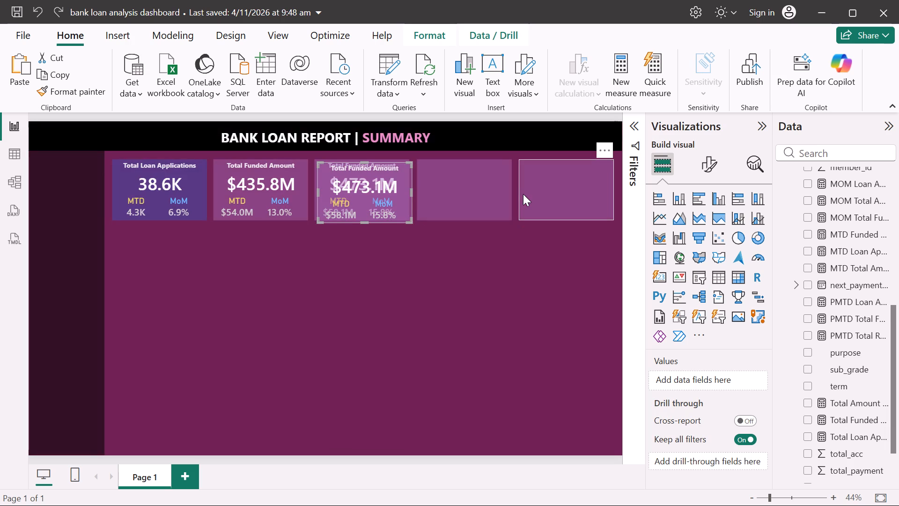
Move the duplicated card onto the empty fourth placeholder in the KPI row.
{"action": "left_click", "coordinate": [449, 283]}
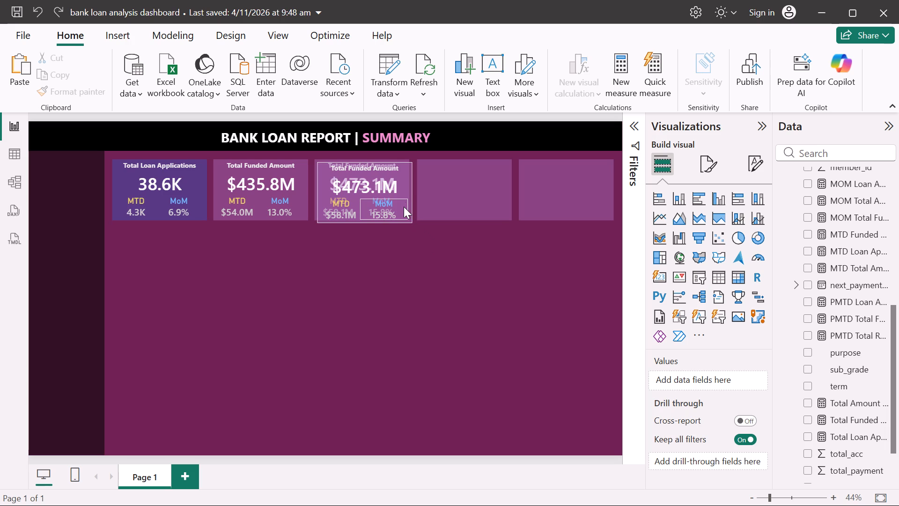
{"action": "left_click_drag", "start_coordinate": [409, 192], "coordinate": [458, 189]}
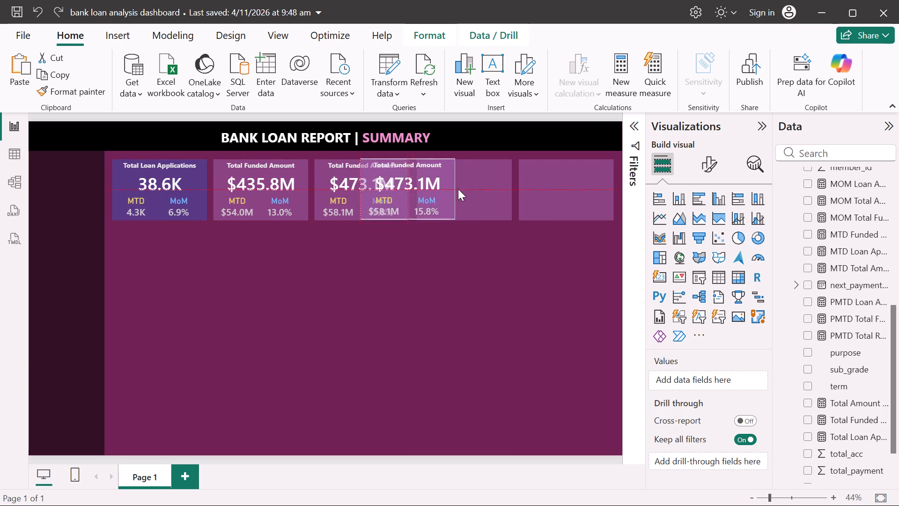
{"action": "left_click_drag", "start_coordinate": [458, 189], "coordinate": [512, 190]}
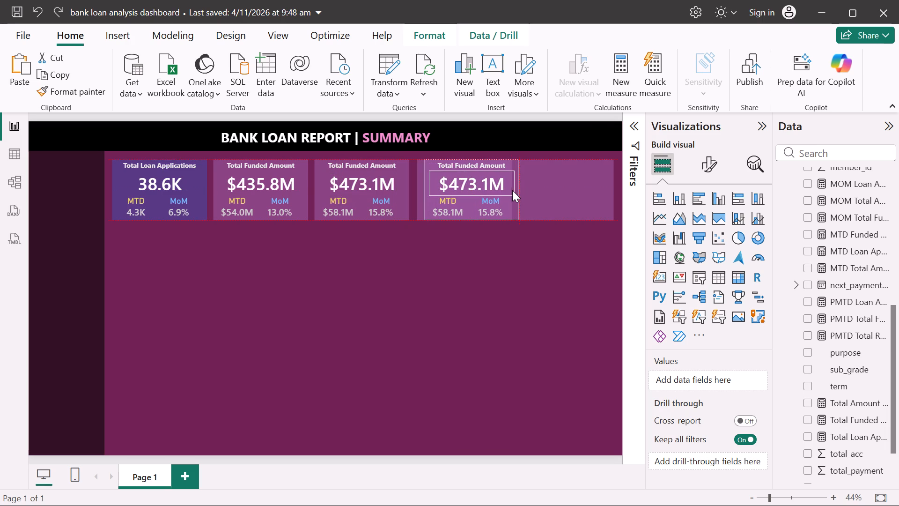
{"action": "left_click_drag", "start_coordinate": [512, 190], "coordinate": [510, 193]}
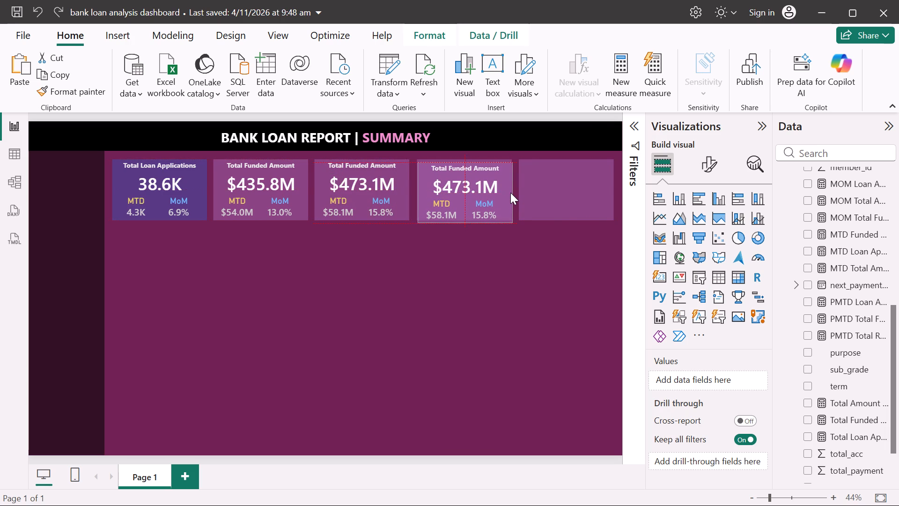
{"action": "left_click_drag", "start_coordinate": [510, 193], "coordinate": [510, 194]}
Delete the empty placeholder rectangle behind the duplicated fourth card.
{"action": "left_click", "coordinate": [501, 159]}
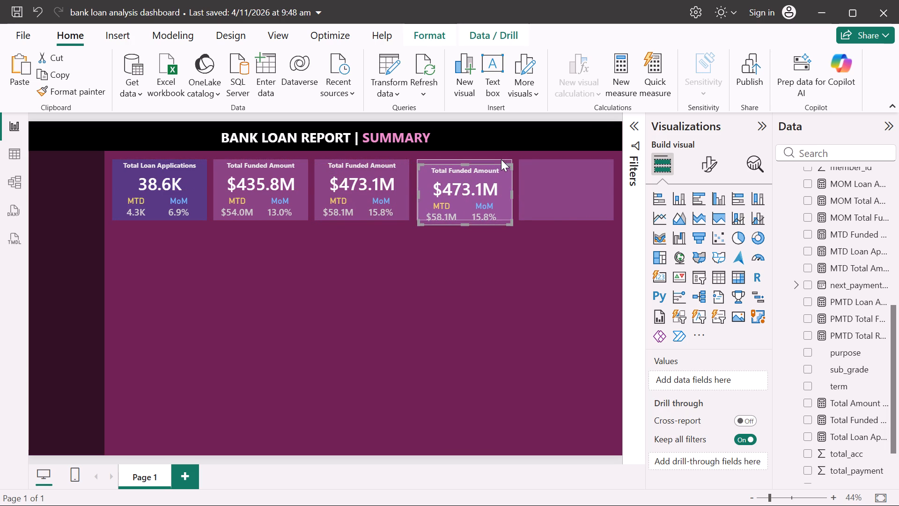
{"action": "key", "text": "Delete"}
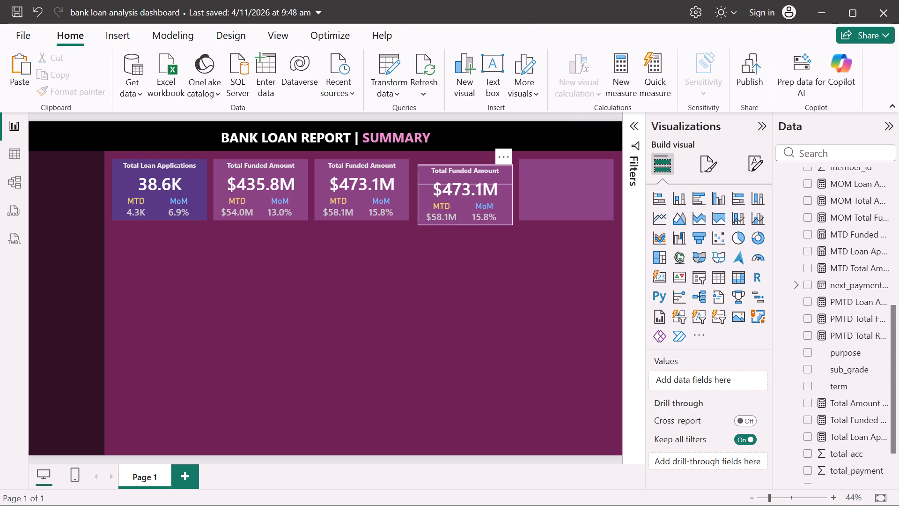
Nudge the fourth card upward to line up with the other KPI cards and deselect it.
{"action": "left_click", "coordinate": [510, 198]}
{"action": "key", "text": "Up"}
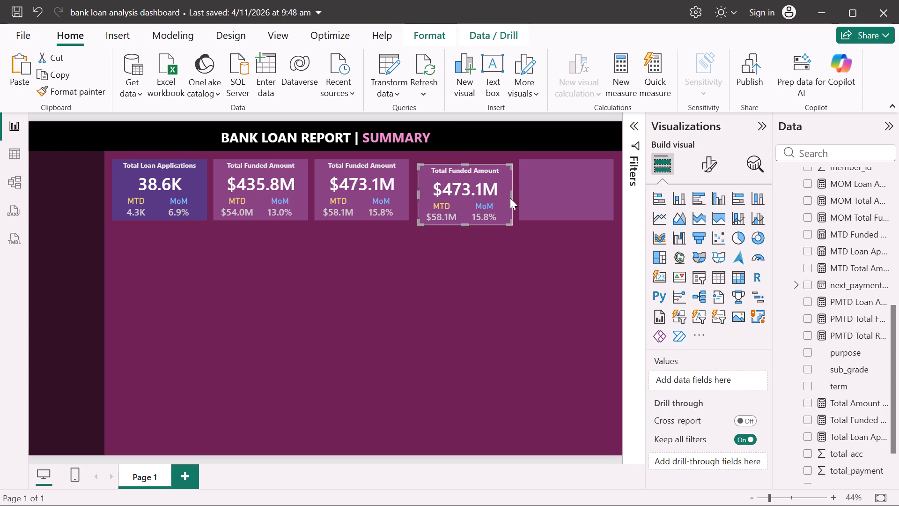
{"action": "key", "text": "Up"}
{"action": "key", "text": "Up"}
{"action": "key", "text": "Up"}
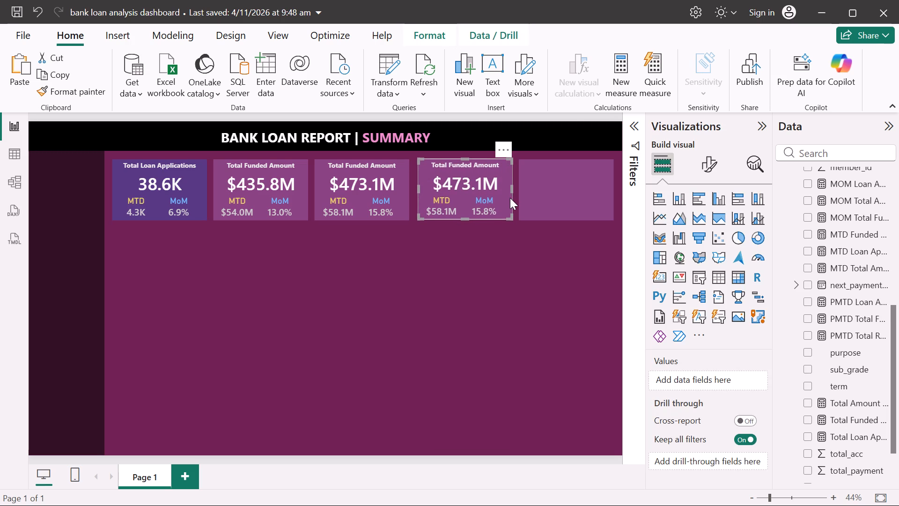
{"action": "key", "text": "Down"}
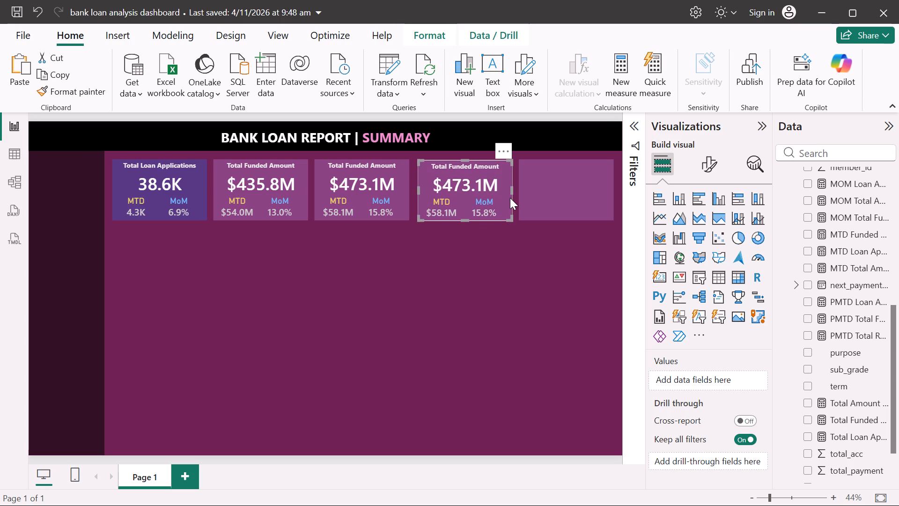
{"action": "key", "text": "Up"}
{"action": "left_click", "coordinate": [523, 263]}
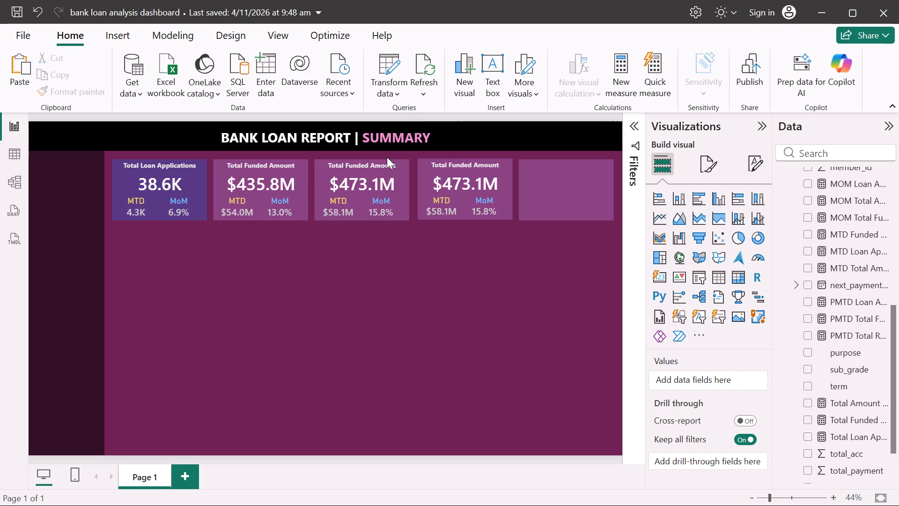
Change the third card's title text to Total Amount Received and deselect the card.
{"action": "left_click", "coordinate": [370, 164]}
{"action": "left_click", "coordinate": [370, 164]}
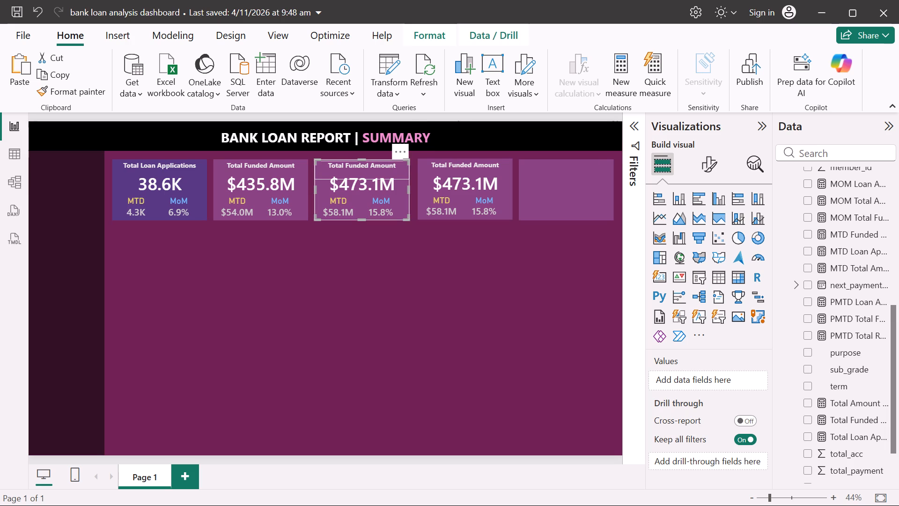
{"action": "double_click", "coordinate": [386, 165]}
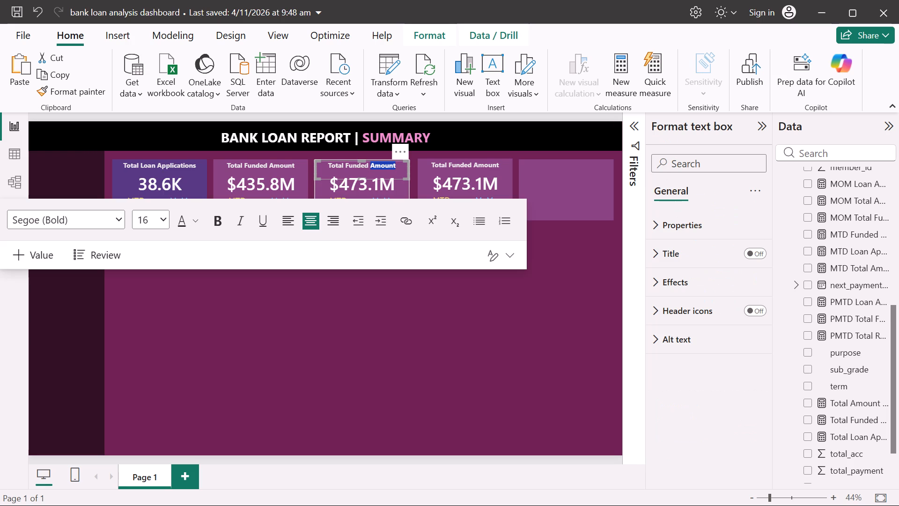
{"action": "left_click", "coordinate": [396, 165]}
{"action": "left_click", "coordinate": [369, 166]}
{"action": "key", "text": "BackSpace"}
{"action": "key", "text": "BackSpace"}
{"action": "key", "text": "BackSpace"}
{"action": "key", "text": "BackSpace"}
{"action": "key", "text": "BackSpace"}
{"action": "key", "text": "BackSpace"}
{"action": "key", "text": "BackSpace"}
{"action": "key", "text": "BackSpace"}
{"action": "key", "text": "space"}
{"action": "key", "text": "Right"}
{"action": "key", "text": "Right"}
{"action": "key", "text": "Right"}
{"action": "key", "text": "Right"}
{"action": "key", "text": "Right"}
{"action": "key", "text": "Right"}
{"action": "key", "text": "Right"}
{"action": "key", "text": "Right"}
{"action": "key", "text": "Right"}
{"action": "key", "text": "Right"}
{"action": "key", "text": "Right"}
{"action": "key", "text": "Right"}
{"action": "key", "text": "space"}
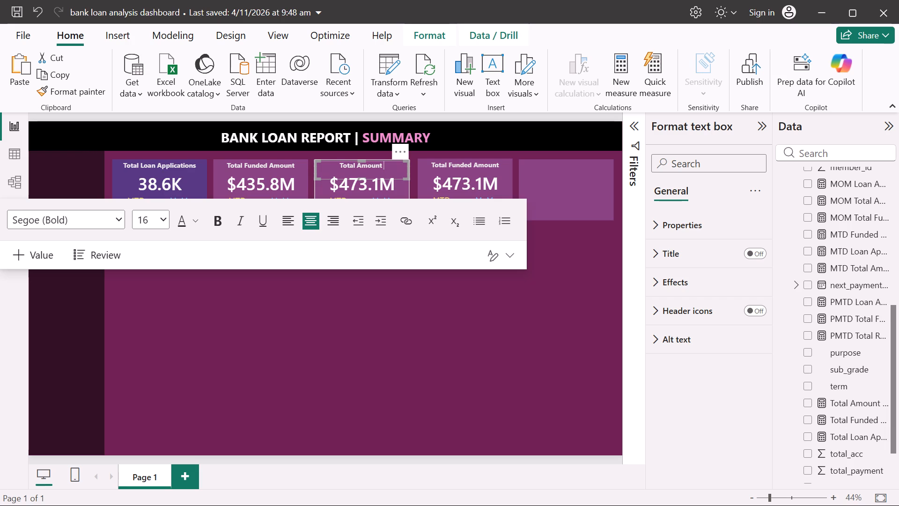
{"action": "type", "text": "Rec"}
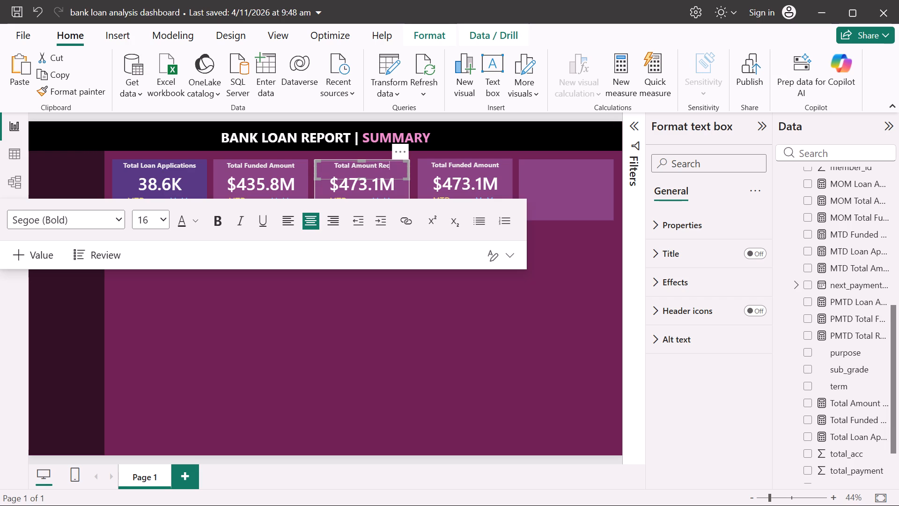
{"action": "type", "text": "ei"}
{"action": "type", "text": "ved"}
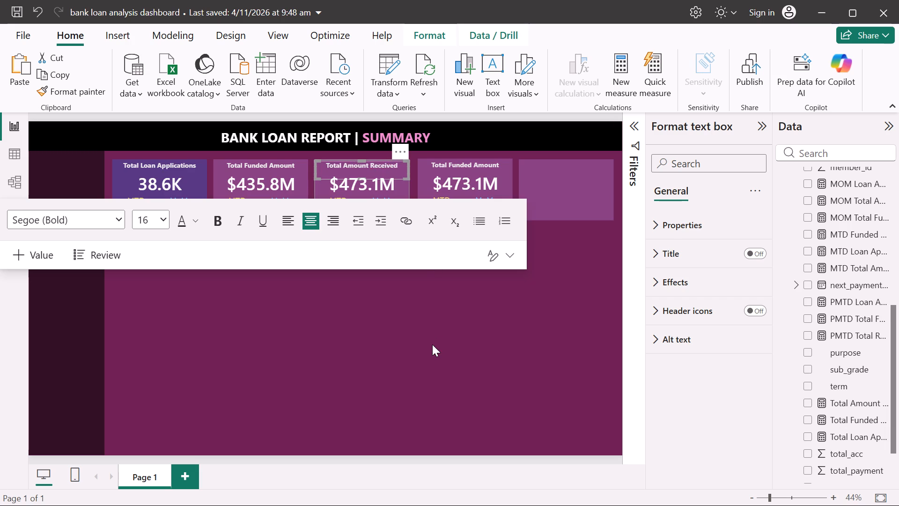
{"action": "left_click", "coordinate": [432, 352]}
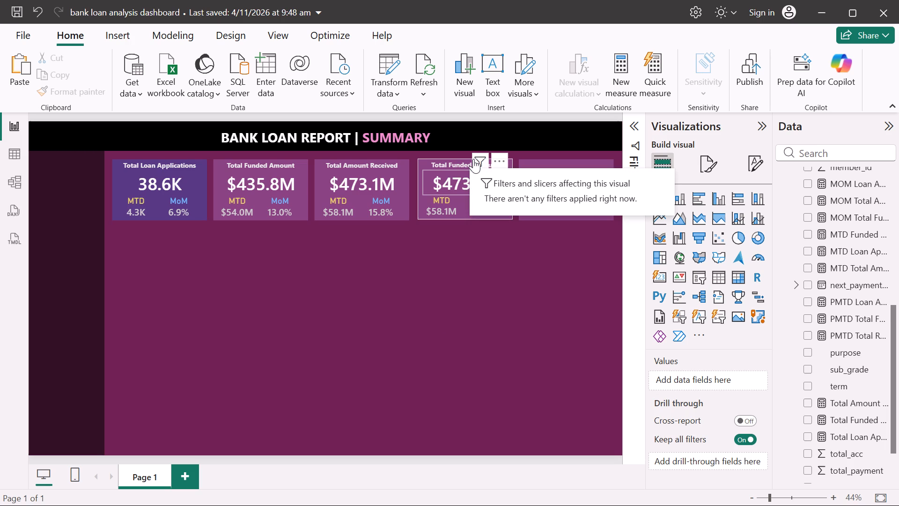
{"action": "left_click", "coordinate": [449, 249]}
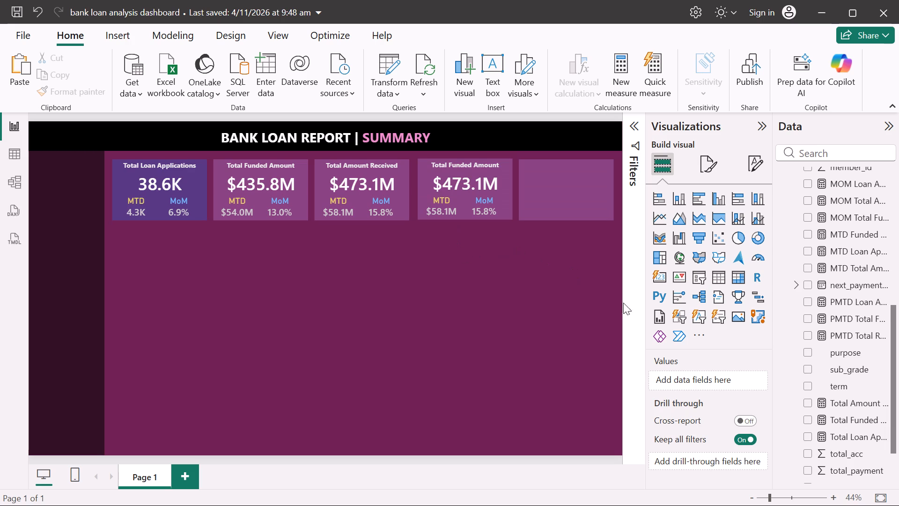
Create a measure in bank_loan_data: Avg Interest Rate = AVERAGE(bank_loan_data[int_rate]).
{"action": "scroll", "coordinate": [806, 323], "scroll_direction": "up", "scroll_amount": 7}
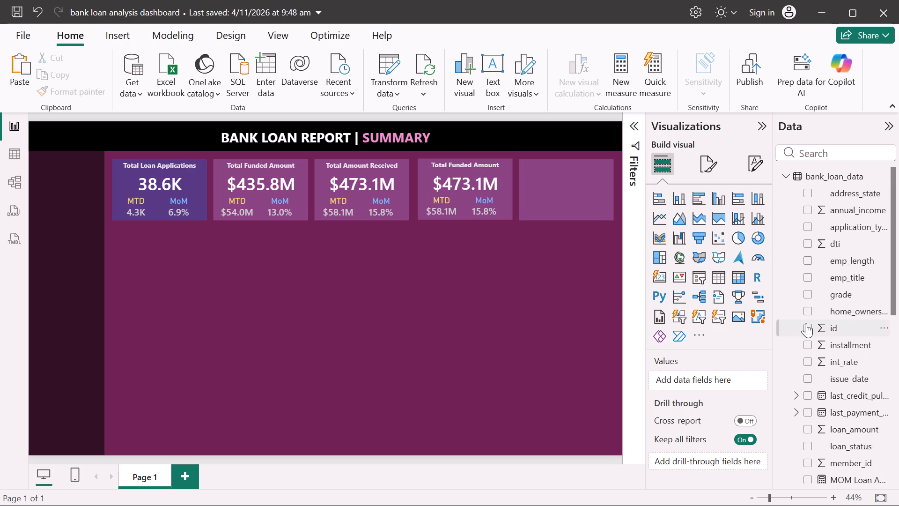
{"action": "scroll", "coordinate": [806, 323], "scroll_direction": "down", "scroll_amount": 6}
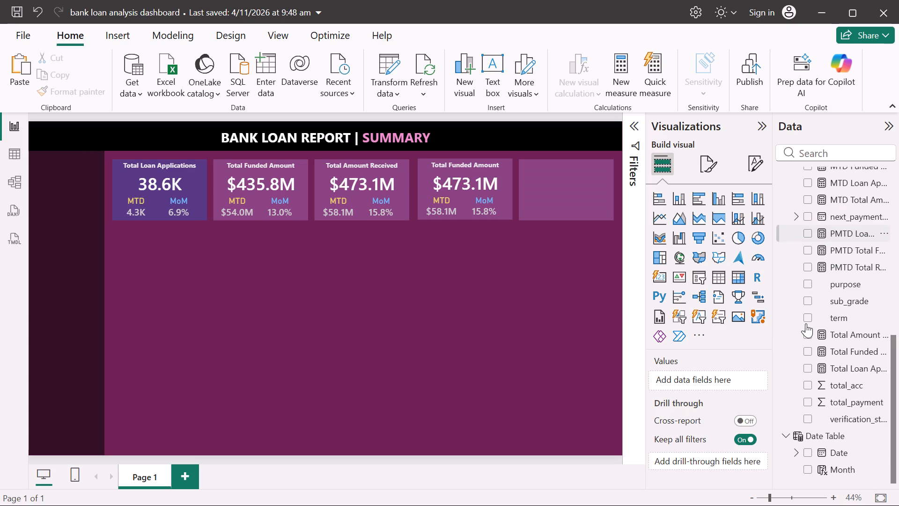
{"action": "scroll", "coordinate": [806, 323], "scroll_direction": "down", "scroll_amount": 1}
{"action": "scroll", "coordinate": [806, 323], "scroll_direction": "up", "scroll_amount": 6}
{"action": "left_click", "coordinate": [821, 172]}
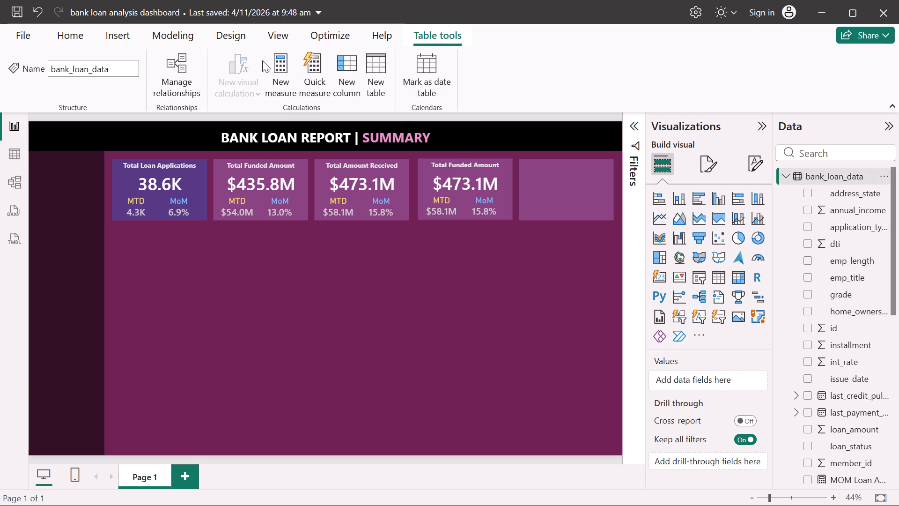
{"action": "left_click", "coordinate": [276, 62]}
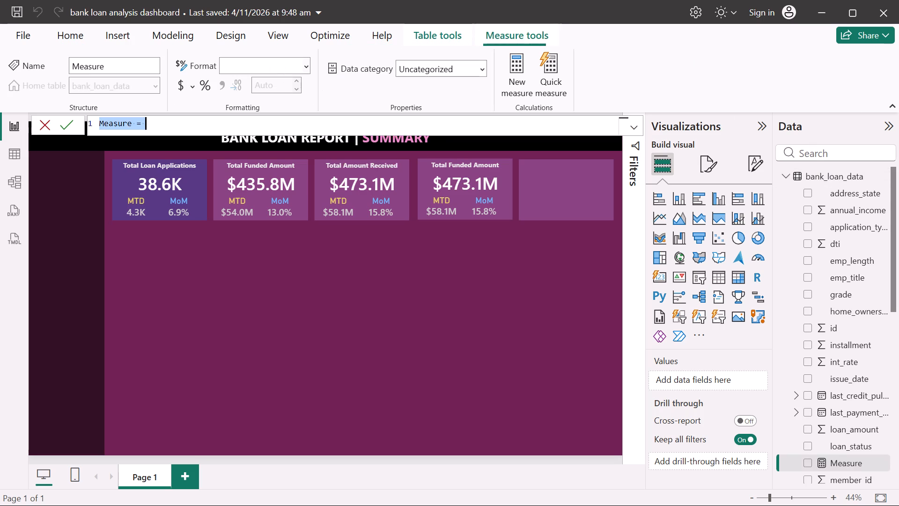
{"action": "key", "text": "BackSpace"}
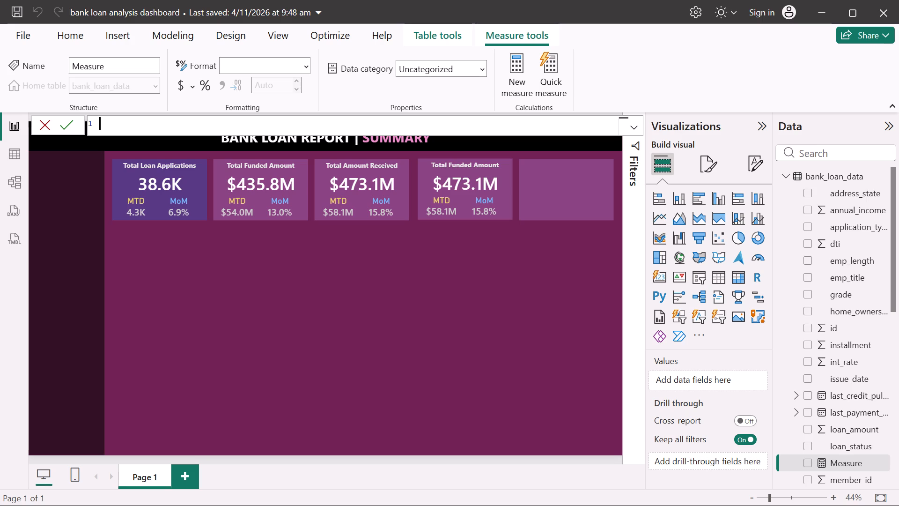
{"action": "type", "text": "Avg"}
{"action": "key", "text": "space"}
{"action": "type", "text": "Int"}
{"action": "type", "text": "erest Rate"}
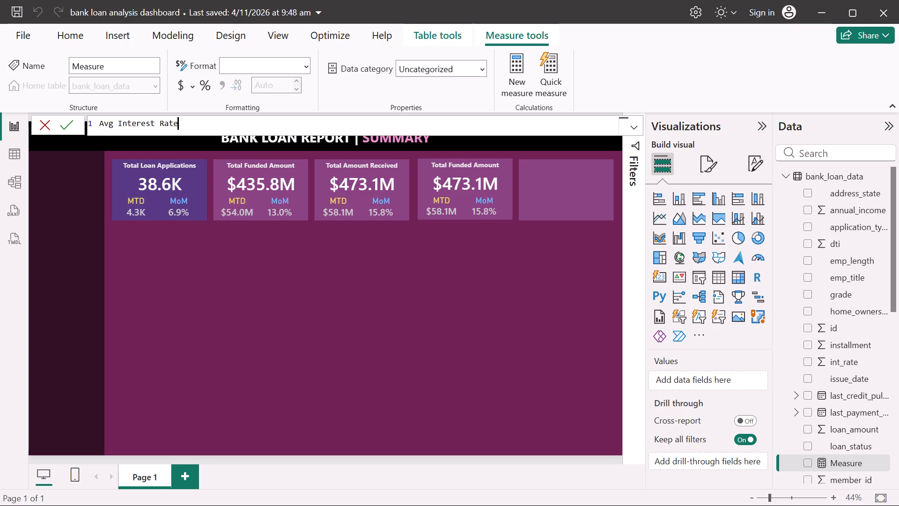
{"action": "key", "text": "space"}
{"action": "type", "text": "A"}
{"action": "key", "text": "BackSpace"}
{"action": "key", "text": "BackSpace"}
{"action": "key", "text": "space"}
{"action": "type", "text": "="}
{"action": "key", "text": "space"}
{"action": "type", "text": "AVE"}
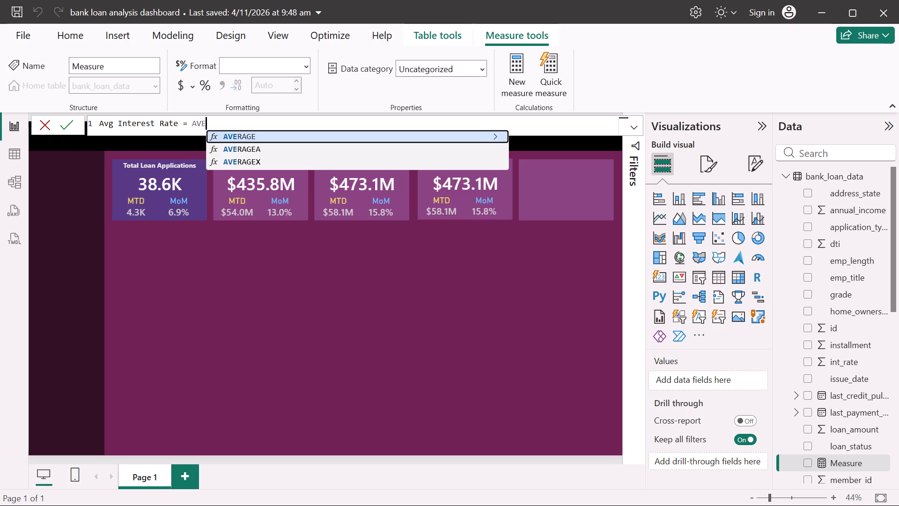
{"action": "key", "text": "Tab"}
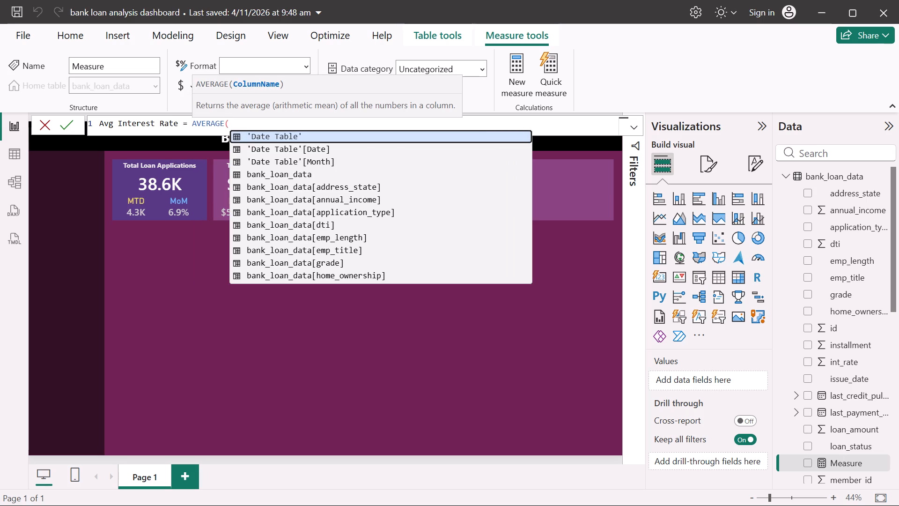
{"action": "type", "text": "int"}
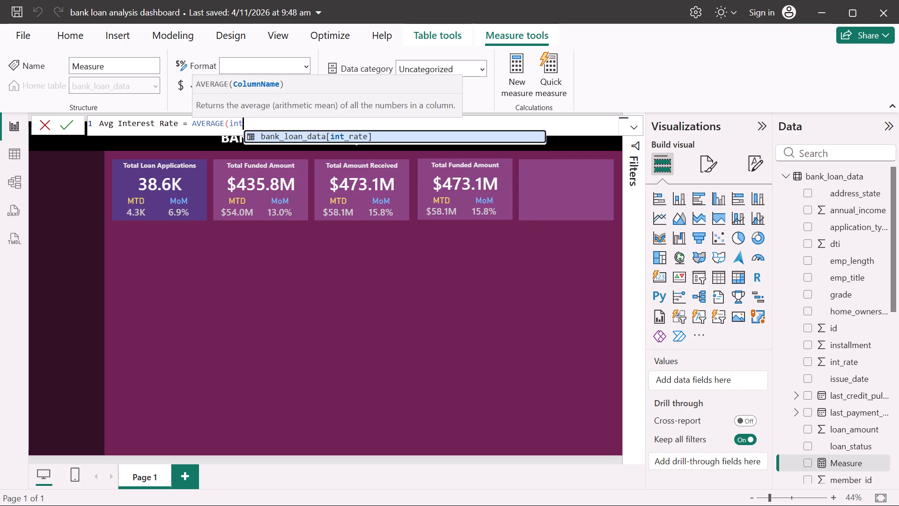
{"action": "key", "text": "Tab"}
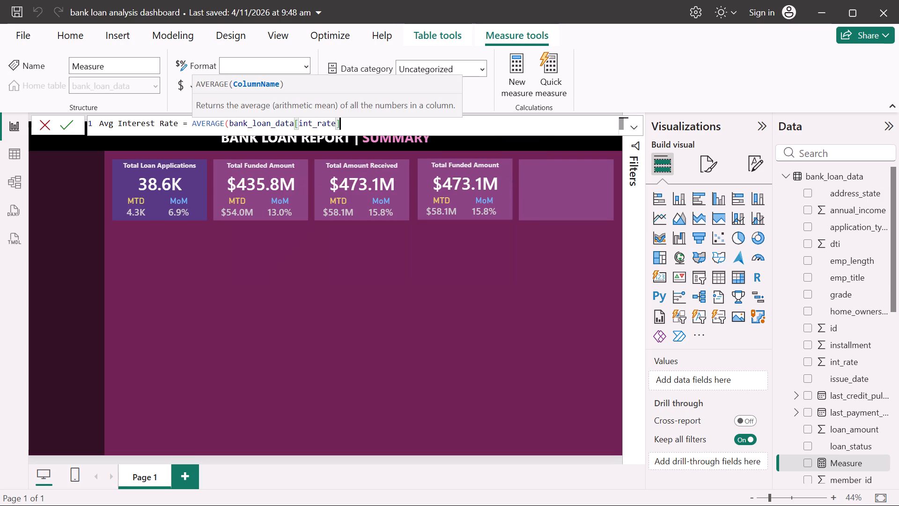
{"action": "key", "text": "shift+parenright"}
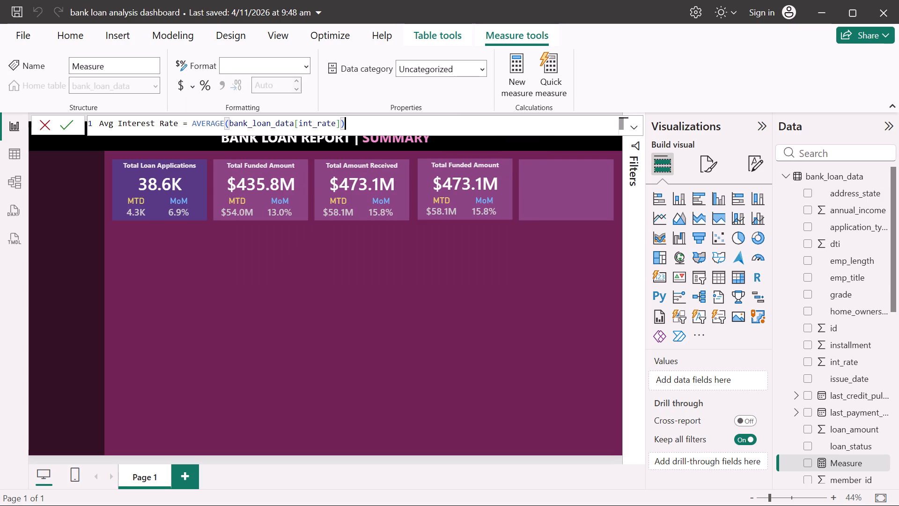
{"action": "left_click", "coordinate": [62, 124]}
Replace the fourth card's main value field, Total Amount Received, with the Avg Interest Rate measure.
{"action": "left_click", "coordinate": [486, 178]}
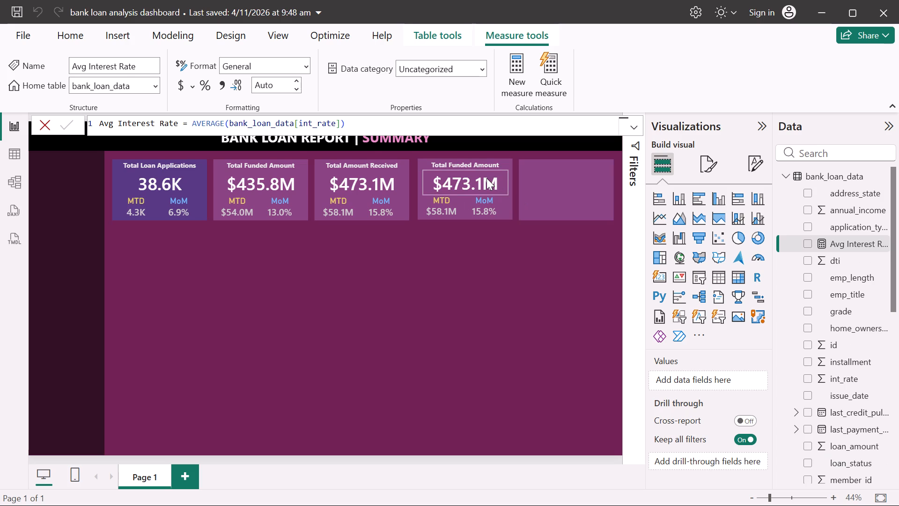
{"action": "left_click", "coordinate": [489, 180]}
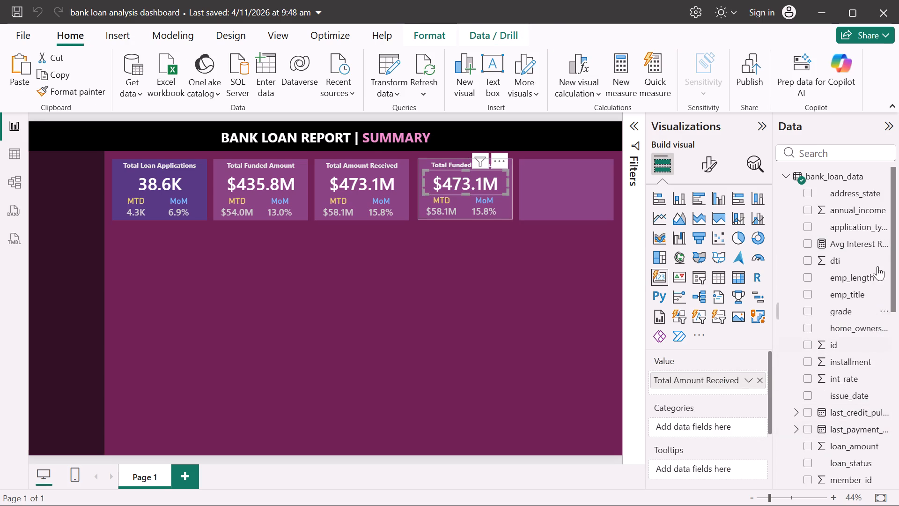
{"action": "left_click_drag", "start_coordinate": [853, 240], "coordinate": [717, 386]}
{"action": "left_click", "coordinate": [760, 379]}
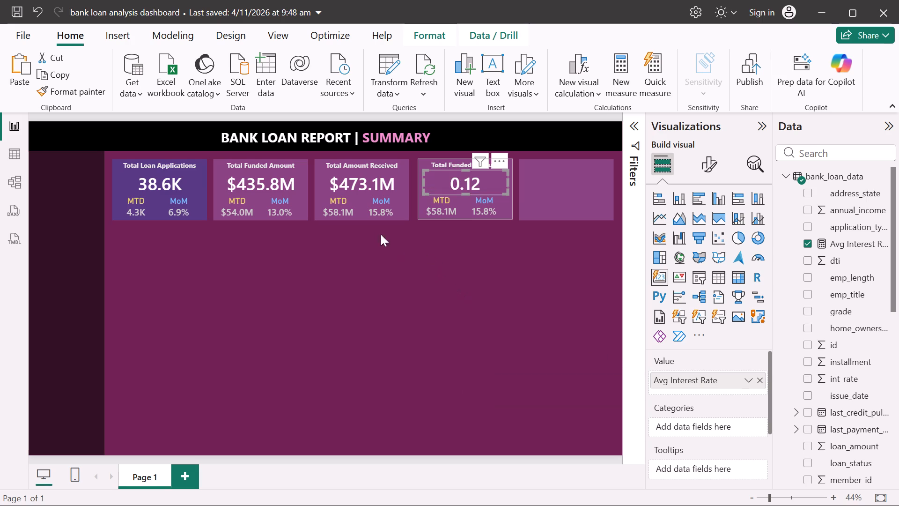
Format the Avg Interest Rate measure as a percentage with 1 decimal place.
{"action": "left_click", "coordinate": [433, 31]}
{"action": "left_click", "coordinate": [487, 37]}
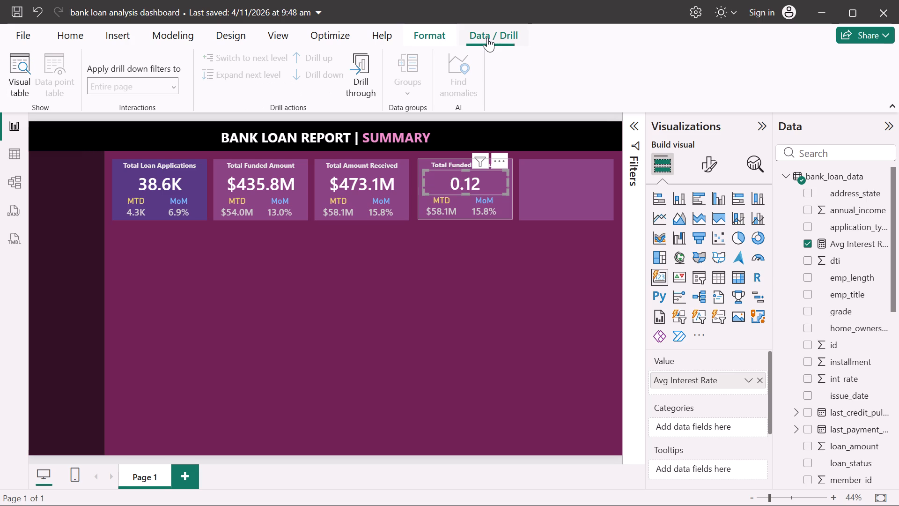
{"action": "left_click", "coordinate": [859, 246]}
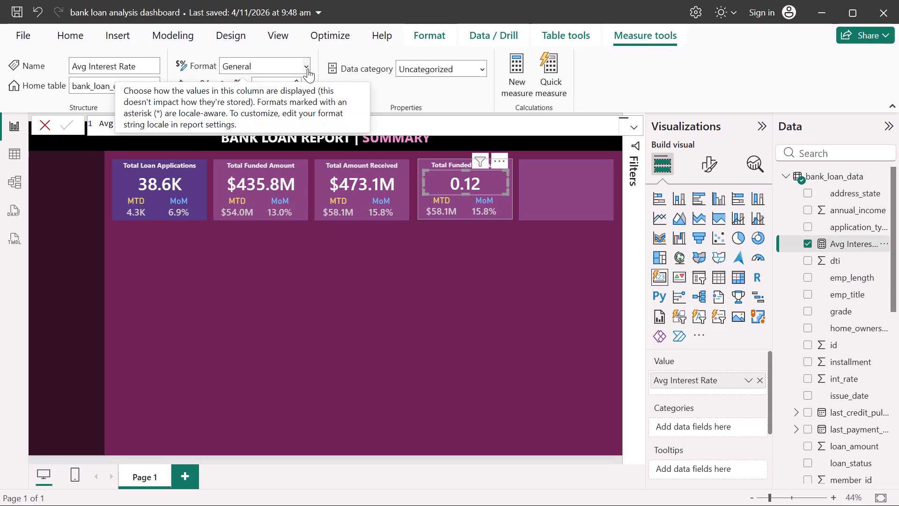
{"action": "left_click", "coordinate": [308, 68]}
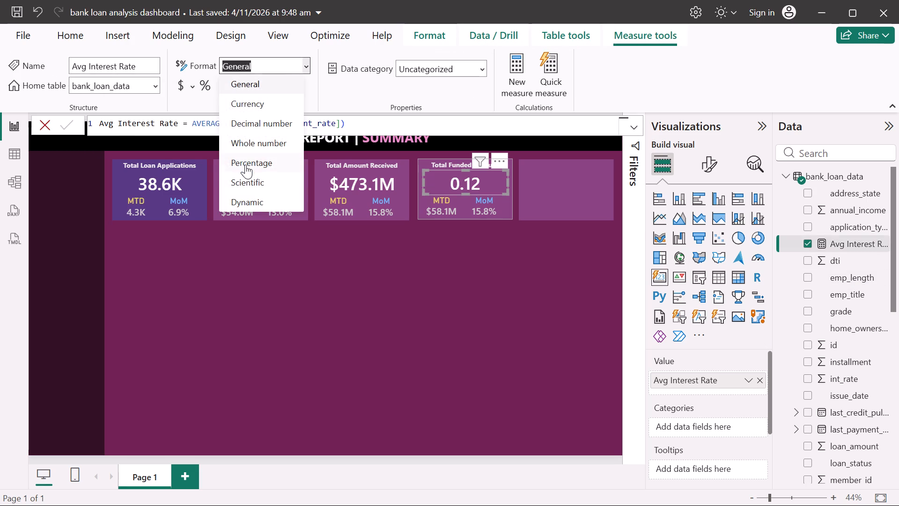
{"action": "left_click", "coordinate": [245, 164]}
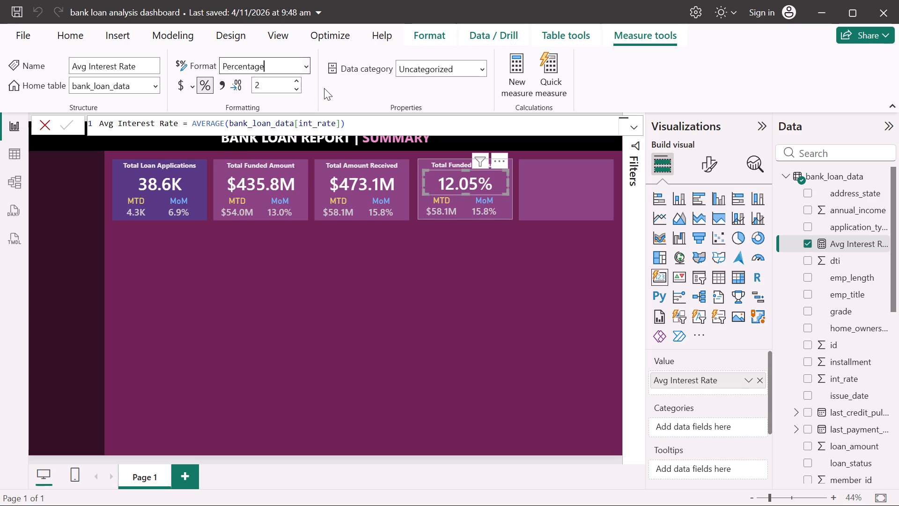
{"action": "left_click", "coordinate": [298, 87]}
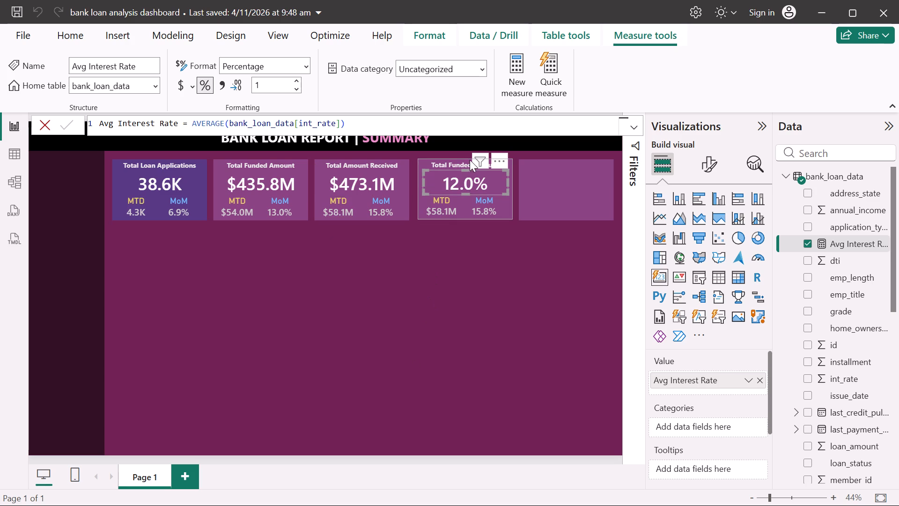
Delete the word Funded from the fourth card's title text.
{"action": "left_click", "coordinate": [452, 162]}
{"action": "double_click", "coordinate": [452, 162]}
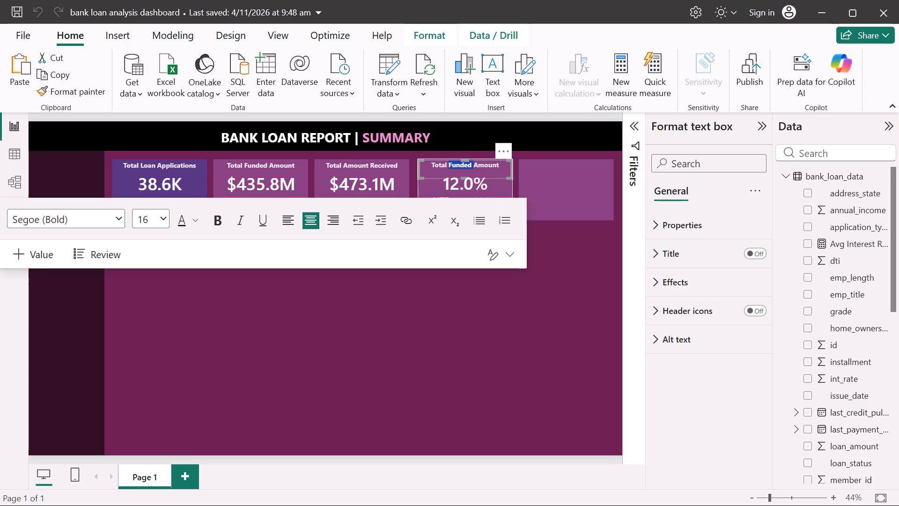
{"action": "key", "text": "BackSpace"}
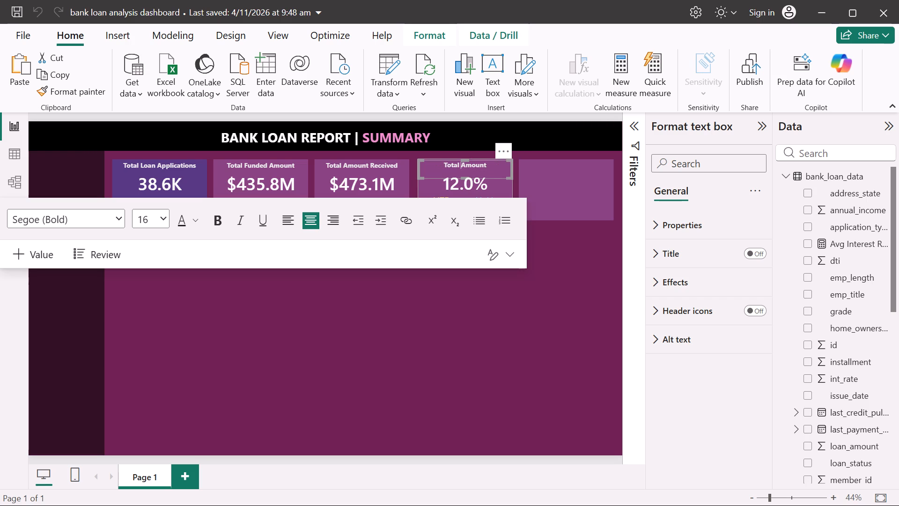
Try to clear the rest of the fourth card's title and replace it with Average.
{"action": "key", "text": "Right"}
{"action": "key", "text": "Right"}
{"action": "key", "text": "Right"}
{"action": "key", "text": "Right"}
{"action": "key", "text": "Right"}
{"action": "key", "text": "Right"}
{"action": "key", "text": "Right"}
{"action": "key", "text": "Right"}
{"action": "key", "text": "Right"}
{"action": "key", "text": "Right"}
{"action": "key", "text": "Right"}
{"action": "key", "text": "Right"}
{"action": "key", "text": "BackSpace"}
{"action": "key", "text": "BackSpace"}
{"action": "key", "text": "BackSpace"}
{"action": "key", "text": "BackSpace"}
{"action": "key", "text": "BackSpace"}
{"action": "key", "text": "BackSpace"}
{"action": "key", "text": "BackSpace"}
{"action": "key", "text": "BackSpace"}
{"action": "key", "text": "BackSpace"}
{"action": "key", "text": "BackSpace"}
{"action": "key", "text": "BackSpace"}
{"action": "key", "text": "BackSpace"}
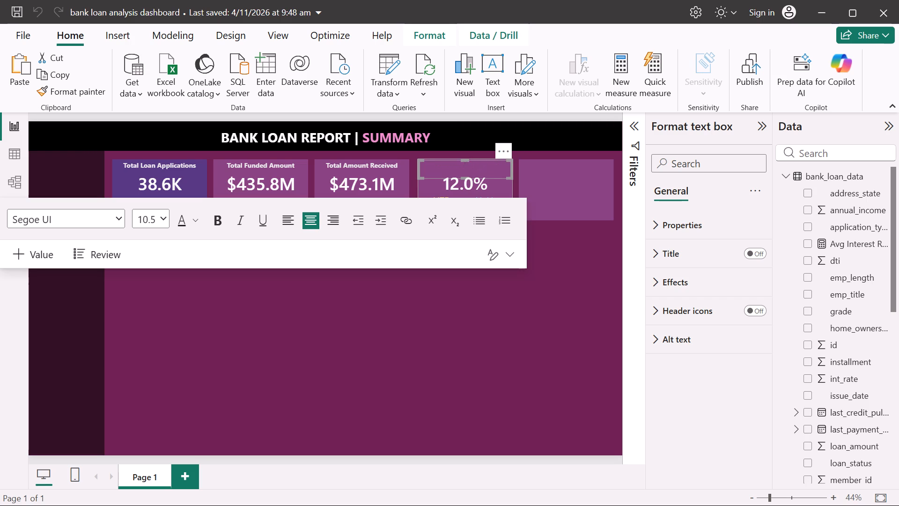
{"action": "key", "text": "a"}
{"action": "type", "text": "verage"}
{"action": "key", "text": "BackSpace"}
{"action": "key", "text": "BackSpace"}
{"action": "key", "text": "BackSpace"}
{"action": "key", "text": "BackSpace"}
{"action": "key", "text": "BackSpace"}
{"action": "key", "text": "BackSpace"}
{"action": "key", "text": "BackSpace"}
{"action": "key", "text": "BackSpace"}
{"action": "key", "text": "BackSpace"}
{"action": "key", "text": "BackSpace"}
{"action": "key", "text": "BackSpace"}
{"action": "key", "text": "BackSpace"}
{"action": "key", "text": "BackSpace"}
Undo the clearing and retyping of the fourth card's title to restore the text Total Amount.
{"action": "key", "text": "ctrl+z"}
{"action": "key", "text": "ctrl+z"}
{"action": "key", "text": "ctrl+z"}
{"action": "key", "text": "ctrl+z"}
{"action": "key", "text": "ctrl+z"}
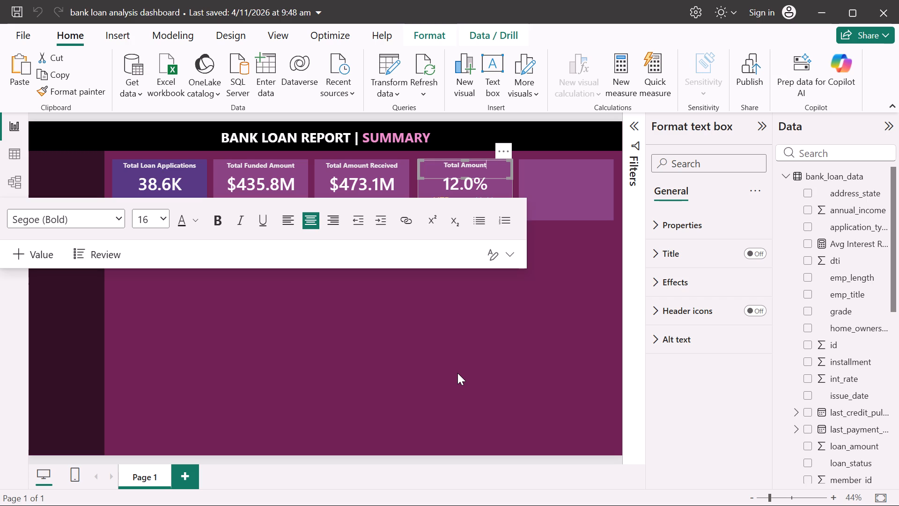
Replace the fourth card's title text Total Amount with Average Interest Rate.
{"action": "key", "text": "shift+a"}
{"action": "type", "text": "verage Ine"}
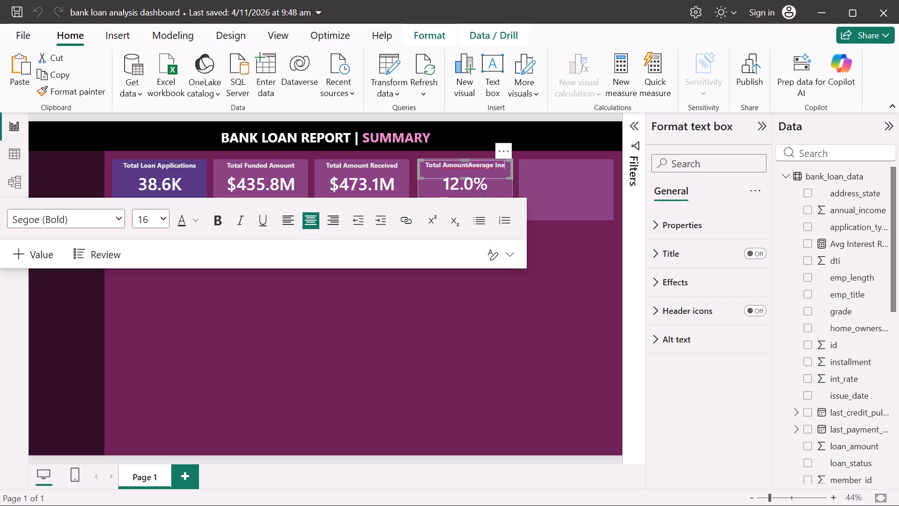
{"action": "key", "text": "BackSpace"}
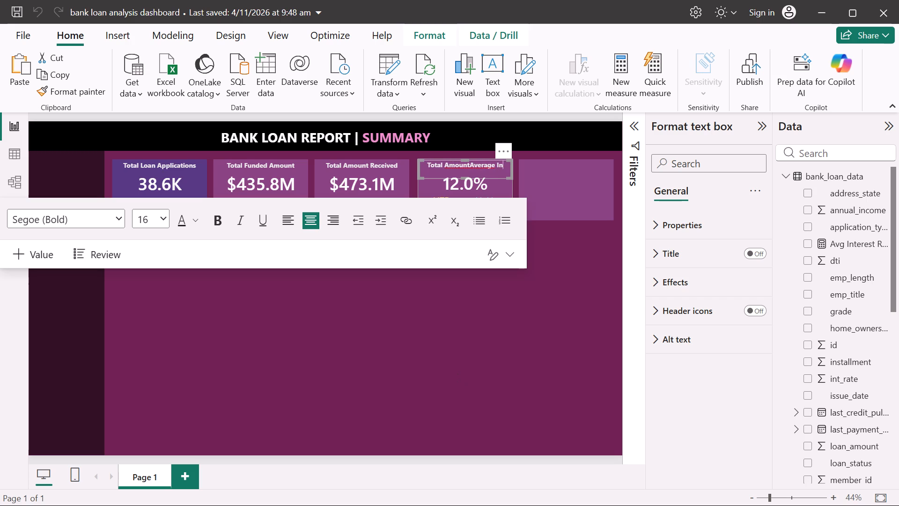
{"action": "type", "text": "terest Rate"}
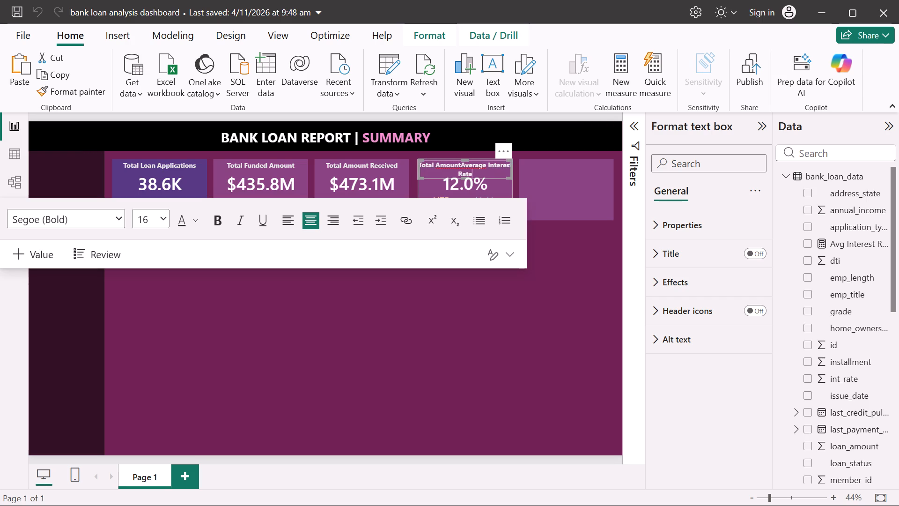
{"action": "left_click", "coordinate": [460, 163]}
{"action": "left_click_drag", "start_coordinate": [460, 163], "coordinate": [411, 163]}
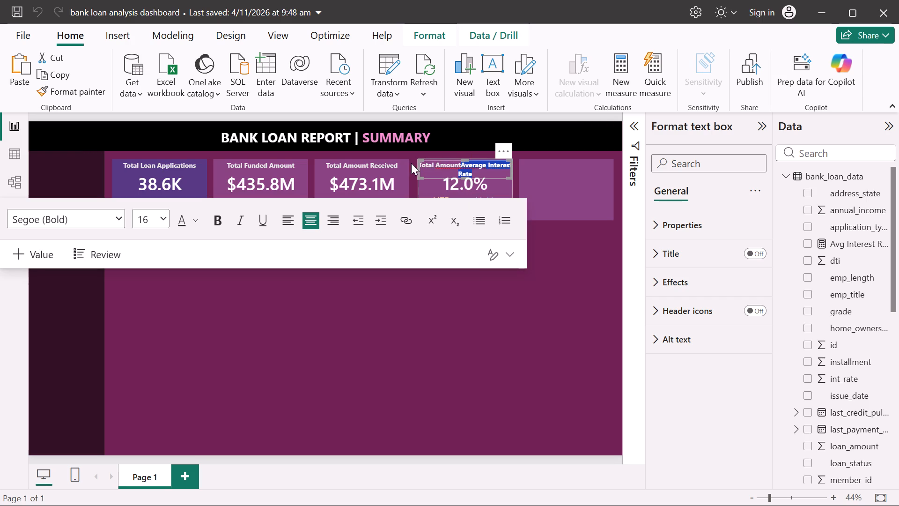
{"action": "left_click_drag", "start_coordinate": [411, 163], "coordinate": [420, 161]}
{"action": "key", "text": "BackSpace"}
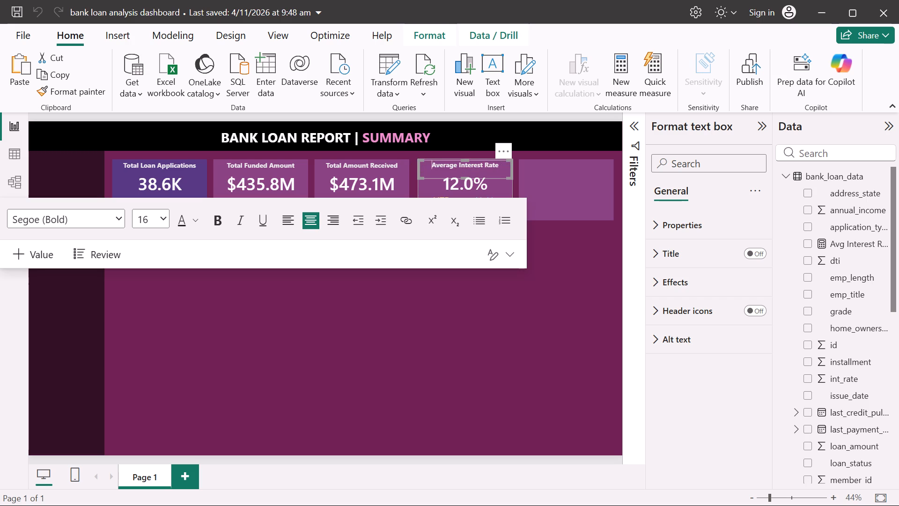
{"action": "left_click", "coordinate": [471, 322]}
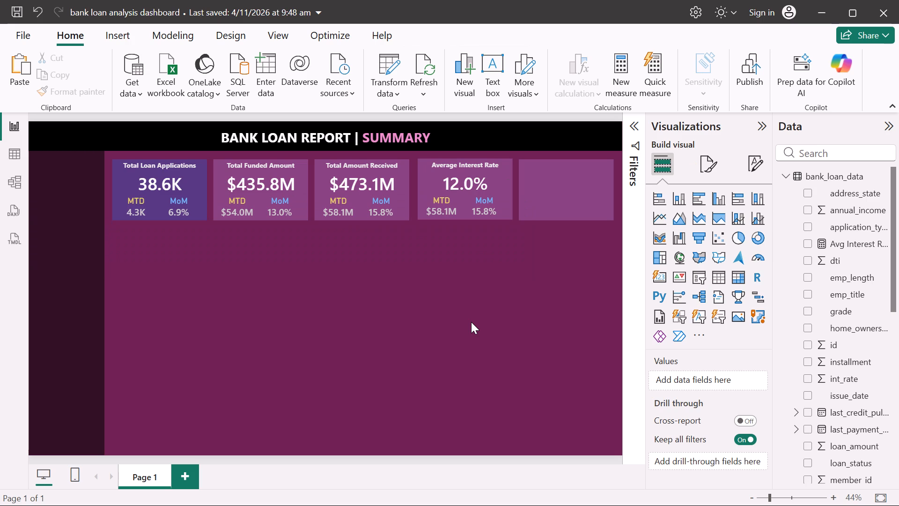
Copy the complete formula of the MTD Total Amount Received measure.
{"action": "scroll", "coordinate": [878, 418], "scroll_direction": "down", "scroll_amount": 2}
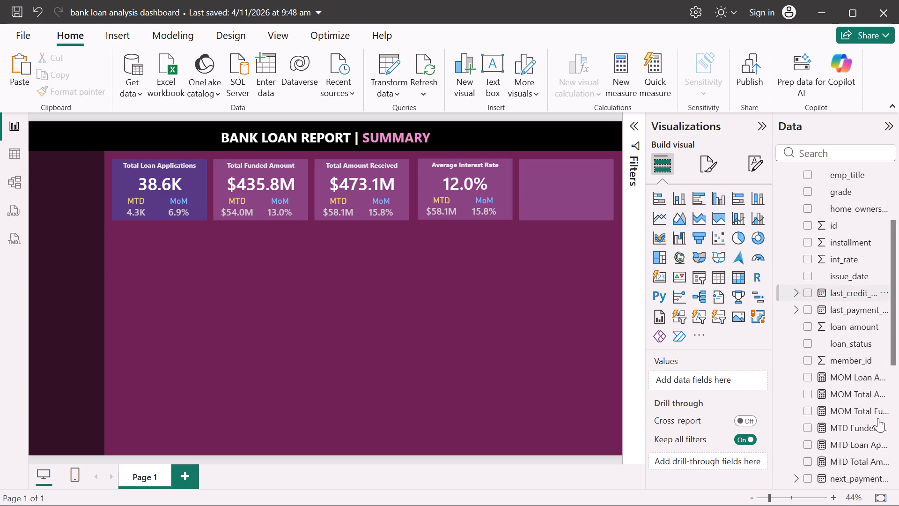
{"action": "scroll", "coordinate": [878, 418], "scroll_direction": "down", "scroll_amount": 2}
{"action": "left_click", "coordinate": [848, 403]}
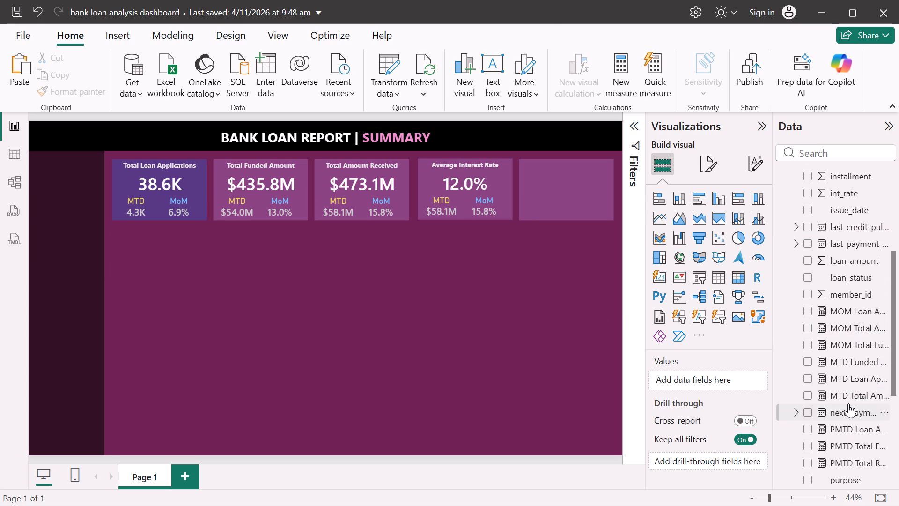
{"action": "left_click", "coordinate": [846, 396]}
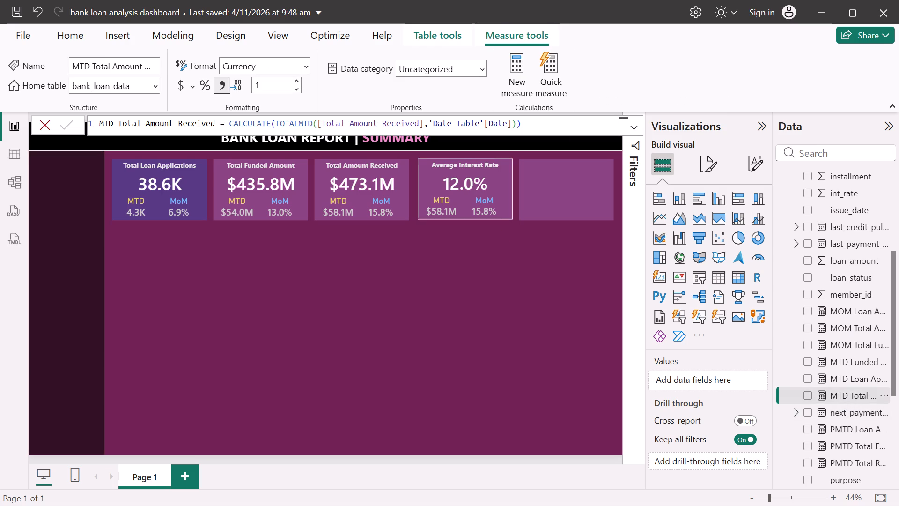
{"action": "left_click_drag", "start_coordinate": [533, 125], "coordinate": [93, 127]}
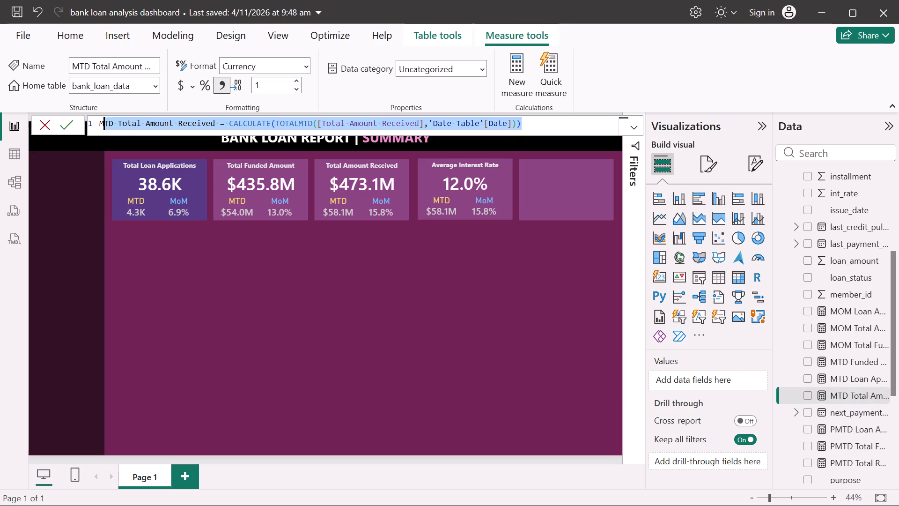
{"action": "left_click_drag", "start_coordinate": [93, 127], "coordinate": [97, 127]}
{"action": "key", "text": "ctrl+c"}
Create a new measure in the bank_loan_data table and replace its default text with the copied MTD formula.
{"action": "scroll", "coordinate": [841, 298], "scroll_direction": "up", "scroll_amount": 7}
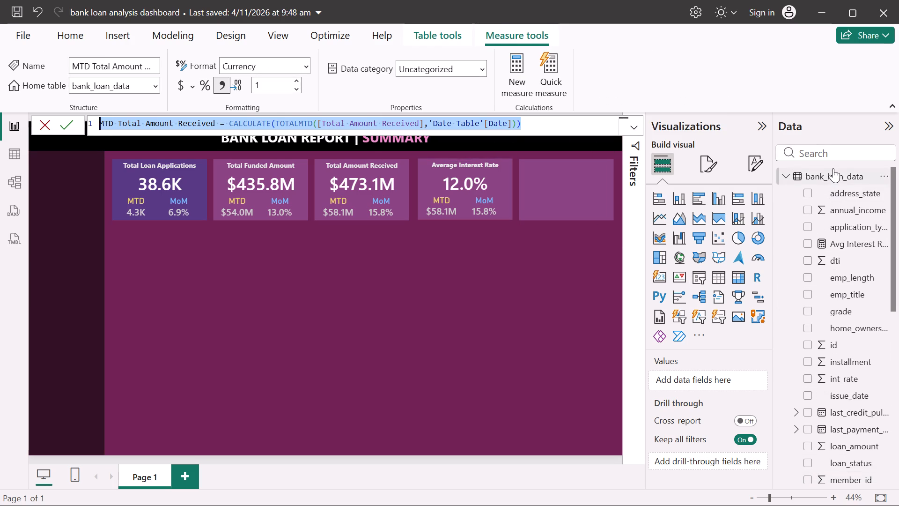
{"action": "left_click", "coordinate": [833, 169]}
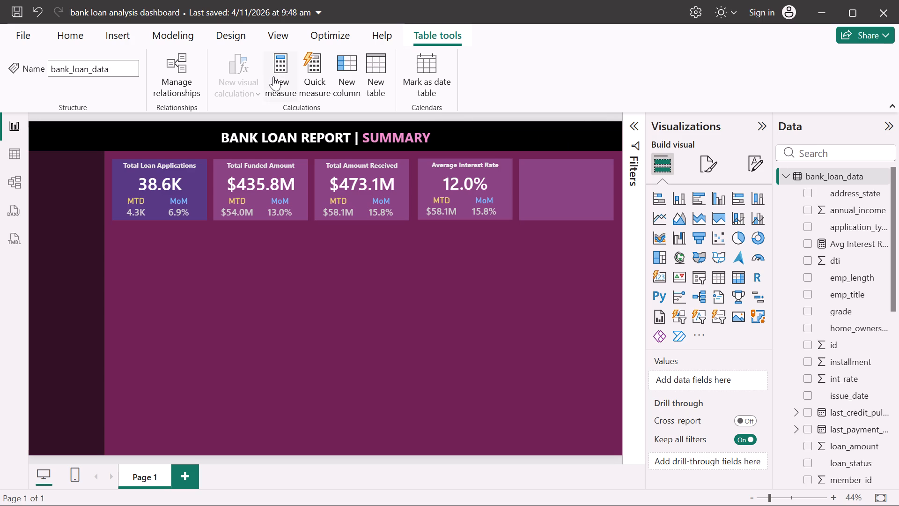
{"action": "left_click", "coordinate": [274, 76]}
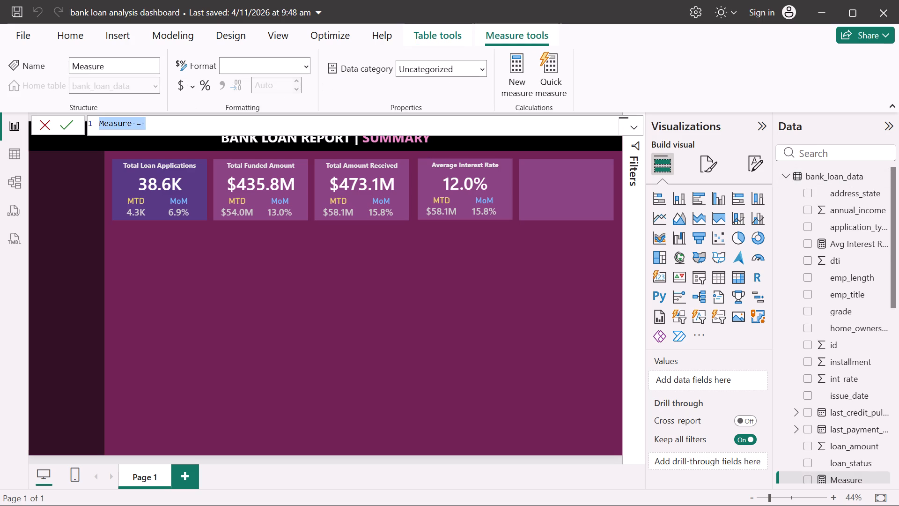
{"action": "key", "text": "BackSpace"}
{"action": "key", "text": "ctrl+v"}
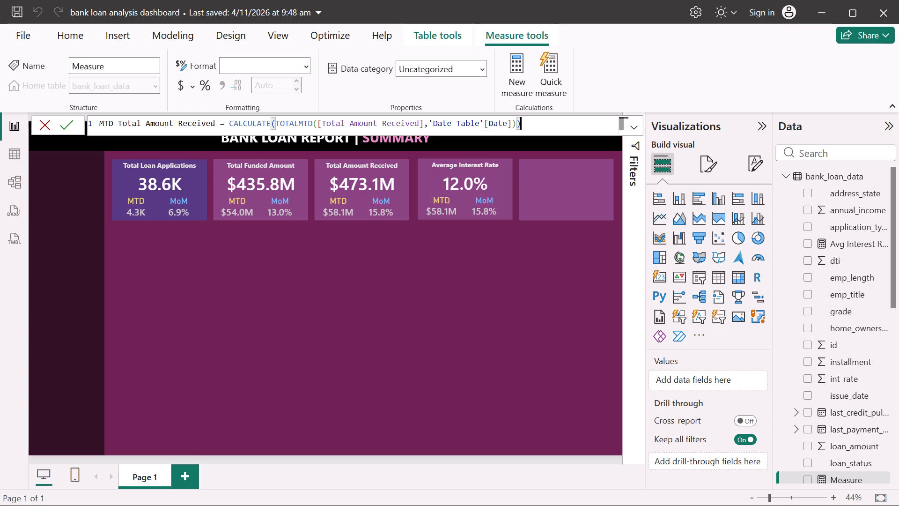
Change the new measure's name in the formula to MTD Avg Int Rate.
{"action": "left_click", "coordinate": [217, 124]}
{"action": "key", "text": "BackSpace"}
{"action": "key", "text": "BackSpace"}
{"action": "key", "text": "BackSpace"}
{"action": "key", "text": "BackSpace"}
{"action": "key", "text": "BackSpace"}
{"action": "key", "text": "BackSpace"}
{"action": "key", "text": "BackSpace"}
{"action": "key", "text": "BackSpace"}
{"action": "key", "text": "BackSpace"}
{"action": "key", "text": "BackSpace"}
{"action": "key", "text": "BackSpace"}
{"action": "key", "text": "BackSpace"}
{"action": "key", "text": "BackSpace"}
{"action": "key", "text": "BackSpace"}
{"action": "key", "text": "BackSpace"}
{"action": "key", "text": "BackSpace"}
{"action": "key", "text": "BackSpace"}
{"action": "key", "text": "BackSpace"}
{"action": "key", "text": "BackSpace"}
{"action": "key", "text": "BackSpace"}
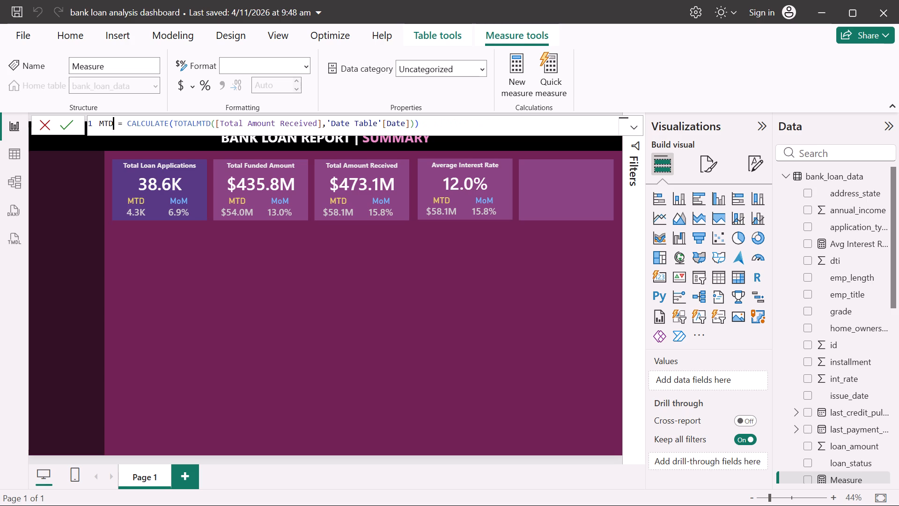
{"action": "key", "text": "space"}
{"action": "type", "text": "A"}
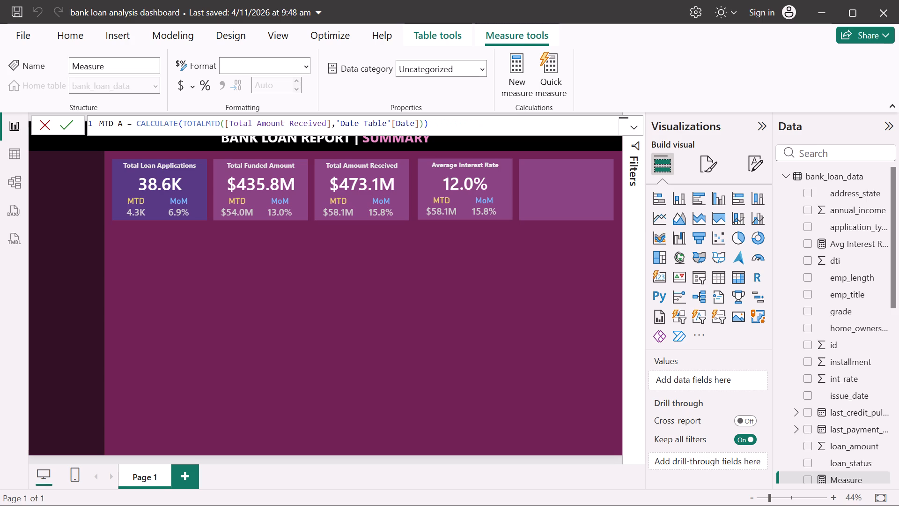
{"action": "type", "text": "vg"}
{"action": "key", "text": "space"}
{"action": "type", "text": "Int Rate"}
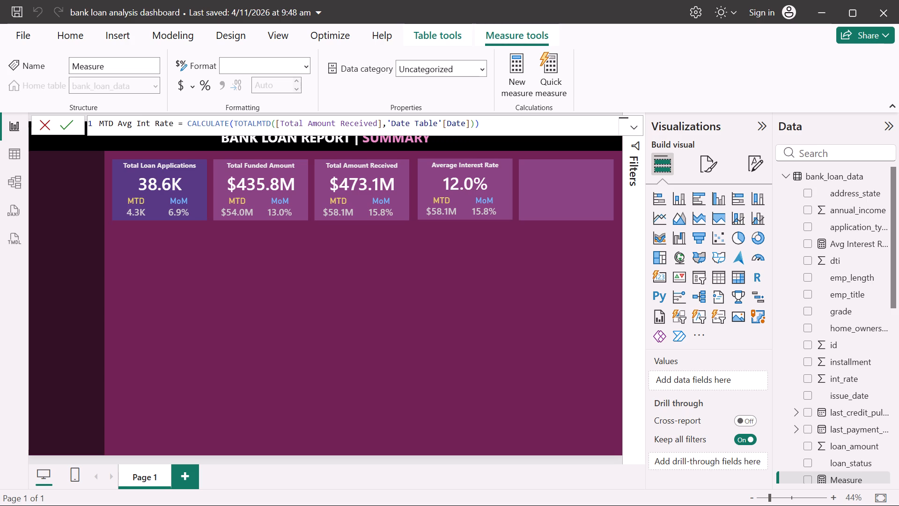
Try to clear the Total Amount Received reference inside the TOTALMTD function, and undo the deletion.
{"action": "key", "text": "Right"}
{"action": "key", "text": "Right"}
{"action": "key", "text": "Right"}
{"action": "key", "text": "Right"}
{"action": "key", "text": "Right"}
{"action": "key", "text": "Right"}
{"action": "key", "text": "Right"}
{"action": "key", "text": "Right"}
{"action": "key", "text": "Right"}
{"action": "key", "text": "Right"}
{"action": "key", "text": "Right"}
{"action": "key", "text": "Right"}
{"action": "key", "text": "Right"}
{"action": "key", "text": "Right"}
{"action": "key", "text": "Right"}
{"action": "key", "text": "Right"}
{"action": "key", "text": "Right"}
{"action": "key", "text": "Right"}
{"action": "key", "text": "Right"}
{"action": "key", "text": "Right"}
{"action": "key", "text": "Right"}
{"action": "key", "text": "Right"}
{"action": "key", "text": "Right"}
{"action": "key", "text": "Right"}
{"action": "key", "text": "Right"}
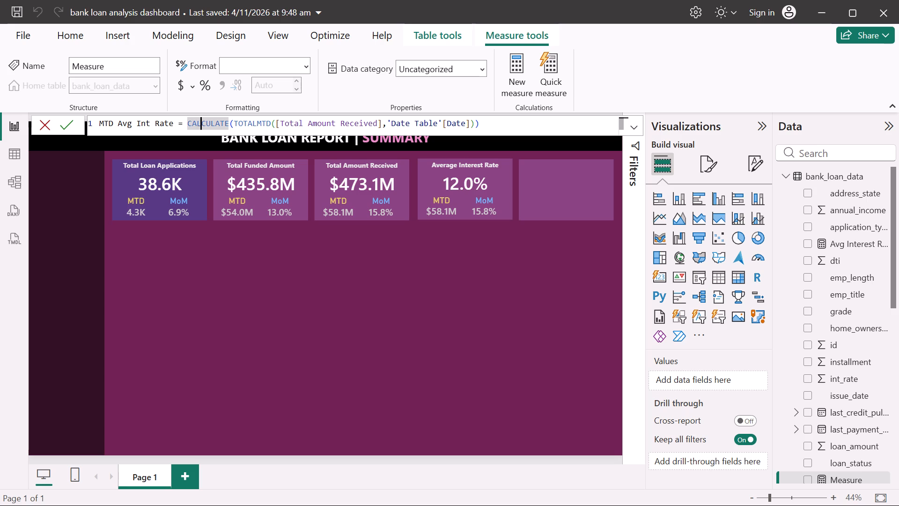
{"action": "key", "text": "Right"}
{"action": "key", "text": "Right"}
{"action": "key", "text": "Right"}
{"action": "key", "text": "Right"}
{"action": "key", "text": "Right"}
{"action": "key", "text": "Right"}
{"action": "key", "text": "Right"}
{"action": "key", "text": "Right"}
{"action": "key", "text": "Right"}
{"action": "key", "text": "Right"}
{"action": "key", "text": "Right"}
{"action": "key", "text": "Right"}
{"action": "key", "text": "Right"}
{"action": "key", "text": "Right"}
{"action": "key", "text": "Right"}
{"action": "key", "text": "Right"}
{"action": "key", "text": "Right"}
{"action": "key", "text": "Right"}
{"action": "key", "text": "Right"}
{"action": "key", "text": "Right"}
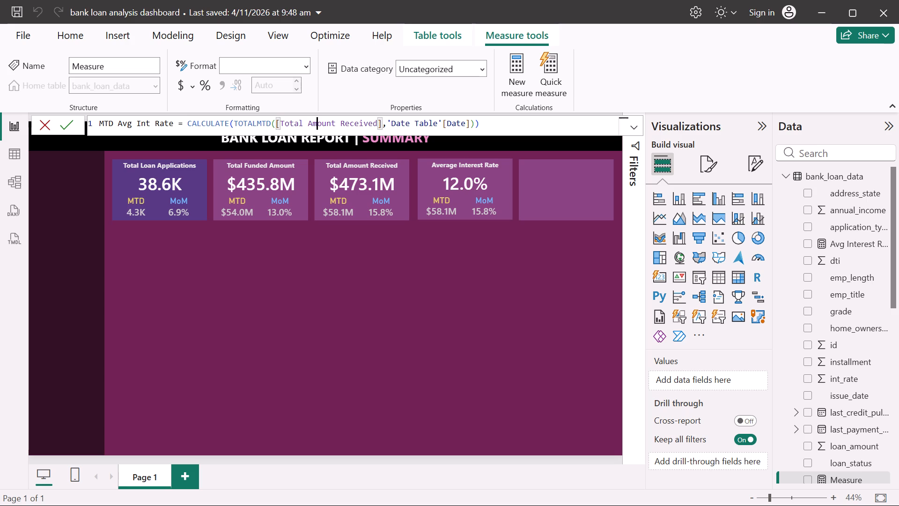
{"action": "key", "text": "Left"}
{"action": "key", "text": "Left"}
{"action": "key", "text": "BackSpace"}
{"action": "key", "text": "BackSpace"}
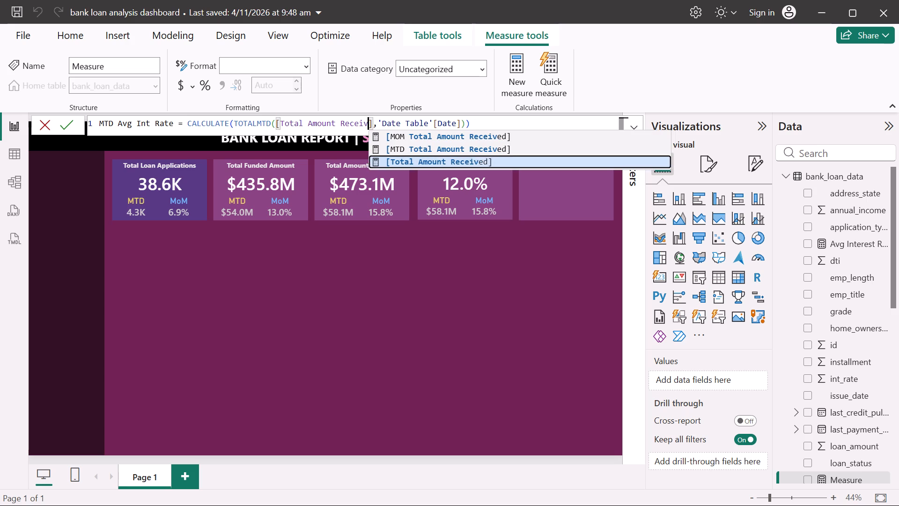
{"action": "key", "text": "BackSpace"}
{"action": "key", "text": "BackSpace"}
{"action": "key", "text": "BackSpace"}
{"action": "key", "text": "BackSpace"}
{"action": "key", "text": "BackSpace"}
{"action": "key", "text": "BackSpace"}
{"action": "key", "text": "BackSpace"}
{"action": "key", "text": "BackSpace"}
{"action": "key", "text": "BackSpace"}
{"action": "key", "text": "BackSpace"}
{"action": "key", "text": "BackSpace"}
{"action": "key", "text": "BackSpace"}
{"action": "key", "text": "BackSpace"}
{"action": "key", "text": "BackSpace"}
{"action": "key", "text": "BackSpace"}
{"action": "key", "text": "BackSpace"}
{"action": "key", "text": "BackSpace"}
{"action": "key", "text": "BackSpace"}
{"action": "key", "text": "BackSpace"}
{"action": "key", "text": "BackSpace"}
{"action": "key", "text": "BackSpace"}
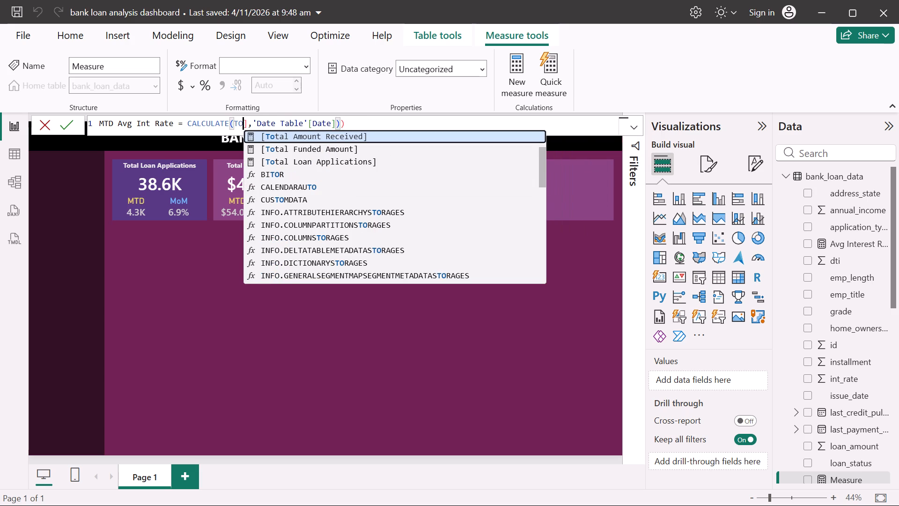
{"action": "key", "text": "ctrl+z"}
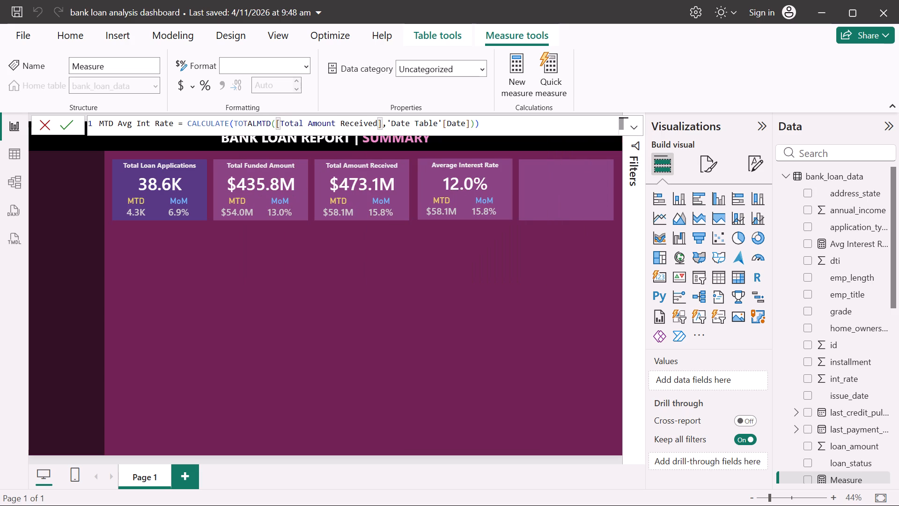
Replace Total Amount Received inside TOTALMTD with Avg Interest Rate and commit the MTD Avg Int Rate measure.
{"action": "key", "text": "BackSpace"}
{"action": "key", "text": "BackSpace"}
{"action": "key", "text": "BackSpace"}
{"action": "key", "text": "BackSpace"}
{"action": "key", "text": "BackSpace"}
{"action": "key", "text": "BackSpace"}
{"action": "key", "text": "BackSpace"}
{"action": "key", "text": "BackSpace"}
{"action": "key", "text": "BackSpace"}
{"action": "key", "text": "BackSpace"}
{"action": "key", "text": "BackSpace"}
{"action": "key", "text": "BackSpace"}
{"action": "key", "text": "BackSpace"}
{"action": "key", "text": "BackSpace"}
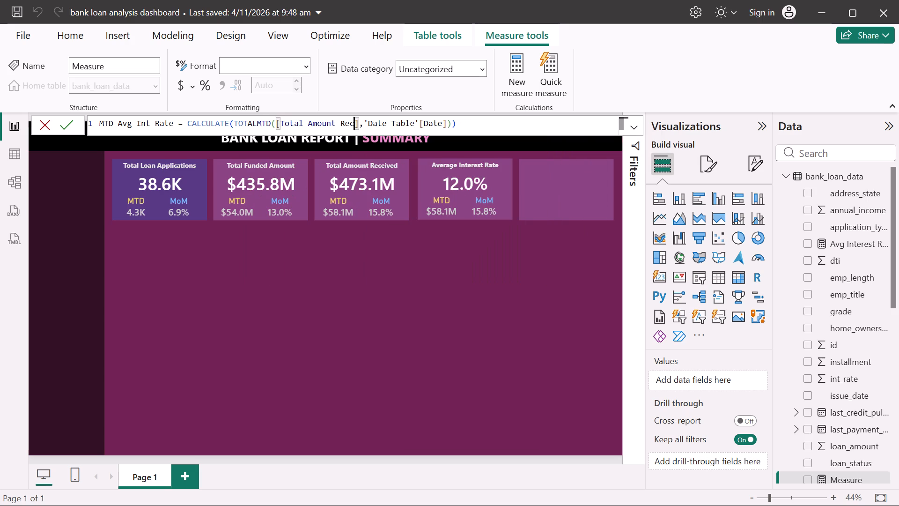
{"action": "key", "text": "BackSpace"}
{"action": "key", "text": "BackSpace"}
{"action": "key", "text": "BackSpace"}
{"action": "key", "text": "BackSpace"}
{"action": "key", "text": "BackSpace"}
{"action": "key", "text": "BackSpace"}
{"action": "key", "text": "BackSpace"}
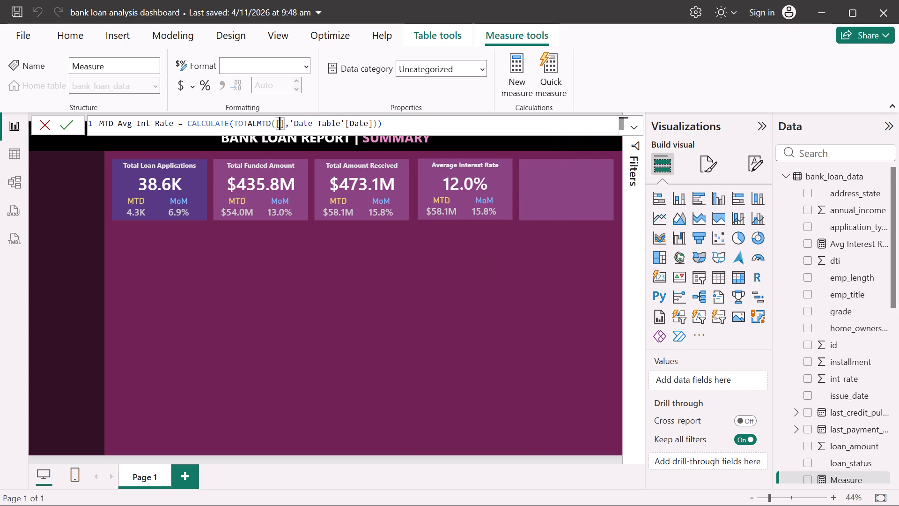
{"action": "type", "text": "Avg"}
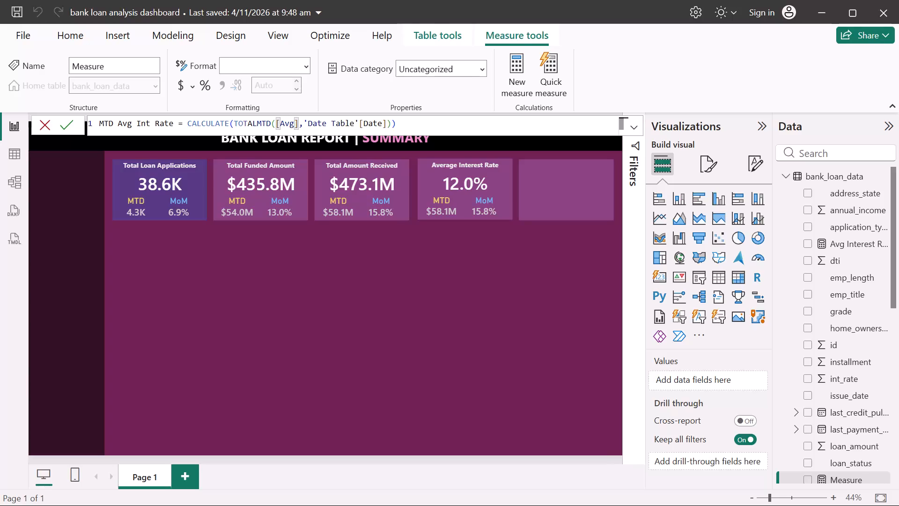
{"action": "key", "text": "space"}
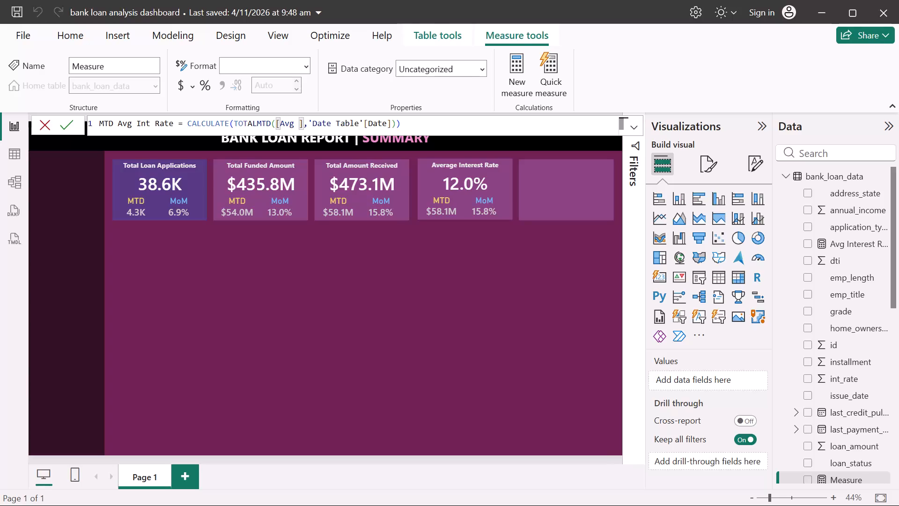
{"action": "key", "text": "shift+i"}
{"action": "type", "text": "nte"}
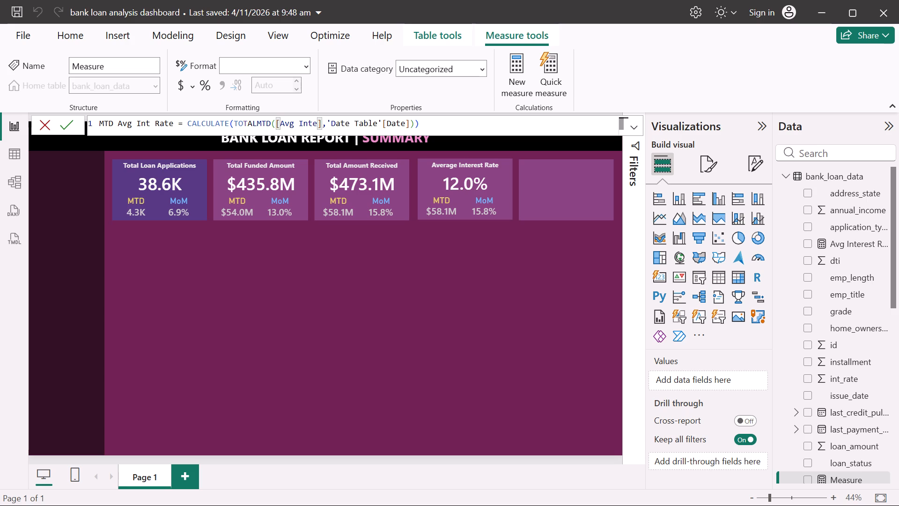
{"action": "type", "text": "rest"}
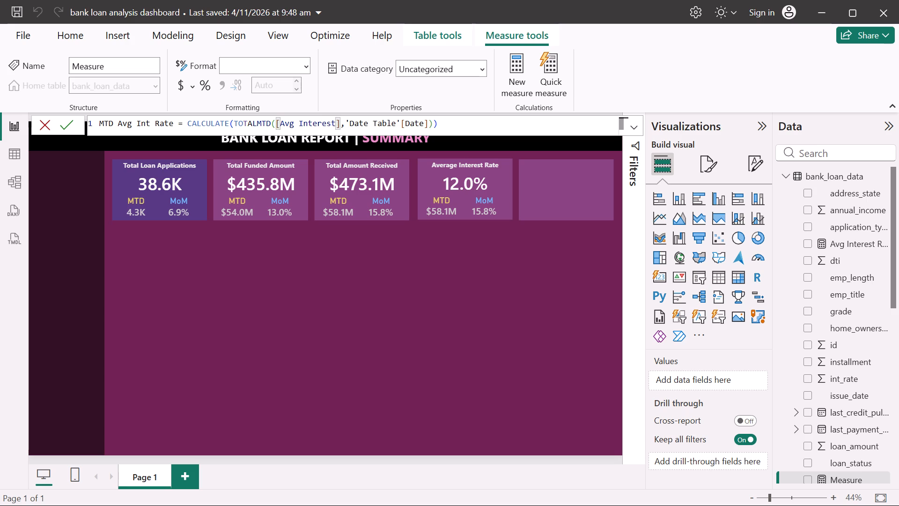
{"action": "key", "text": "space"}
{"action": "type", "text": "Rate"}
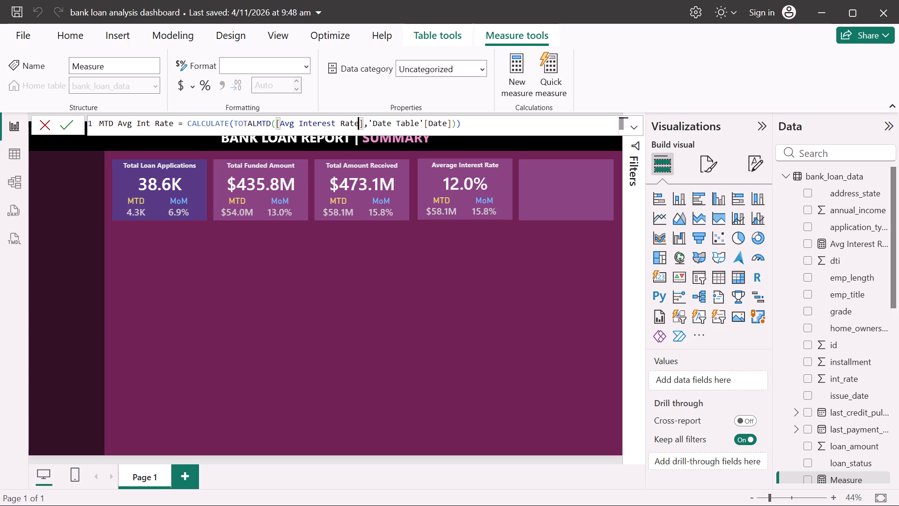
{"action": "left_click", "coordinate": [504, 123]}
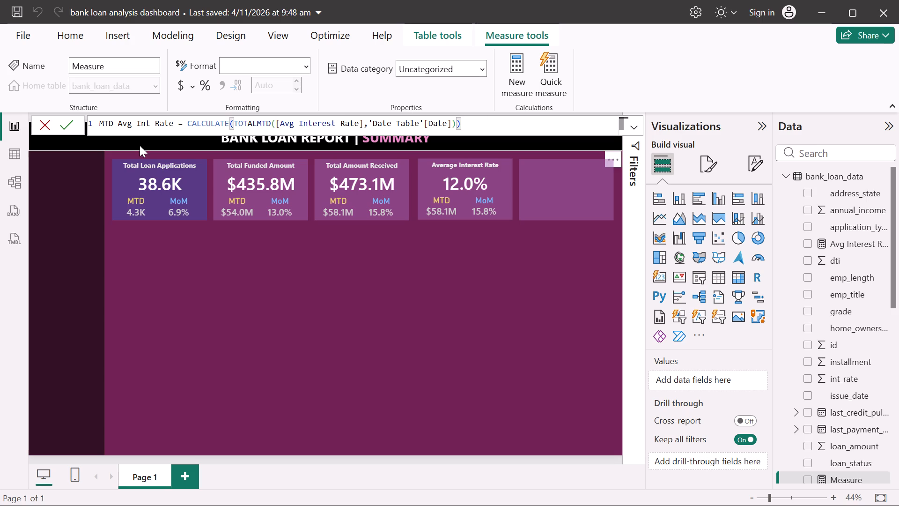
{"action": "left_click", "coordinate": [72, 127]}
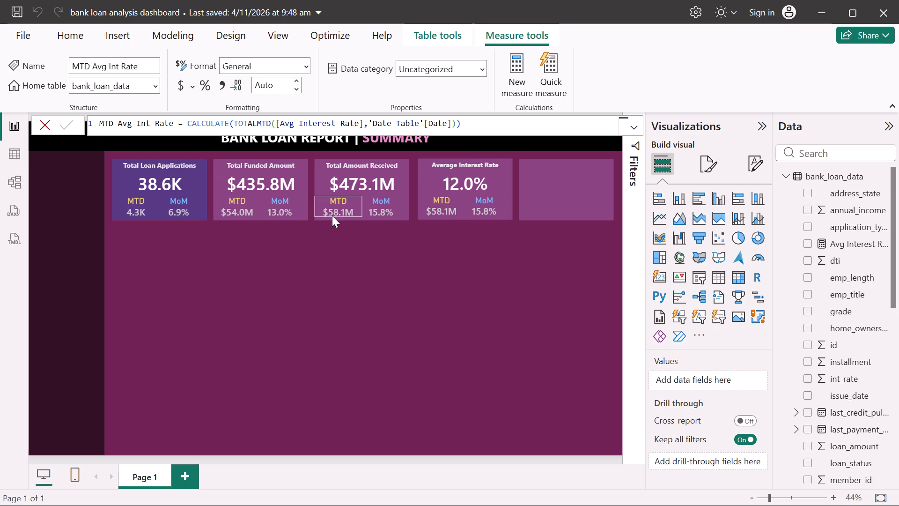
Replace MTD Total Amount Received with MTD Avg Int Rate as the MTD value of the Average Interest Rate card.
{"action": "left_click", "coordinate": [461, 191]}
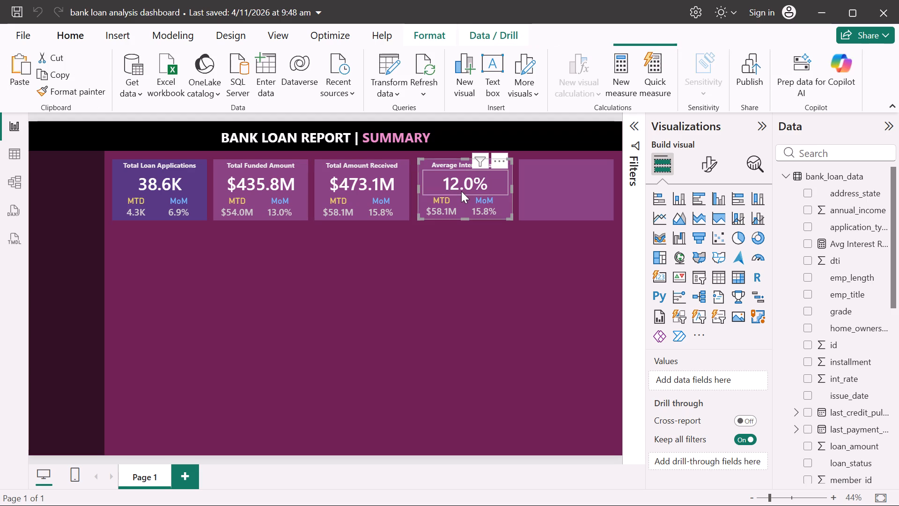
{"action": "left_click", "coordinate": [439, 211]}
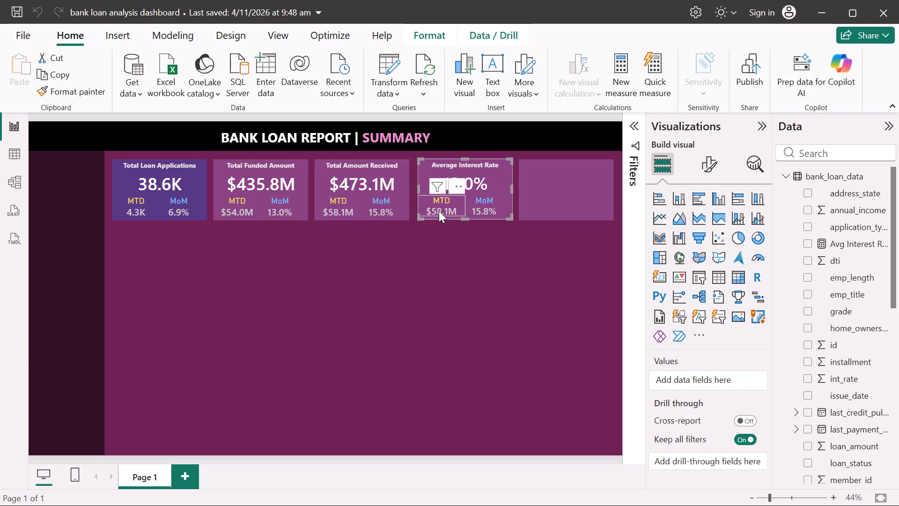
{"action": "left_click", "coordinate": [439, 211]}
{"action": "scroll", "coordinate": [843, 371], "scroll_direction": "down", "scroll_amount": 2}
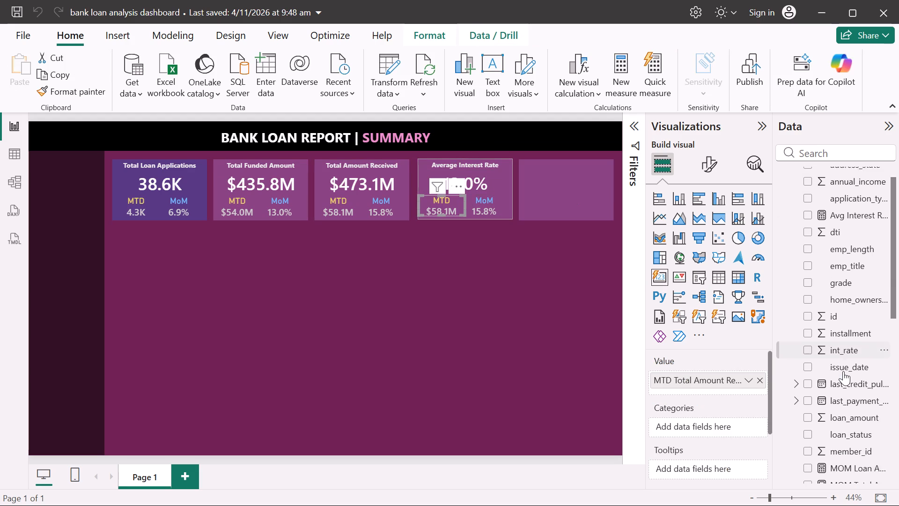
{"action": "scroll", "coordinate": [843, 371], "scroll_direction": "down", "scroll_amount": 3}
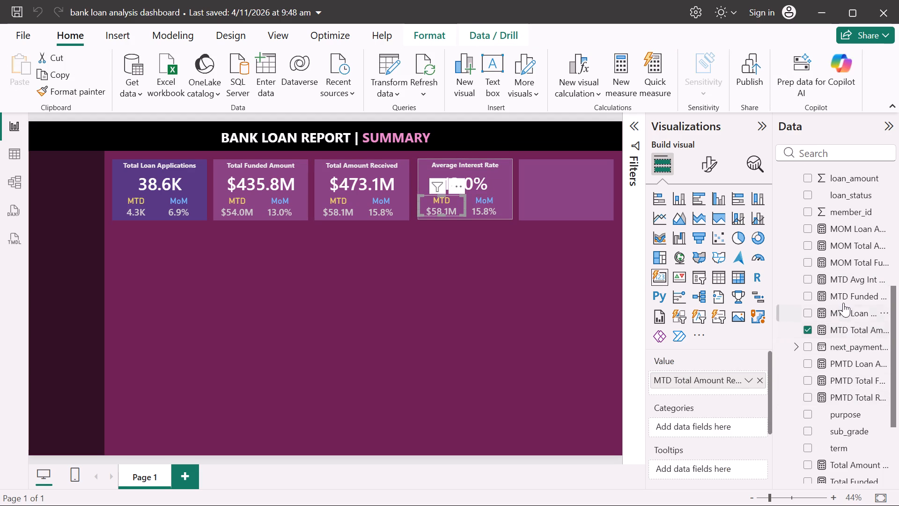
{"action": "left_click_drag", "start_coordinate": [835, 280], "coordinate": [721, 384]}
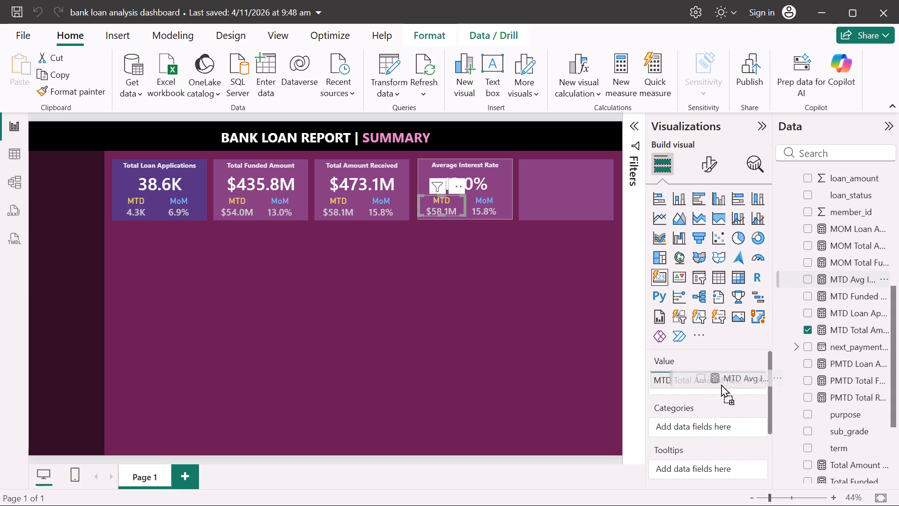
{"action": "left_click_drag", "start_coordinate": [721, 384], "coordinate": [706, 394]}
{"action": "left_click", "coordinate": [760, 379]}
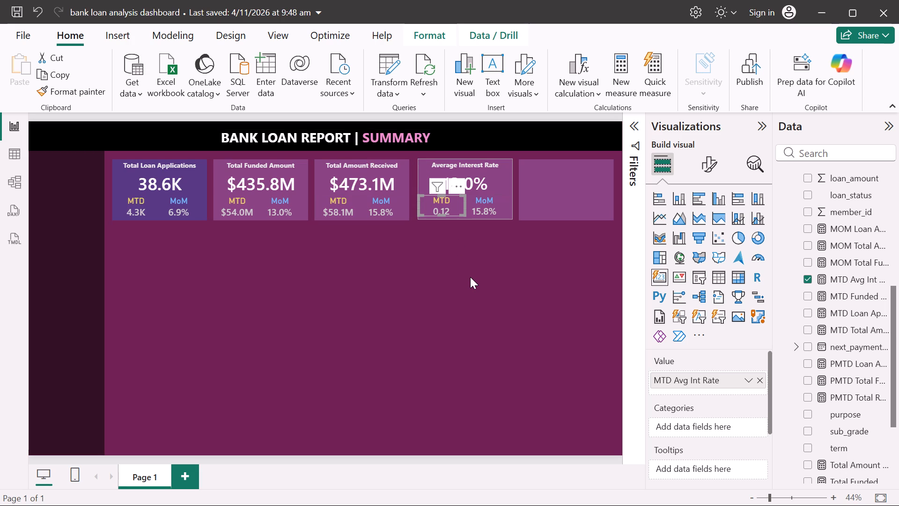
Format the MTD Avg Int Rate measure as a percentage with 1 decimal place.
{"action": "left_click", "coordinate": [837, 284]}
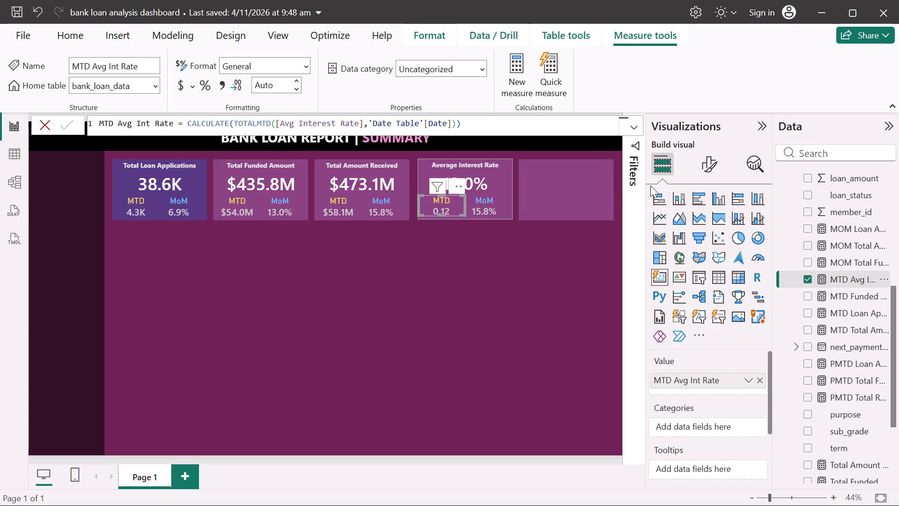
{"action": "left_click", "coordinate": [707, 163]}
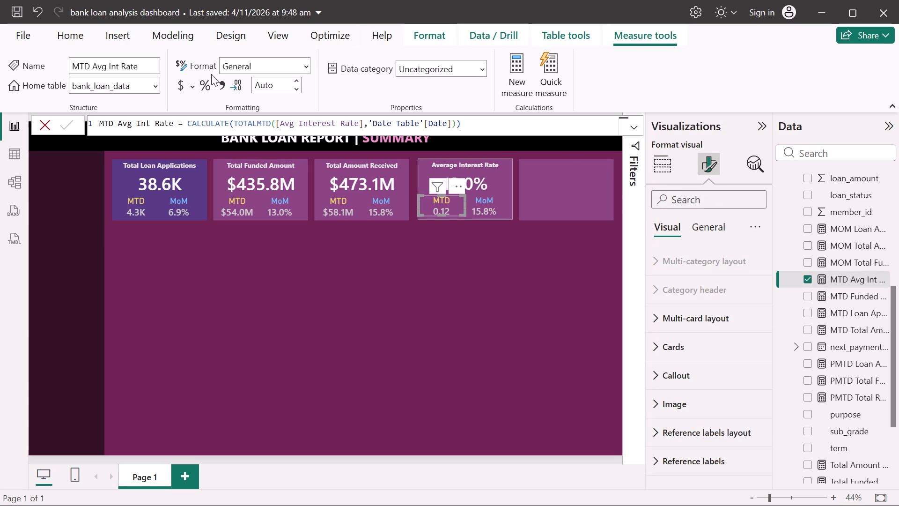
{"action": "left_click", "coordinate": [199, 88]}
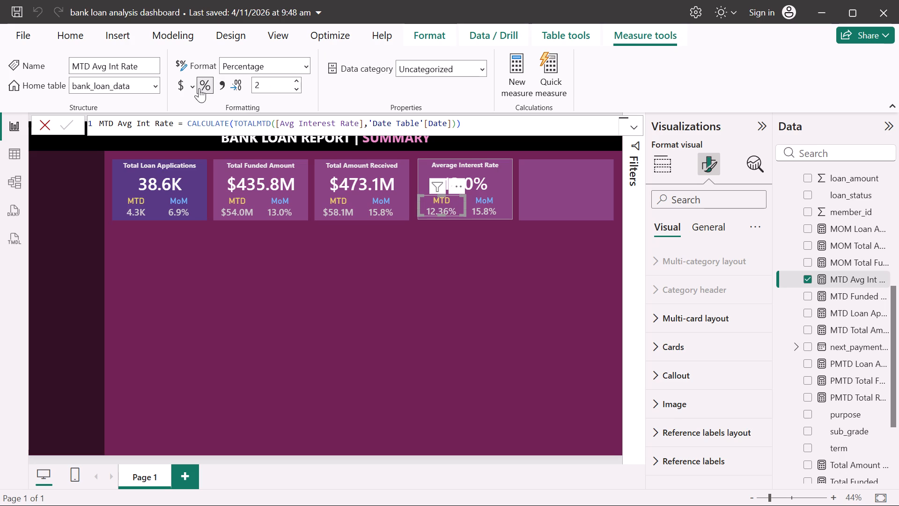
{"action": "left_click", "coordinate": [296, 91]}
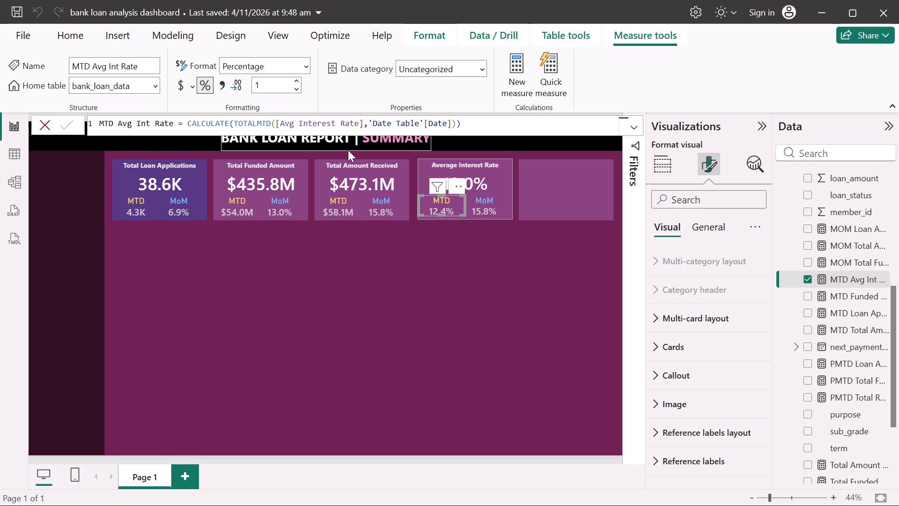
Copy the formula text of the PMTD Loan Applications measure.
{"action": "left_click", "coordinate": [842, 360]}
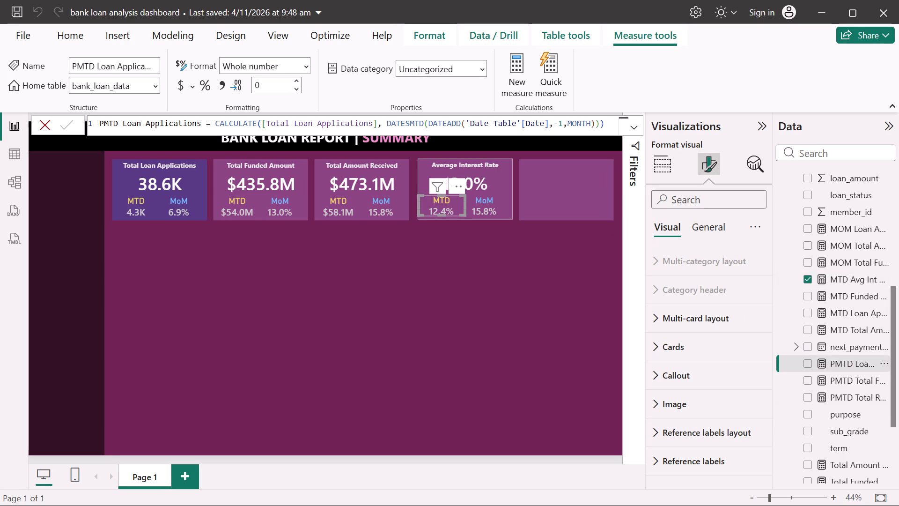
{"action": "left_click_drag", "start_coordinate": [605, 121], "coordinate": [107, 118]}
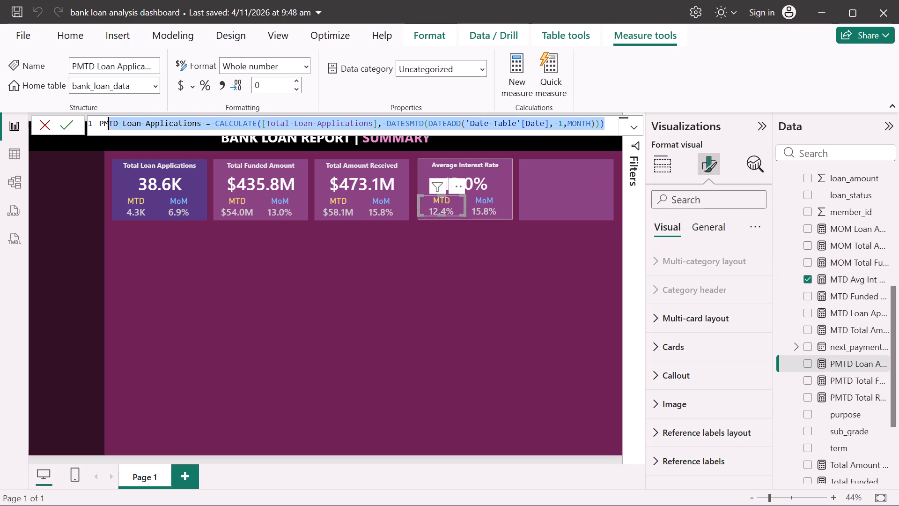
{"action": "left_click_drag", "start_coordinate": [107, 118], "coordinate": [104, 119]}
{"action": "key", "text": "ctrl+c"}
{"action": "left_click", "coordinate": [336, 315]}
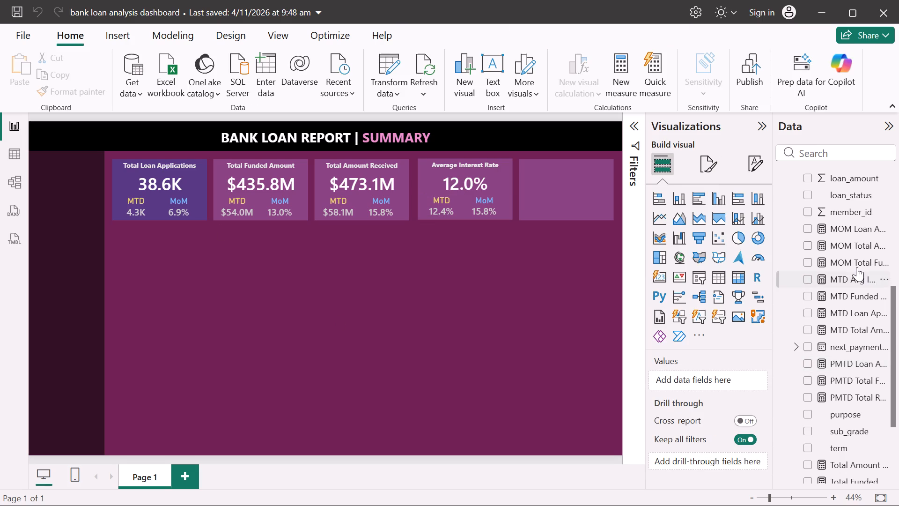
Create a new measure in the bank_loan_data table and replace its default text with the copied PMTD formula.
{"action": "scroll", "coordinate": [857, 266], "scroll_direction": "up", "scroll_amount": 7}
{"action": "left_click", "coordinate": [818, 173]}
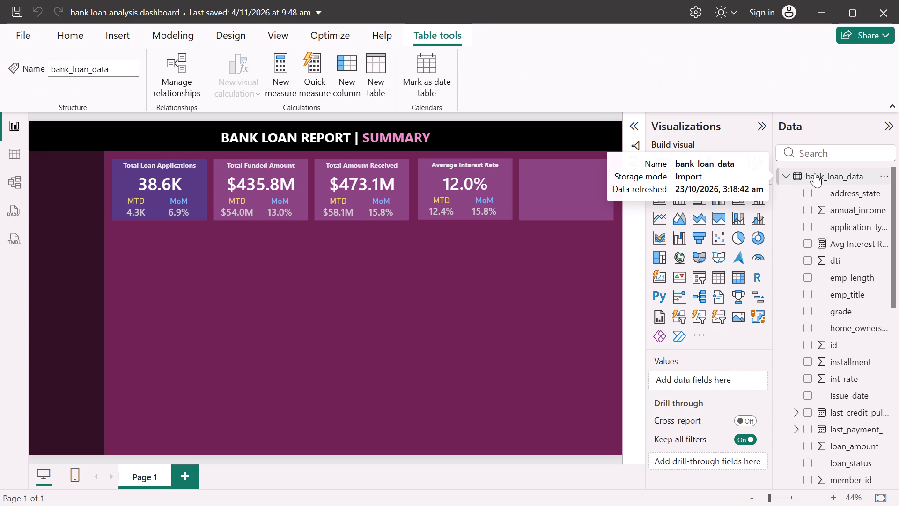
{"action": "left_click", "coordinate": [815, 173]}
{"action": "left_click", "coordinate": [277, 58]}
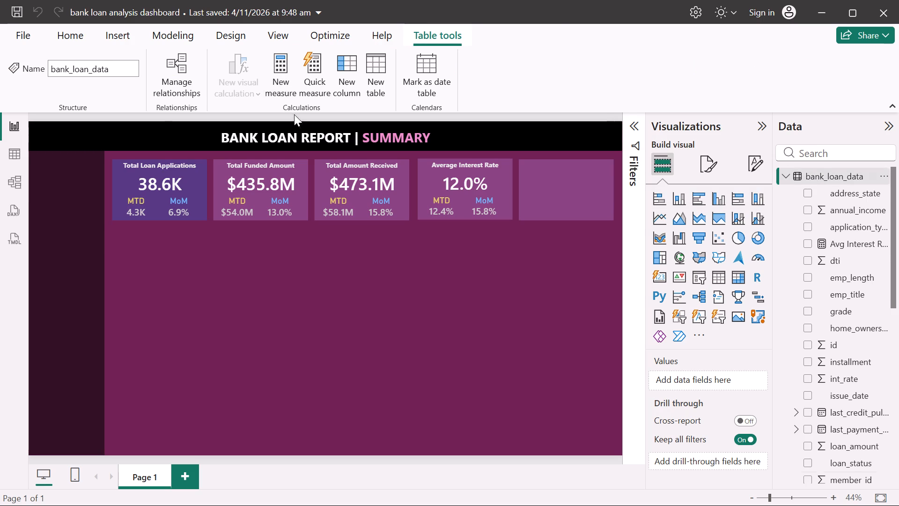
{"action": "left_click", "coordinate": [243, 129]}
{"action": "key", "text": "BackSpace"}
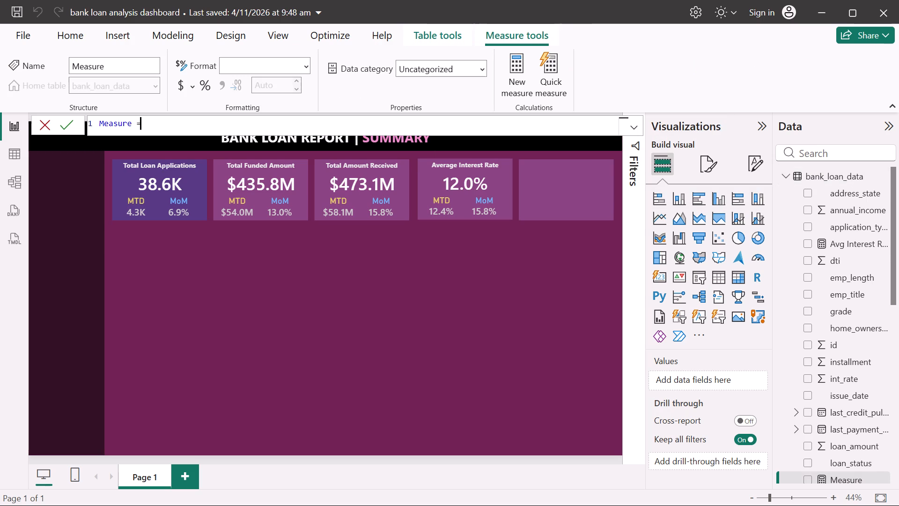
{"action": "key", "text": "shift+v"}
{"action": "key", "text": "BackSpace"}
{"action": "key", "text": "BackSpace"}
{"action": "key", "text": "BackSpace"}
{"action": "key", "text": "BackSpace"}
{"action": "key", "text": "BackSpace"}
{"action": "key", "text": "BackSpace"}
{"action": "key", "text": "BackSpace"}
{"action": "key", "text": "BackSpace"}
{"action": "key", "text": "BackSpace"}
{"action": "key", "text": "BackSpace"}
{"action": "key", "text": "BackSpace"}
{"action": "key", "text": "BackSpace"}
{"action": "key", "text": "BackSpace"}
{"action": "key", "text": "BackSpace"}
{"action": "key", "text": "BackSpace"}
{"action": "key", "text": "BackSpace"}
{"action": "key", "text": "BackSpace"}
{"action": "key", "text": "BackSpace"}
{"action": "key", "text": "BackSpace"}
{"action": "key", "text": "BackSpace"}
{"action": "key", "text": "ctrl+v"}
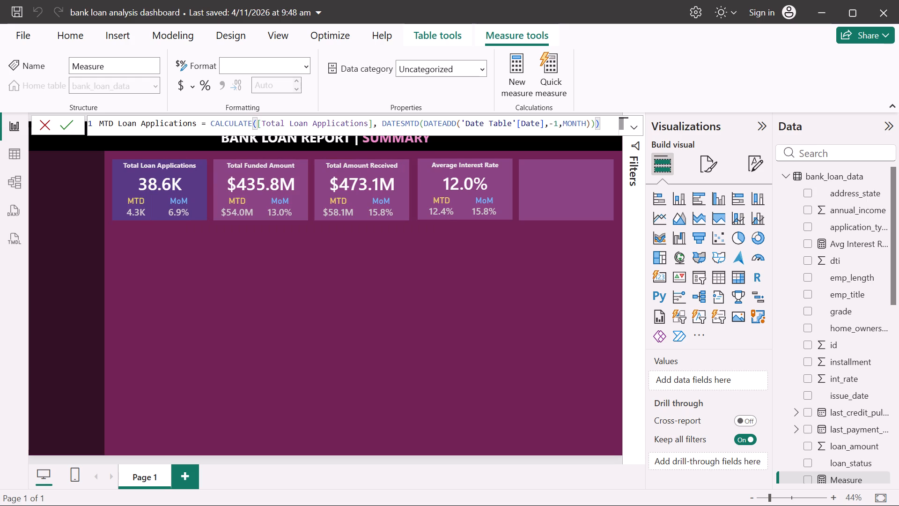
Change the new measure's name in the formula to PMTD Avg Int Rate.
{"action": "left_click", "coordinate": [101, 122]}
{"action": "key", "text": "shift+p"}
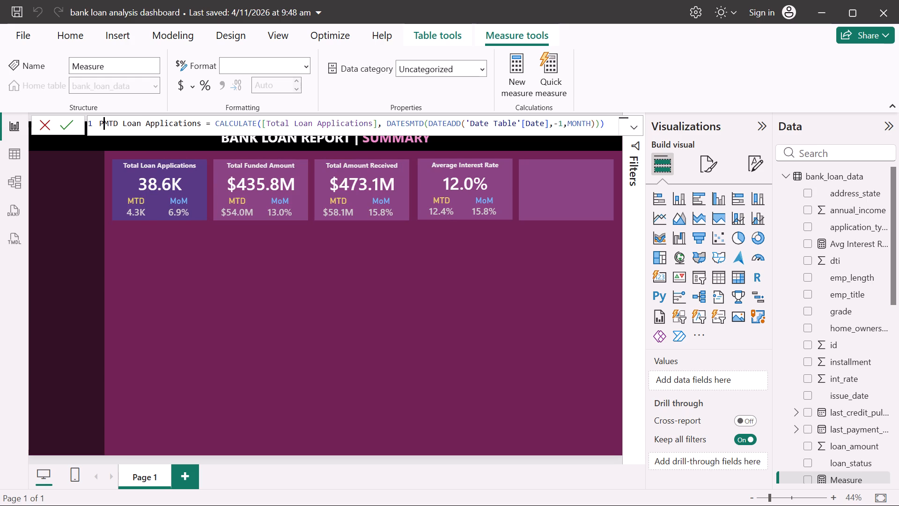
{"action": "left_click", "coordinate": [200, 123]}
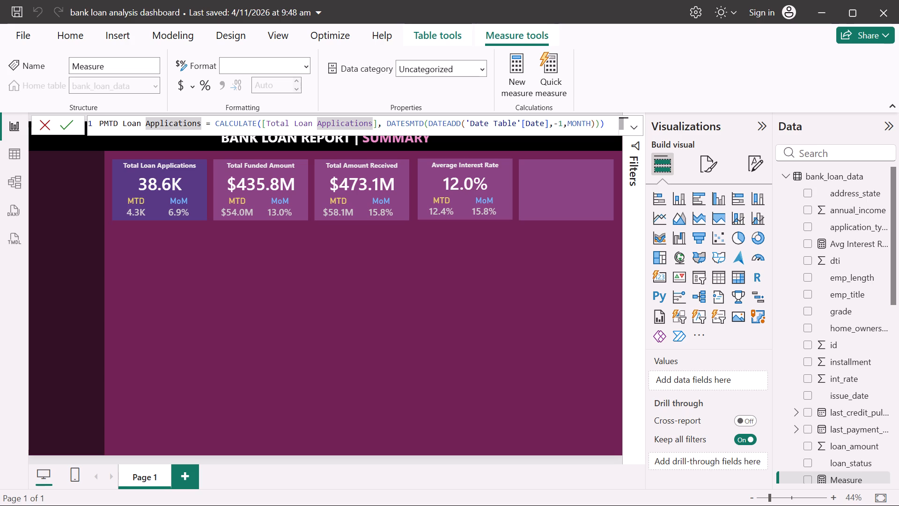
{"action": "key", "text": "BackSpace"}
{"action": "key", "text": "BackSpace"}
{"action": "key", "text": "BackSpace"}
{"action": "key", "text": "BackSpace"}
{"action": "key", "text": "BackSpace"}
{"action": "key", "text": "BackSpace"}
{"action": "key", "text": "BackSpace"}
{"action": "key", "text": "BackSpace"}
{"action": "key", "text": "BackSpace"}
{"action": "key", "text": "BackSpace"}
{"action": "key", "text": "BackSpace"}
{"action": "key", "text": "BackSpace"}
{"action": "key", "text": "BackSpace"}
{"action": "key", "text": "BackSpace"}
{"action": "key", "text": "BackSpace"}
{"action": "key", "text": "BackSpace"}
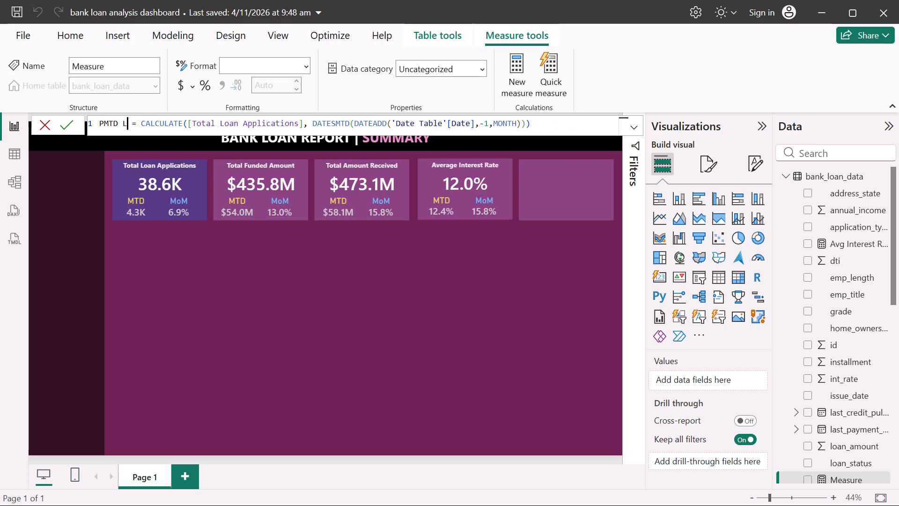
{"action": "key", "text": "BackSpace"}
{"action": "type", "text": "Avg Int Rate"}
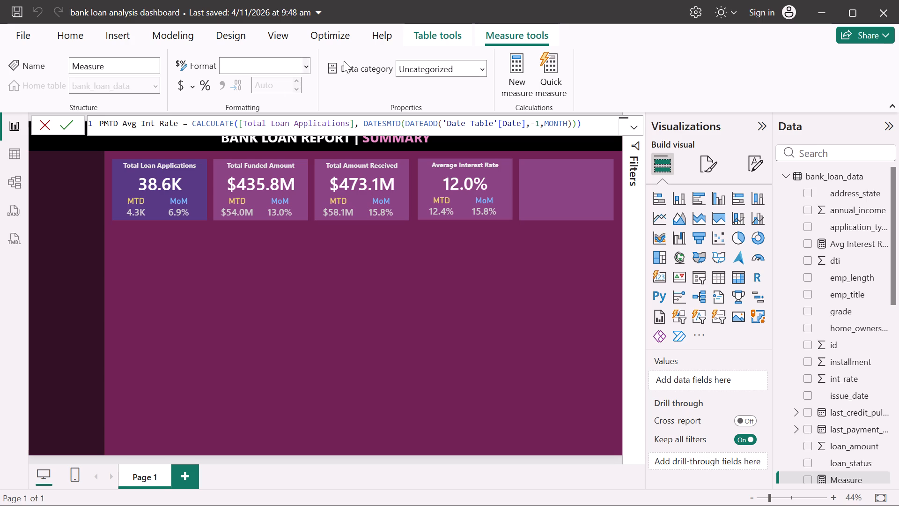
Replace Total Loan Applications inside CALCULATE with Avg Interest Rate and commit the PMTD Avg Int Rate measure.
{"action": "left_click_drag", "start_coordinate": [349, 124], "coordinate": [250, 120]}
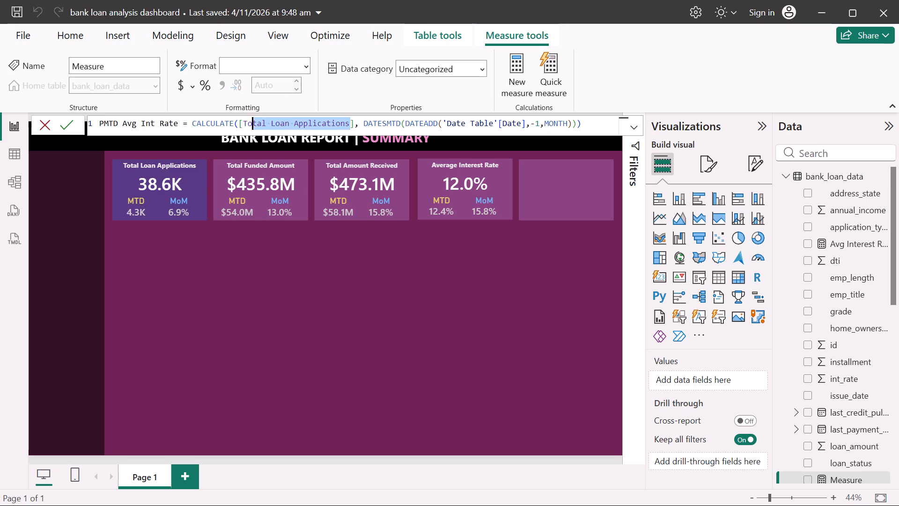
{"action": "left_click_drag", "start_coordinate": [250, 120], "coordinate": [242, 120]}
{"action": "key", "text": "BackSpace"}
{"action": "key", "text": "shift+a"}
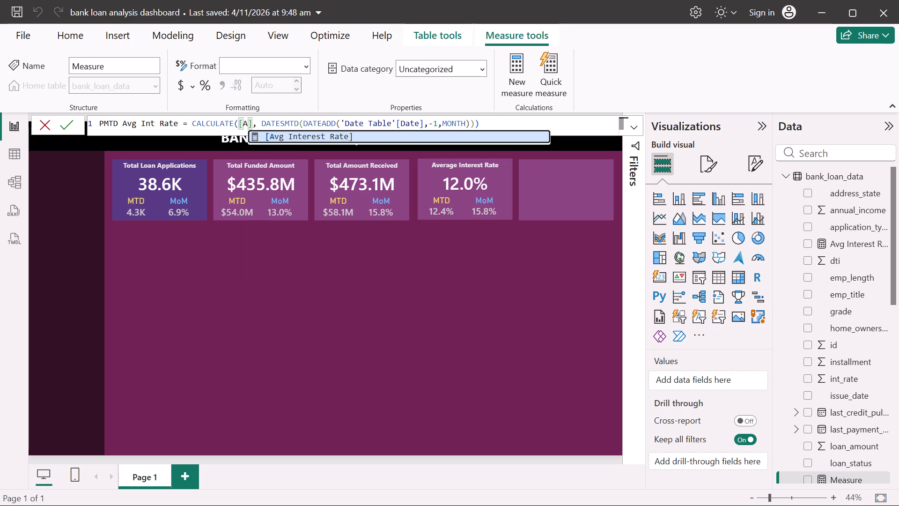
{"action": "left_click", "coordinate": [278, 137]}
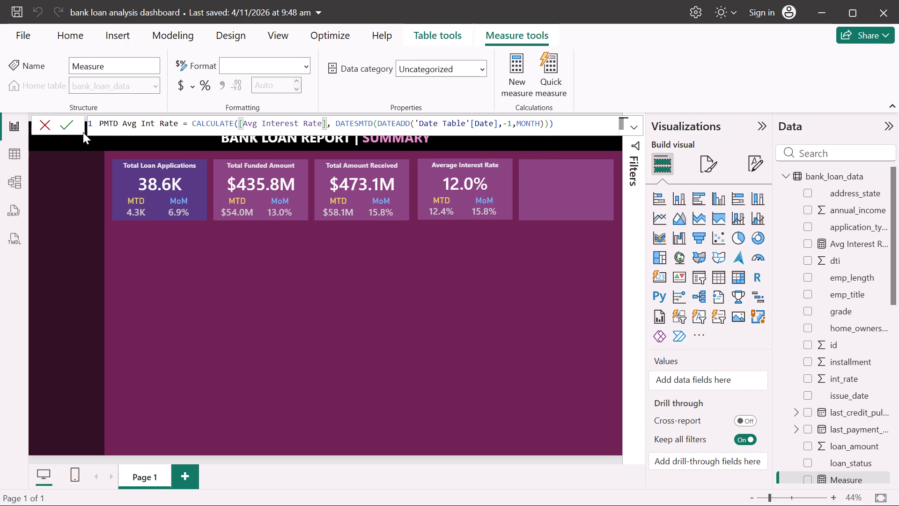
{"action": "left_click", "coordinate": [70, 126]}
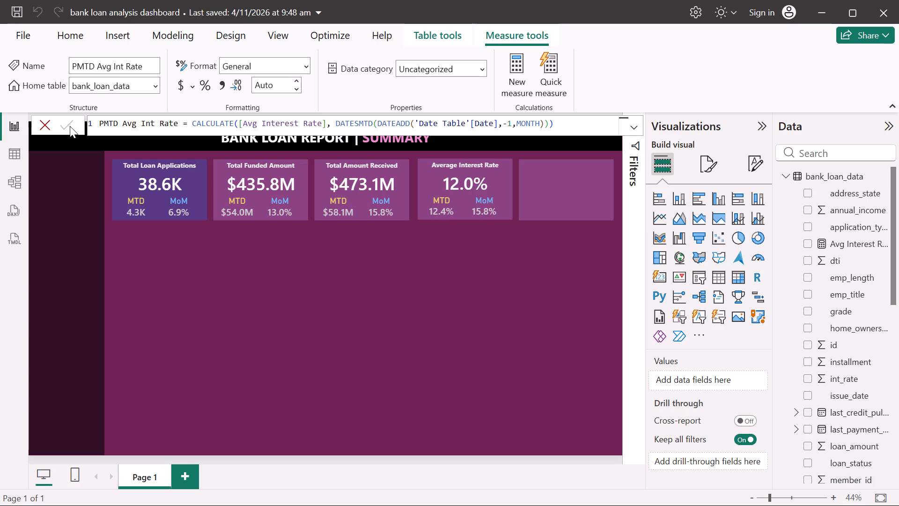
Copy the full formula text of the MOM Loan Application measure.
{"action": "scroll", "coordinate": [881, 330], "scroll_direction": "down", "scroll_amount": 3}
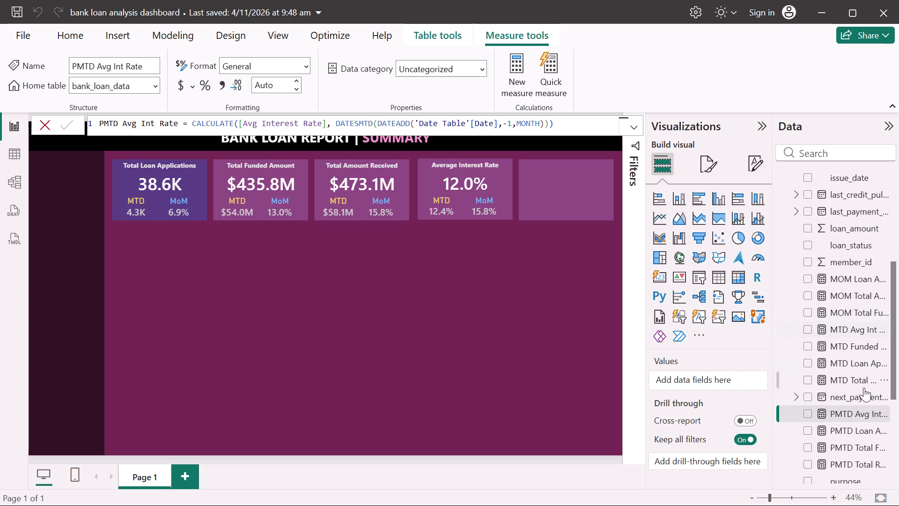
{"action": "left_click", "coordinate": [840, 282]}
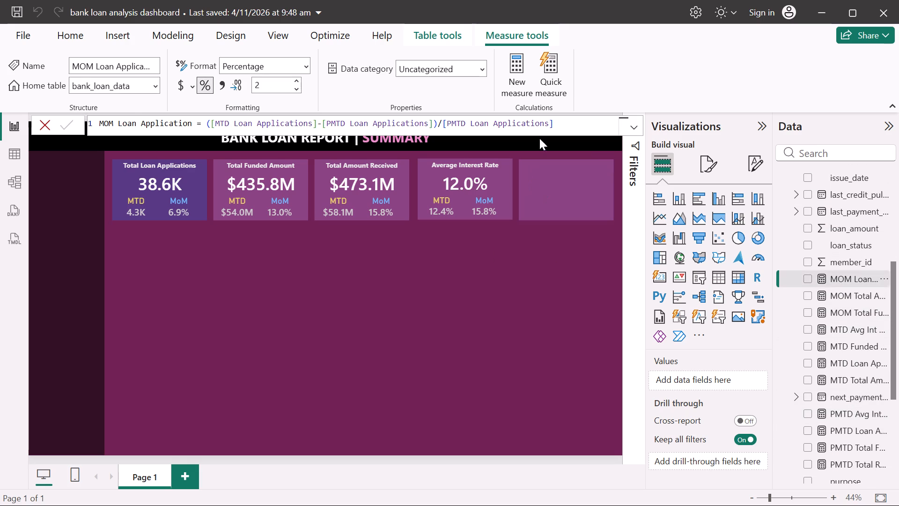
{"action": "left_click_drag", "start_coordinate": [567, 125], "coordinate": [108, 150]}
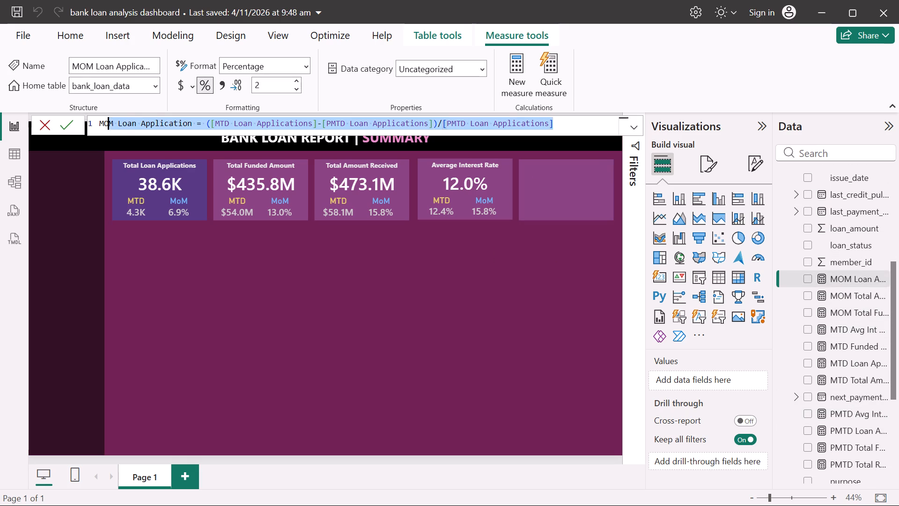
{"action": "left_click_drag", "start_coordinate": [108, 150], "coordinate": [100, 145]}
{"action": "key", "text": "ctrl+c"}
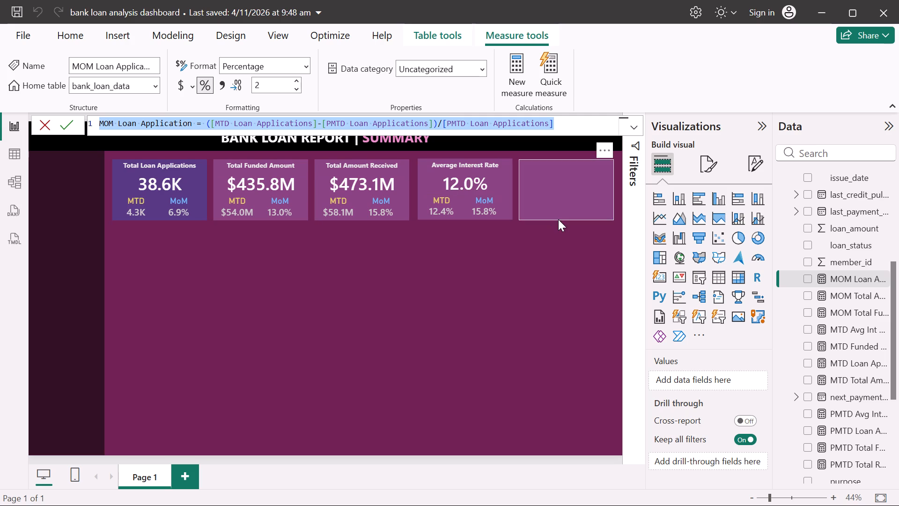
Create a new measure in the bank_loan_data table and replace its default text with the copied MOM Loan Application formula.
{"action": "scroll", "coordinate": [803, 242], "scroll_direction": "up", "scroll_amount": 10}
{"action": "left_click", "coordinate": [832, 176]}
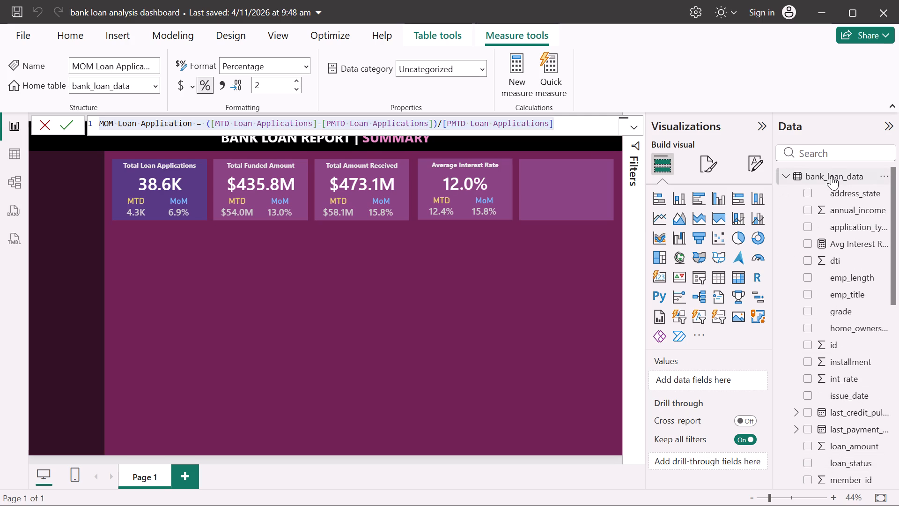
{"action": "left_click", "coordinate": [279, 71]}
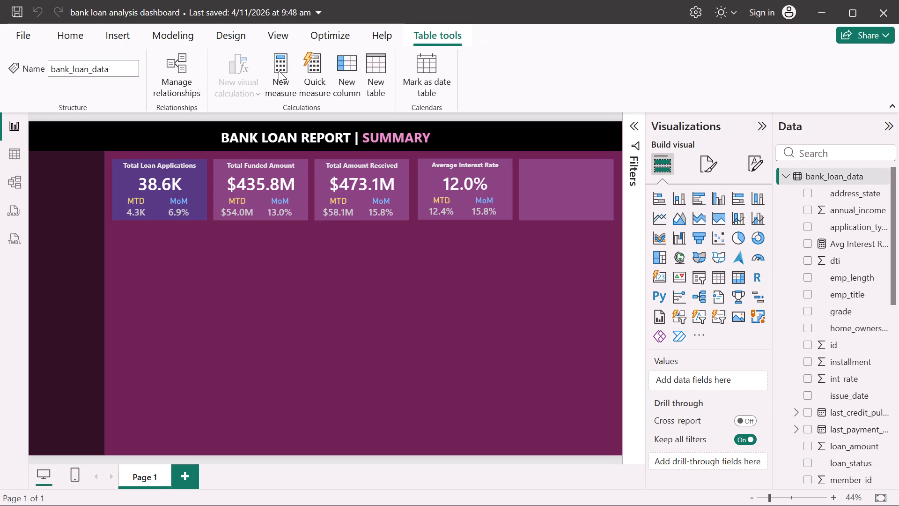
{"action": "left_click", "coordinate": [262, 125]}
{"action": "key", "text": "BackSpace"}
{"action": "key", "text": "BackSpace"}
{"action": "key", "text": "BackSpace"}
{"action": "key", "text": "BackSpace"}
{"action": "key", "text": "BackSpace"}
{"action": "key", "text": "BackSpace"}
{"action": "key", "text": "BackSpace"}
{"action": "key", "text": "BackSpace"}
{"action": "key", "text": "BackSpace"}
{"action": "key", "text": "BackSpace"}
{"action": "key", "text": "BackSpace"}
{"action": "key", "text": "BackSpace"}
{"action": "key", "text": "BackSpace"}
{"action": "key", "text": "BackSpace"}
{"action": "key", "text": "BackSpace"}
{"action": "key", "text": "BackSpace"}
{"action": "key", "text": "BackSpace"}
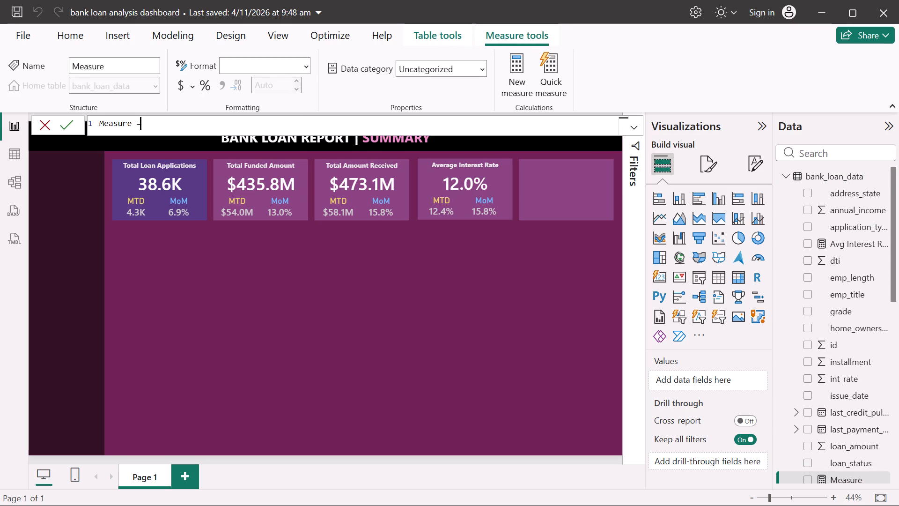
{"action": "key", "text": "ctrl+v"}
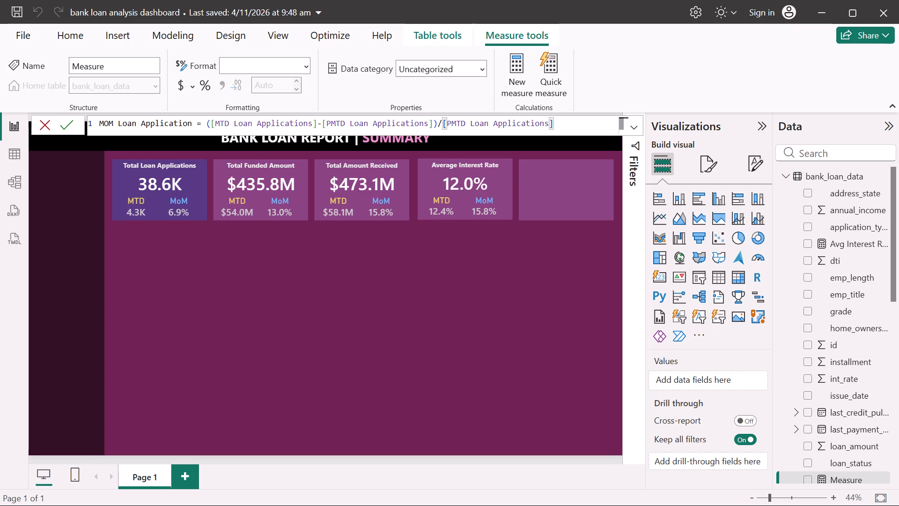
Swap the formula's measure references to MTD Avg Int Rate and, in both PMTD places, PMTD Avg Int Rate, and try to commit it.
{"action": "left_click_drag", "start_coordinate": [234, 123], "coordinate": [311, 126]}
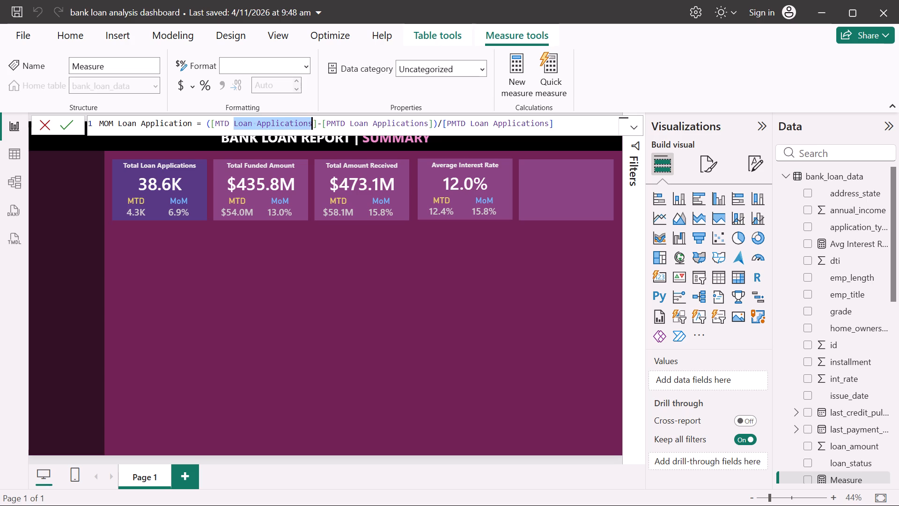
{"action": "key", "text": "BackSpace"}
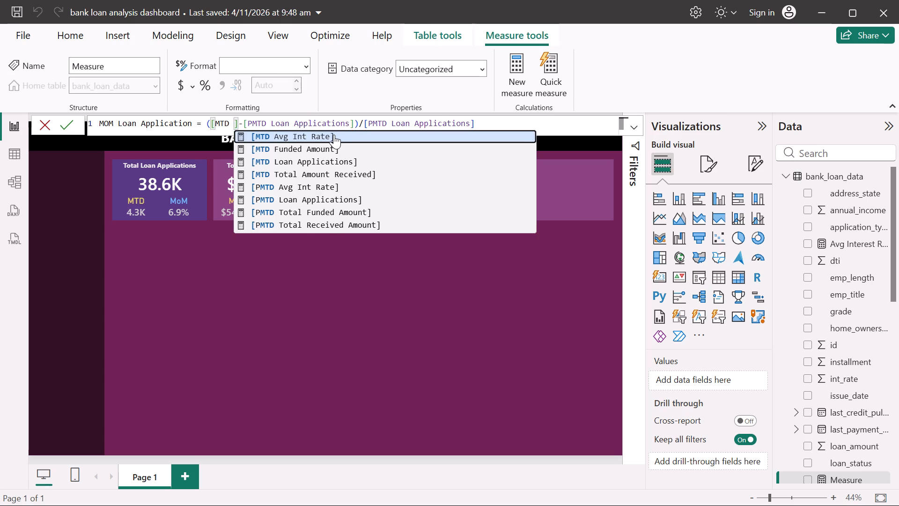
{"action": "left_click", "coordinate": [334, 134]}
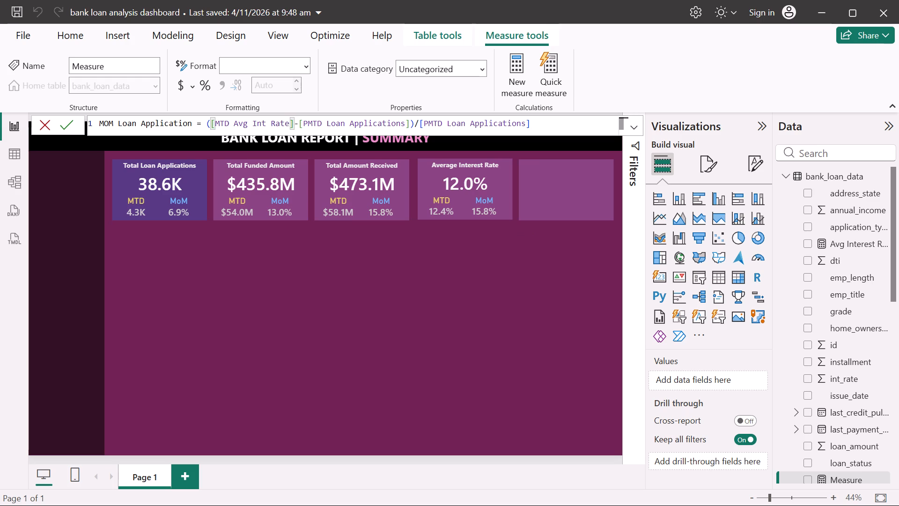
{"action": "left_click_drag", "start_coordinate": [325, 124], "coordinate": [405, 125]}
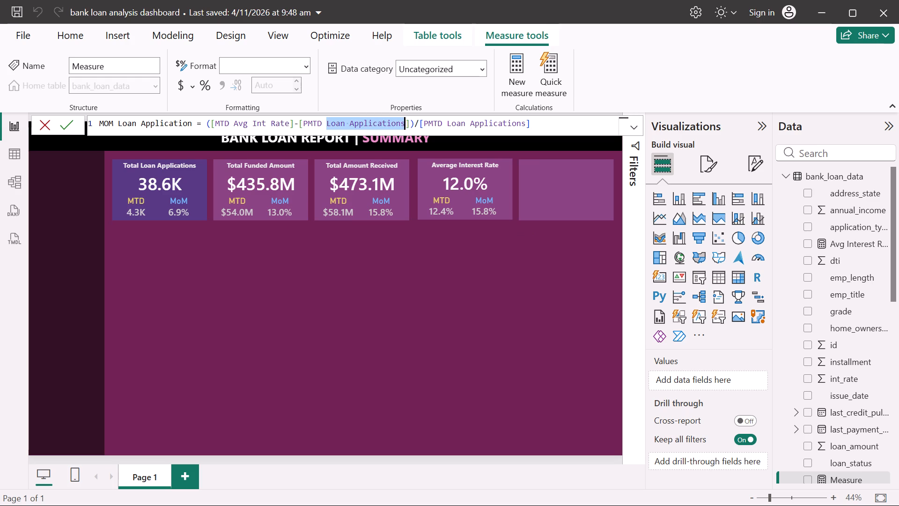
{"action": "left_click_drag", "start_coordinate": [405, 125], "coordinate": [403, 124]}
{"action": "key", "text": "BackSpace"}
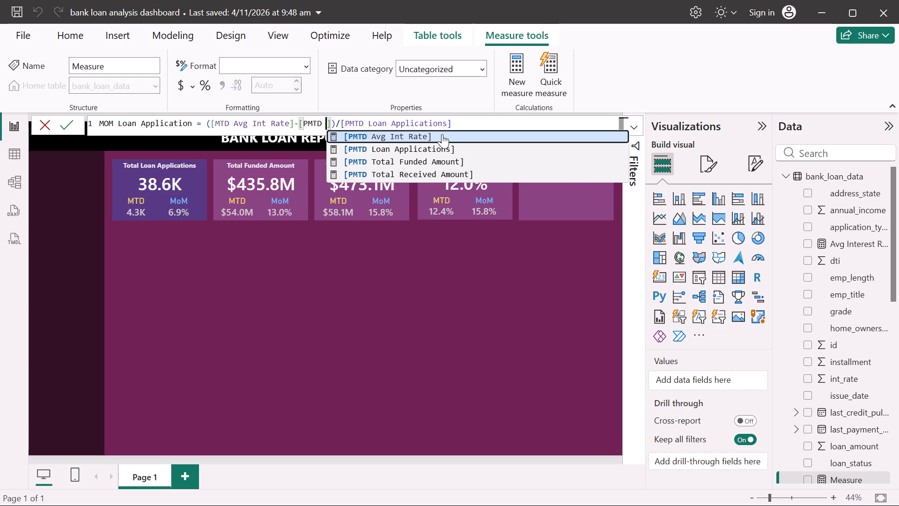
{"action": "left_click", "coordinate": [442, 134]}
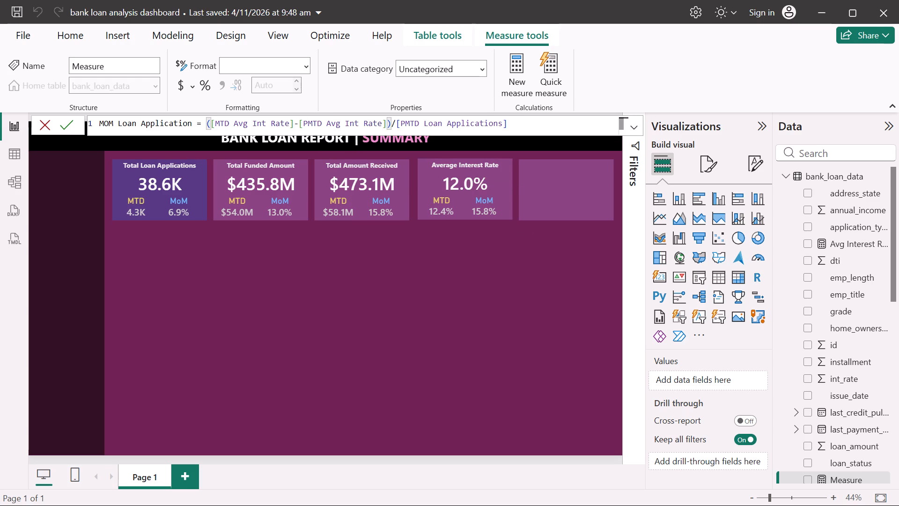
{"action": "left_click_drag", "start_coordinate": [425, 124], "coordinate": [501, 124]}
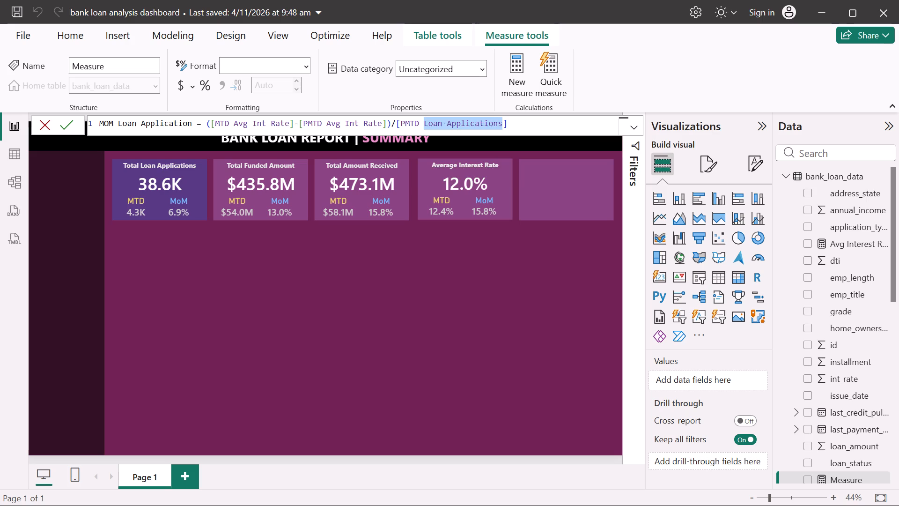
{"action": "key", "text": "BackSpace"}
{"action": "left_click", "coordinate": [460, 141]}
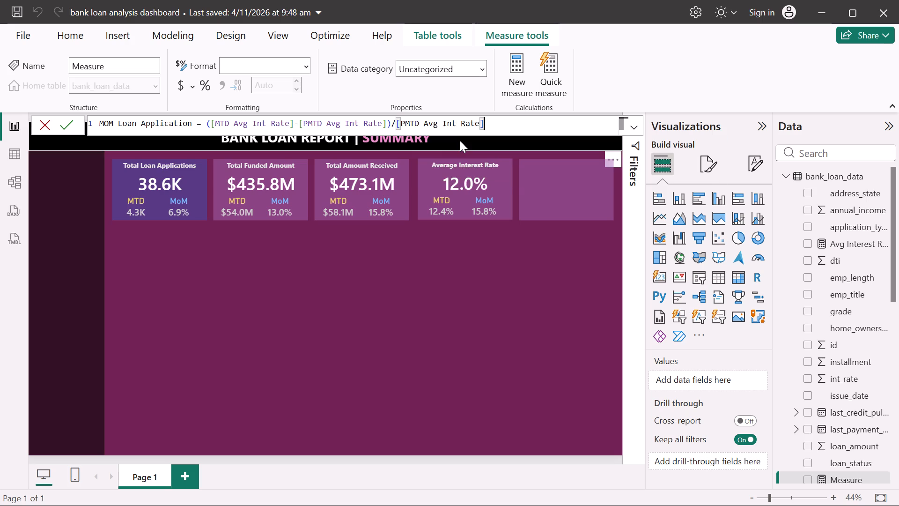
{"action": "left_click", "coordinate": [72, 120]}
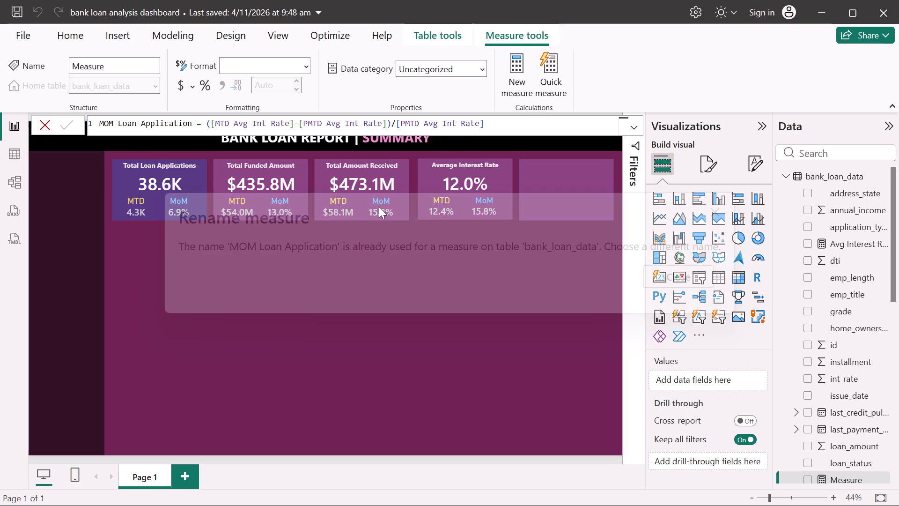
{"action": "left_click", "coordinate": [193, 130]}
{"action": "left_click", "coordinate": [661, 276]}
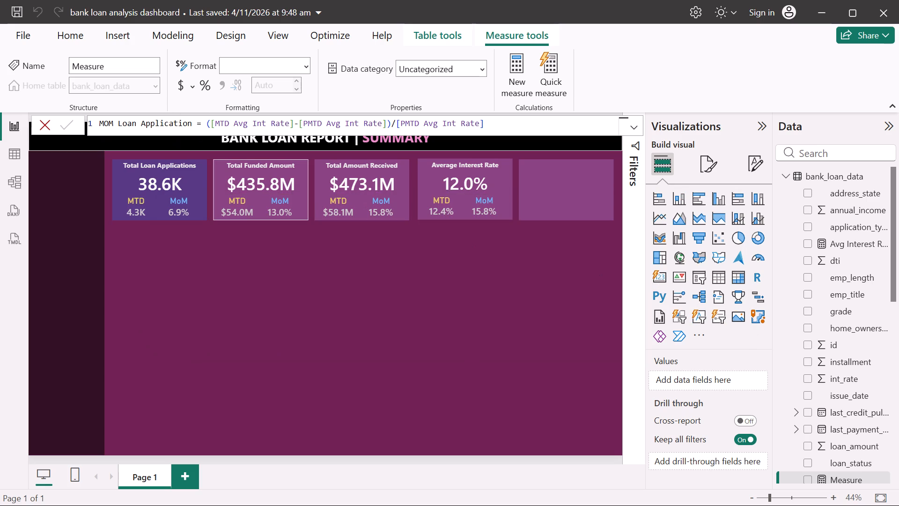
Change the new measure's name in the formula to MOM Avg Int Rate and commit the measure.
{"action": "left_click", "coordinate": [190, 123]}
{"action": "key", "text": "BackSpace"}
{"action": "key", "text": "BackSpace"}
{"action": "key", "text": "BackSpace"}
{"action": "key", "text": "BackSpace"}
{"action": "key", "text": "BackSpace"}
{"action": "key", "text": "BackSpace"}
{"action": "key", "text": "BackSpace"}
{"action": "key", "text": "BackSpace"}
{"action": "key", "text": "BackSpace"}
{"action": "key", "text": "BackSpace"}
{"action": "key", "text": "BackSpace"}
{"action": "key", "text": "BackSpace"}
{"action": "key", "text": "BackSpace"}
{"action": "key", "text": "BackSpace"}
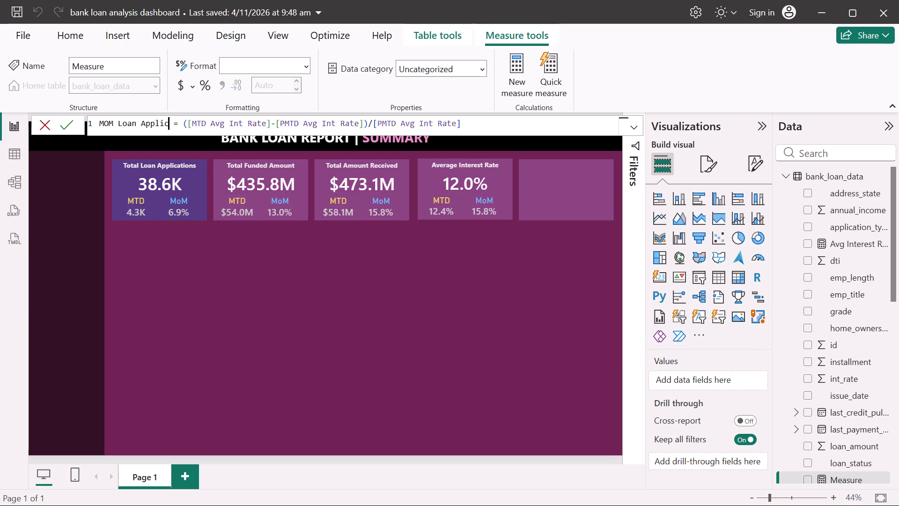
{"action": "key", "text": "BackSpace"}
{"action": "key", "text": "BackSpace"}
{"action": "type", "text": "Avg"}
{"action": "key", "text": "space"}
{"action": "type", "text": "Int Rate"}
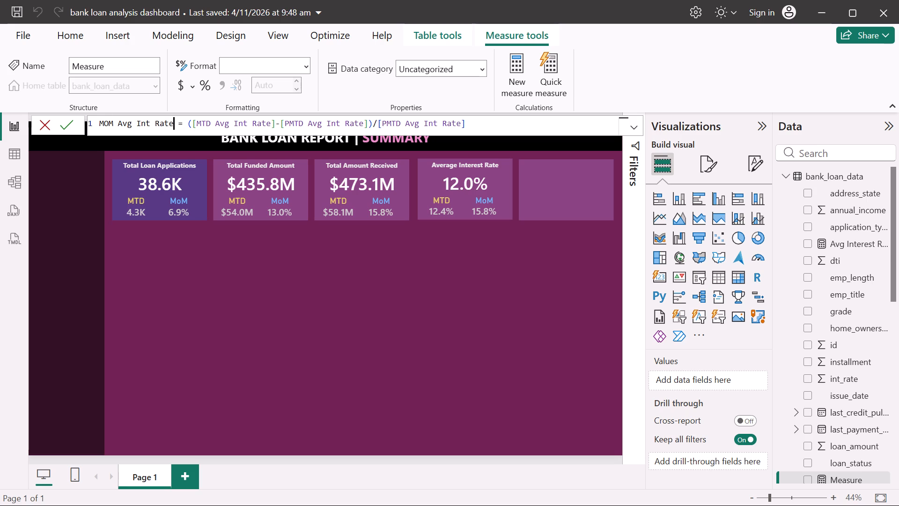
{"action": "left_click", "coordinate": [68, 122]}
Replace MOM Total Amount Received with MOM Avg Int Rate as the MoM value of the Average Interest Rate card.
{"action": "scroll", "coordinate": [878, 402], "scroll_direction": "down", "scroll_amount": 1}
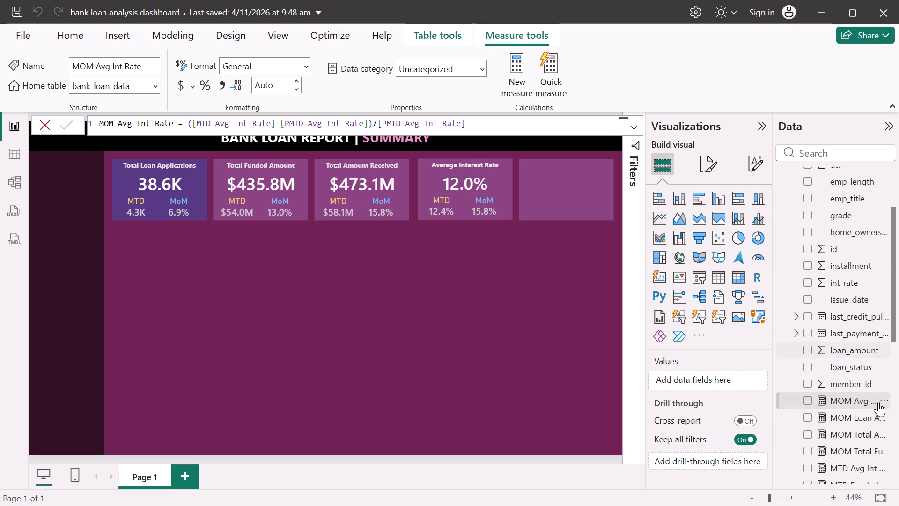
{"action": "scroll", "coordinate": [878, 402], "scroll_direction": "down", "scroll_amount": 1}
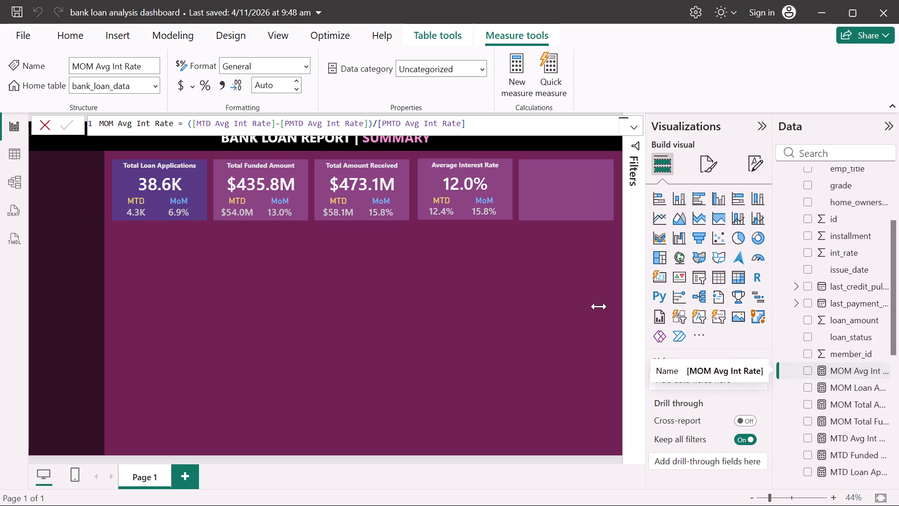
{"action": "left_click", "coordinate": [483, 206]}
{"action": "left_click", "coordinate": [483, 206]}
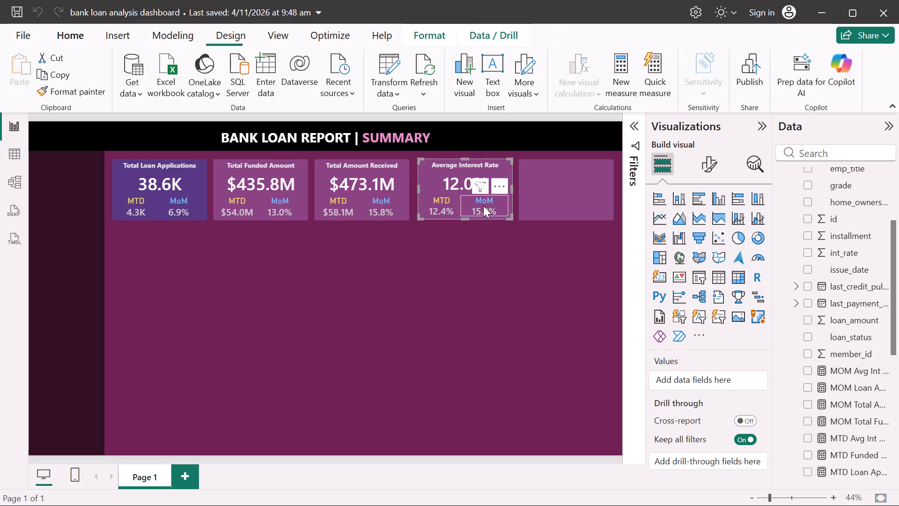
{"action": "left_click", "coordinate": [483, 206]}
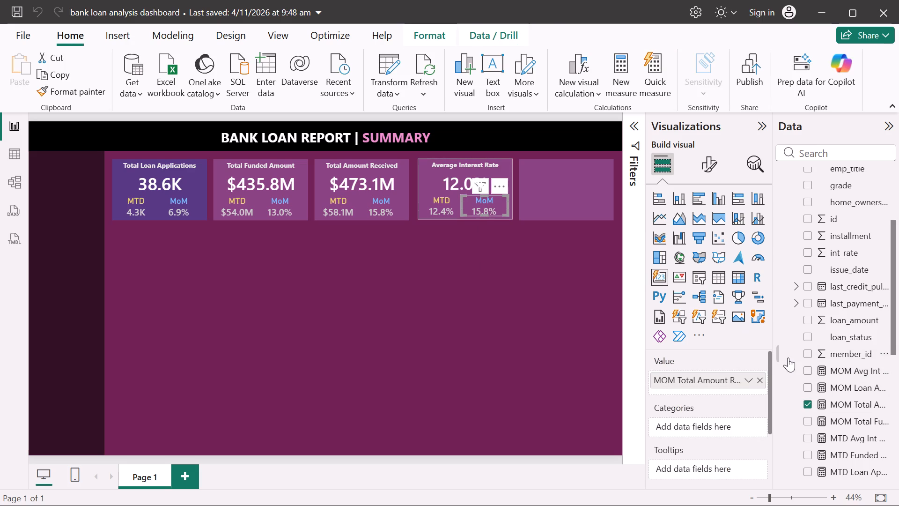
{"action": "left_click_drag", "start_coordinate": [856, 369], "coordinate": [718, 394]}
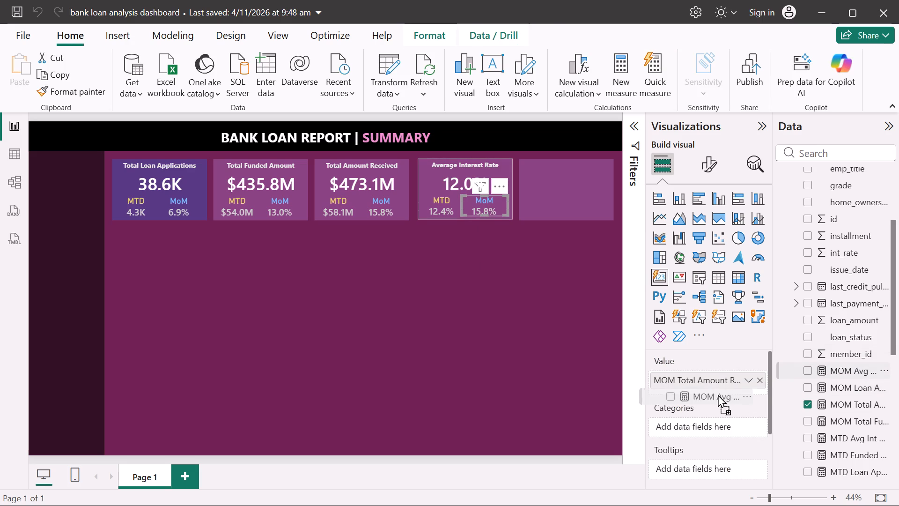
{"action": "left_click_drag", "start_coordinate": [718, 394], "coordinate": [716, 390]}
{"action": "left_click", "coordinate": [760, 380]}
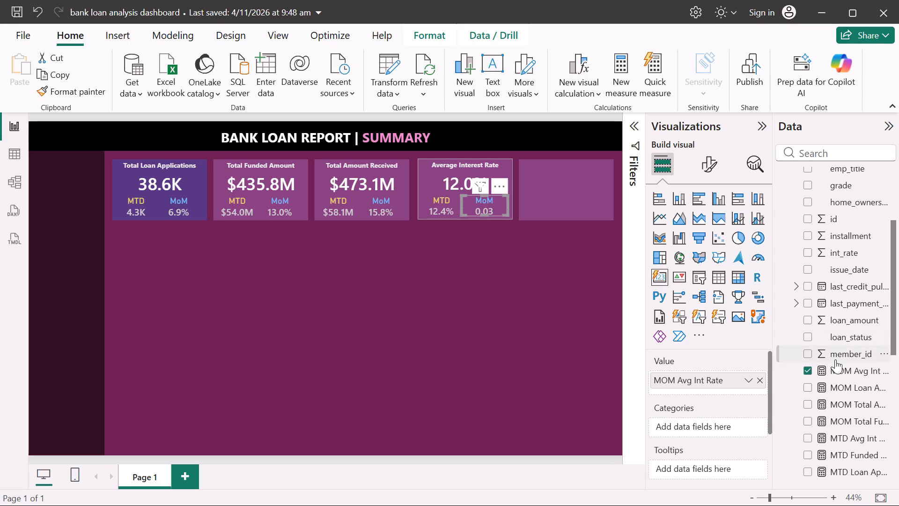
Format the MOM Avg Int Rate measure as Percentage with 1 decimal place.
{"action": "left_click", "coordinate": [843, 372]}
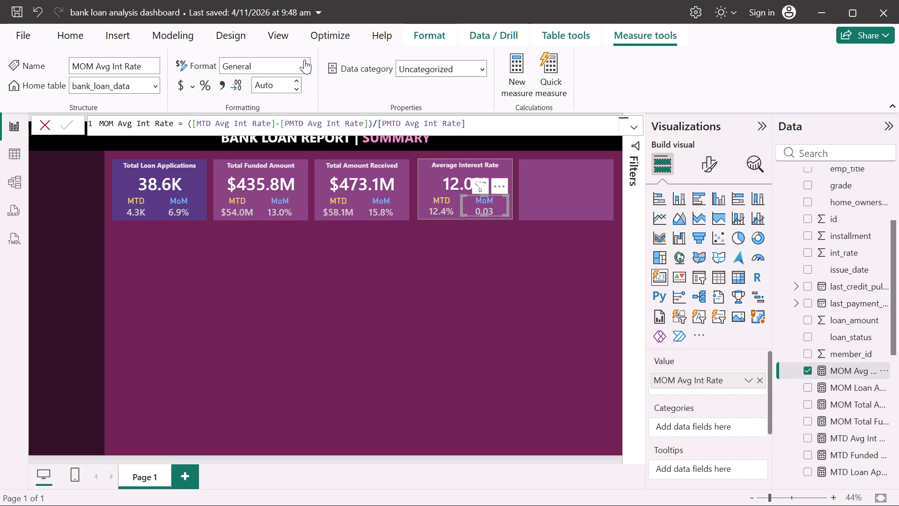
{"action": "left_click", "coordinate": [304, 60]}
{"action": "left_click", "coordinate": [251, 157]}
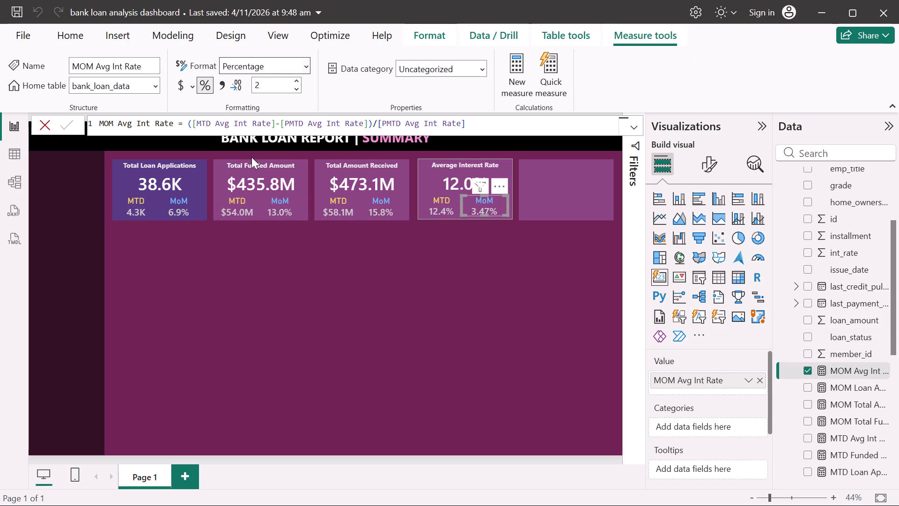
{"action": "left_click", "coordinate": [298, 88]}
{"action": "left_click", "coordinate": [346, 257]}
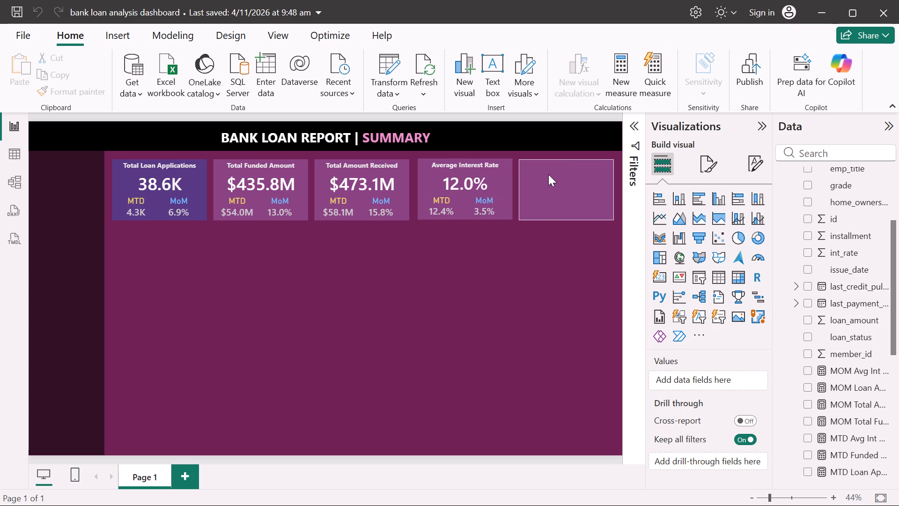
Duplicate the grouped Average Interest Rate card, keeping the copy at its original size.
{"action": "left_click", "coordinate": [509, 199]}
{"action": "key", "text": "ctrl+c"}
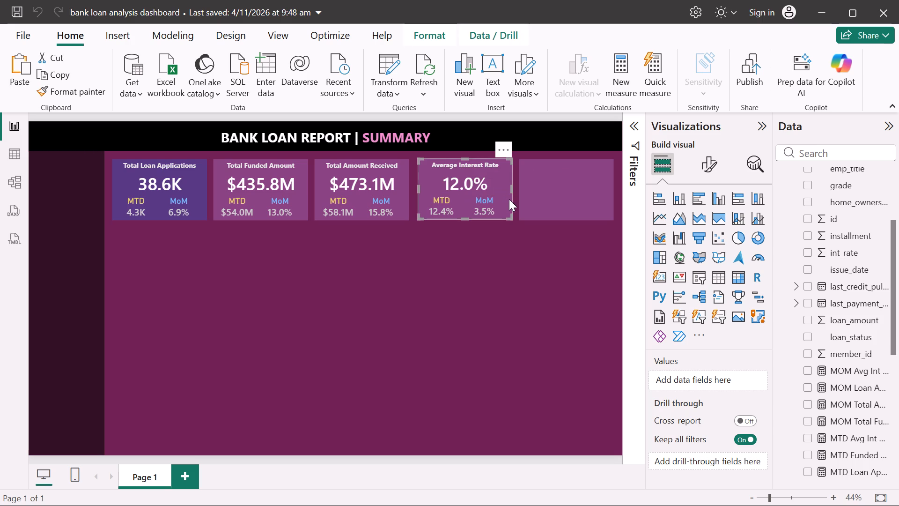
{"action": "key", "text": "ctrl+v"}
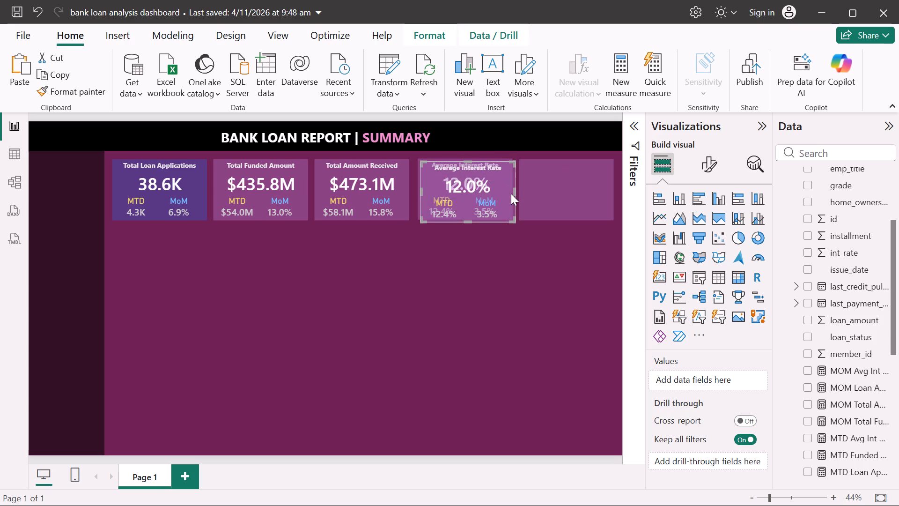
{"action": "left_click_drag", "start_coordinate": [511, 193], "coordinate": [612, 188]}
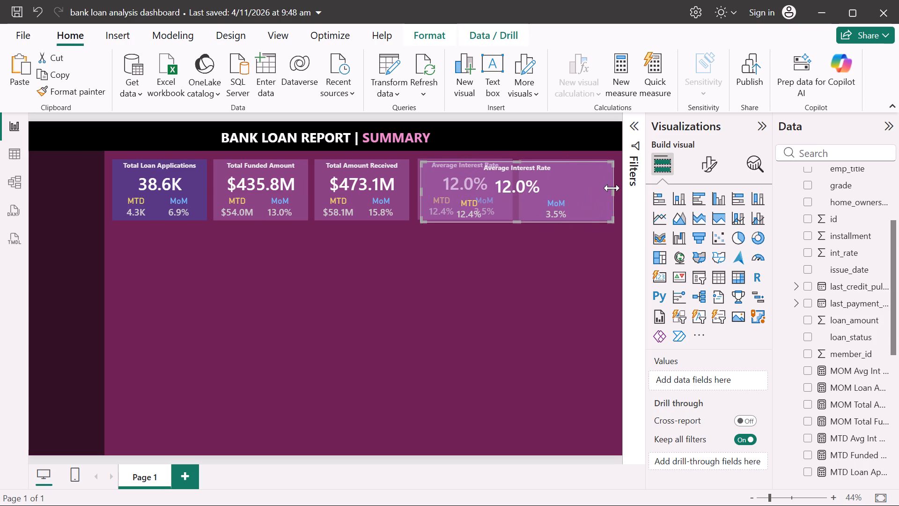
{"action": "key", "text": "ctrl+z"}
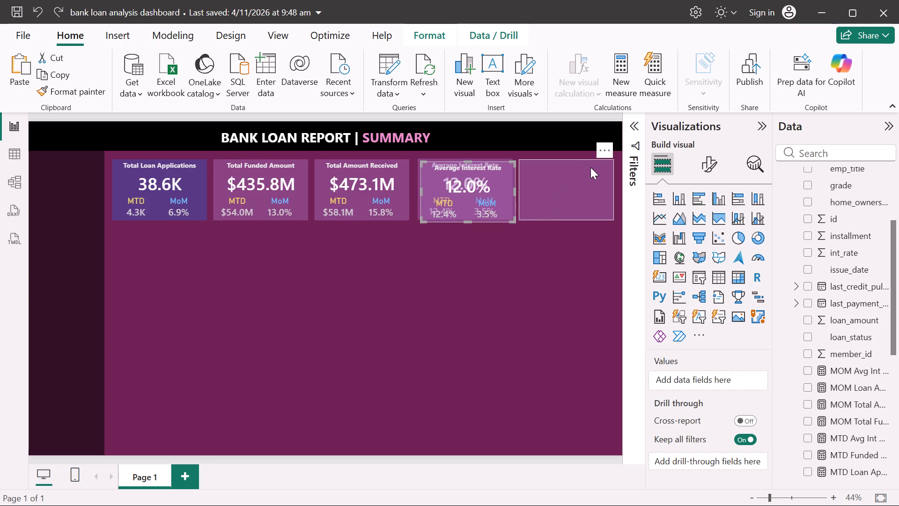
Move the duplicated Average Interest Rate card onto the empty fifth card placeholder.
{"action": "left_click", "coordinate": [590, 167]}
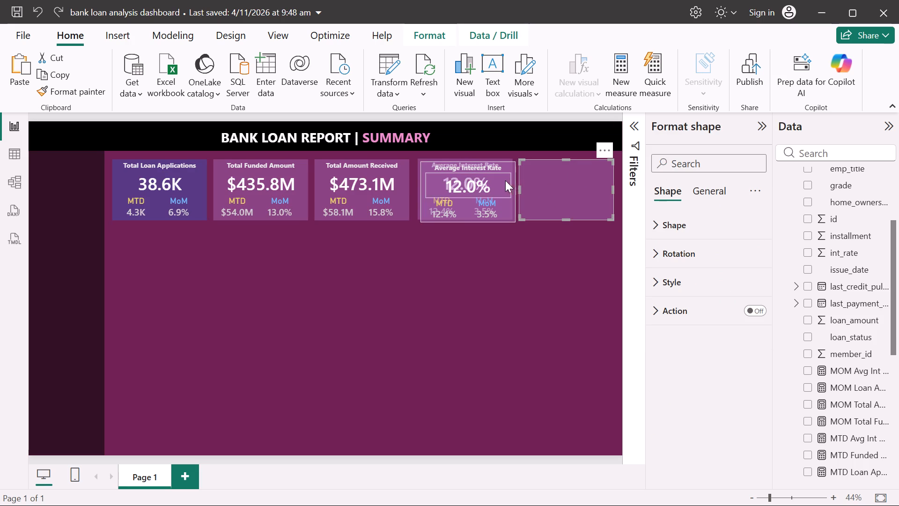
{"action": "left_click", "coordinate": [511, 200]}
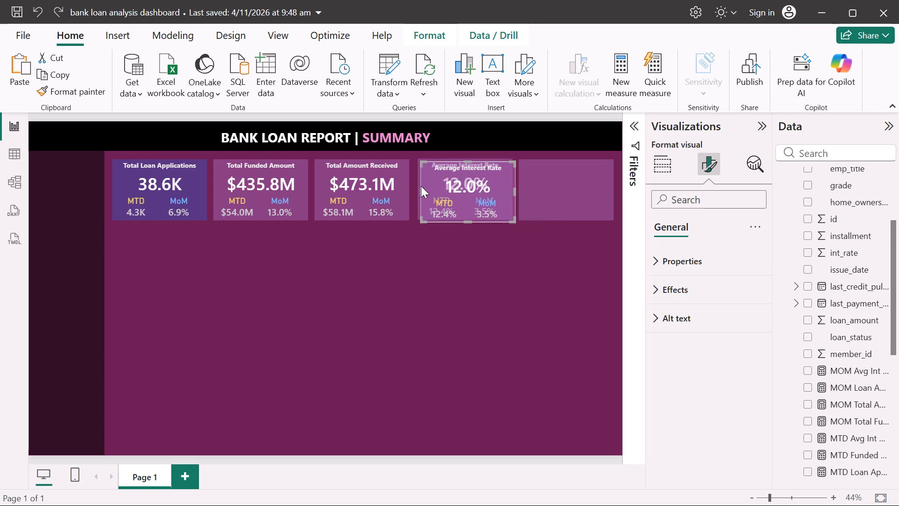
{"action": "left_click_drag", "start_coordinate": [423, 185], "coordinate": [510, 184]}
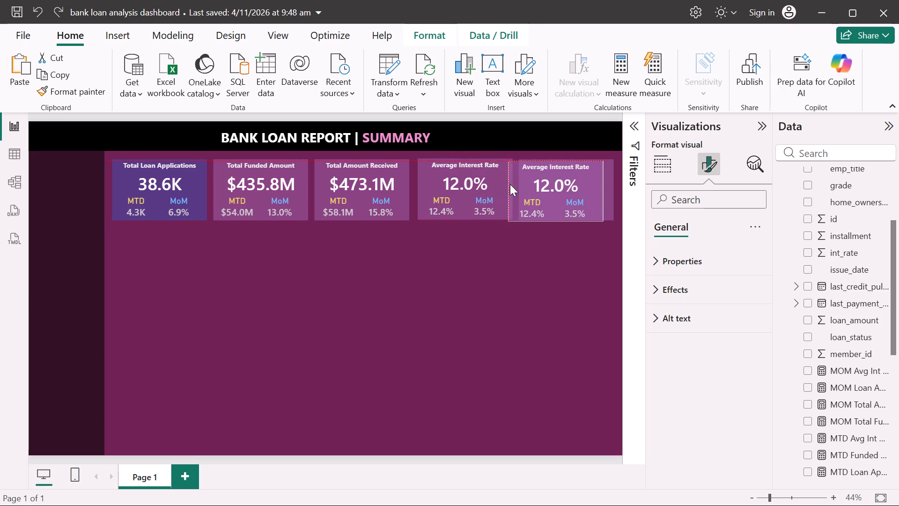
{"action": "left_click_drag", "start_coordinate": [510, 184], "coordinate": [521, 185]}
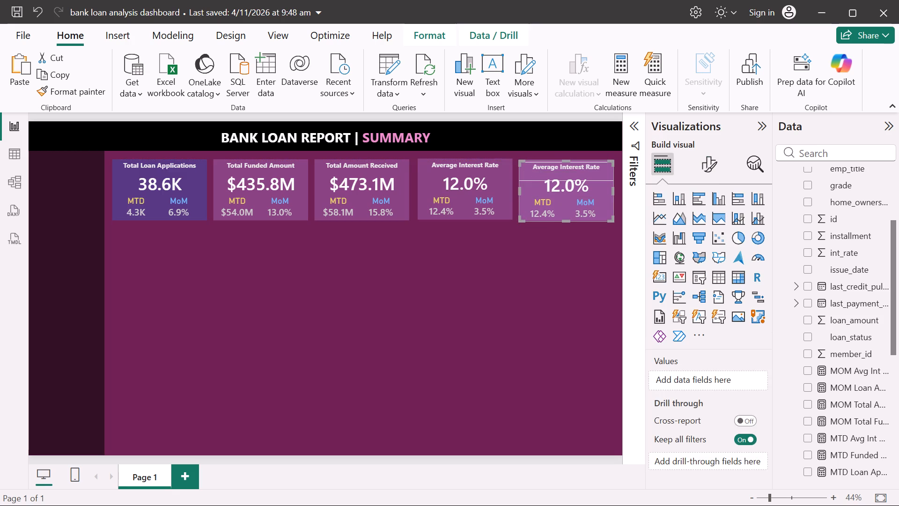
Delete the empty placeholder shape behind the duplicated fifth card.
{"action": "left_click", "coordinate": [543, 159]}
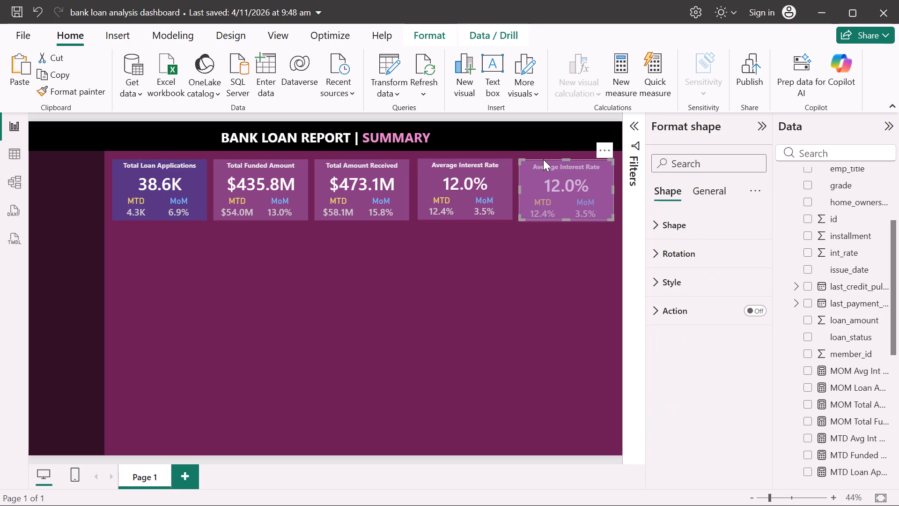
{"action": "key", "text": "Delete"}
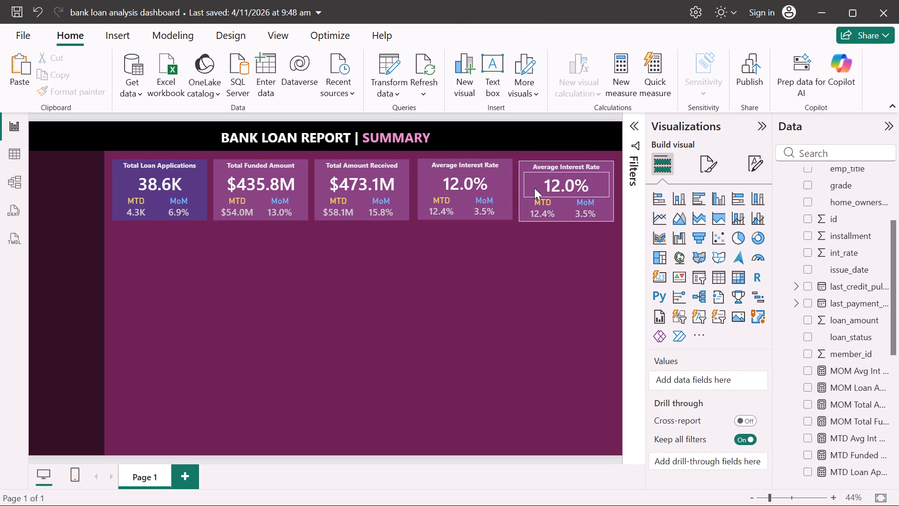
Nudge the fifth card up one increment to line it up with the other KPI cards.
{"action": "left_click", "coordinate": [520, 189]}
{"action": "key", "text": "Up"}
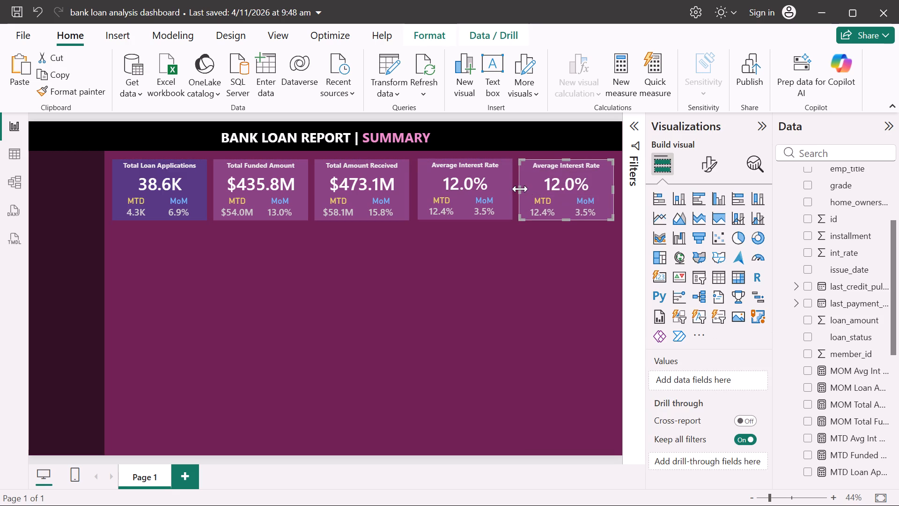
{"action": "left_click", "coordinate": [494, 288]}
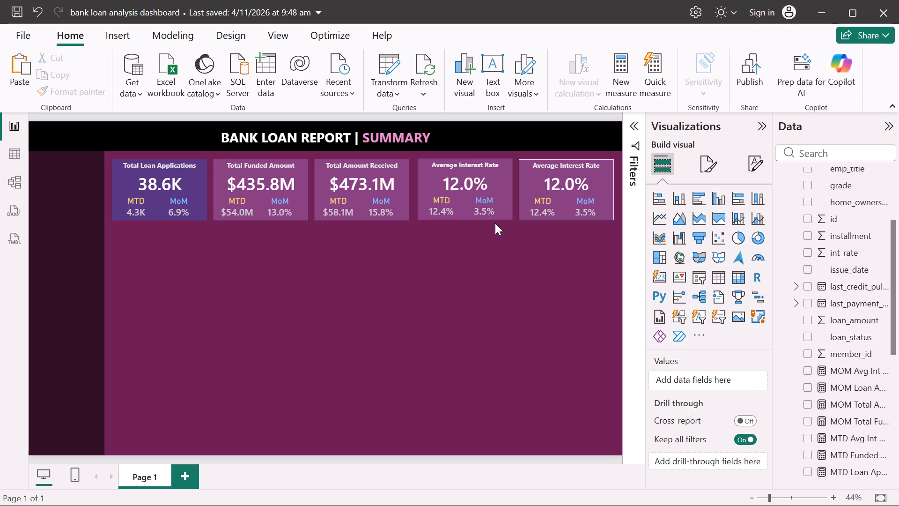
Change the fifth card's title text to Average DTI.
{"action": "double_click", "coordinate": [564, 164]}
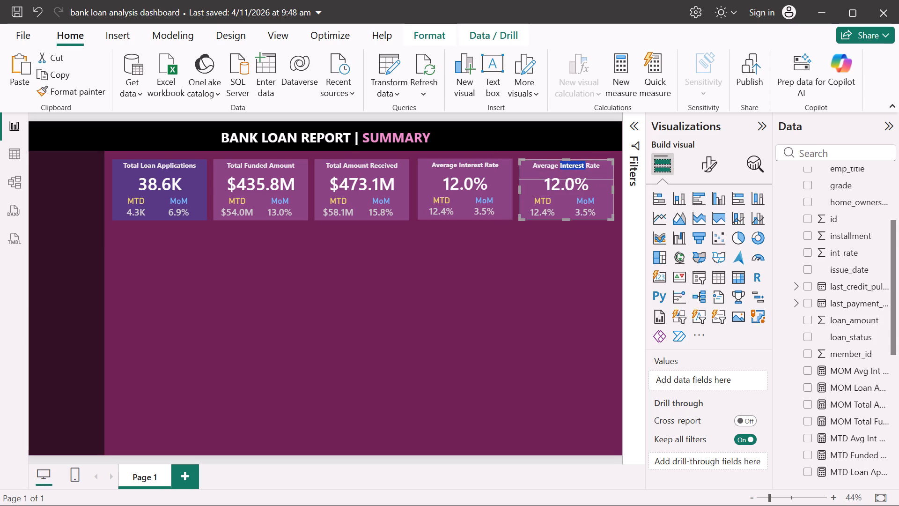
{"action": "left_click", "coordinate": [599, 165]}
{"action": "key", "text": "BackSpace"}
{"action": "key", "text": "BackSpace"}
{"action": "key", "text": "BackSpace"}
{"action": "key", "text": "BackSpace"}
{"action": "key", "text": "BackSpace"}
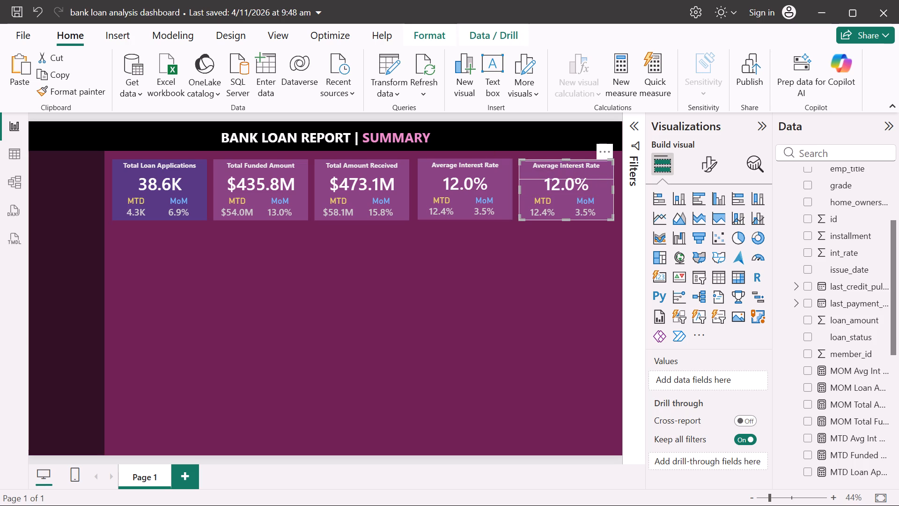
{"action": "left_click", "coordinate": [599, 165]}
{"action": "key", "text": "BackSpace"}
{"action": "key", "text": "BackSpace"}
{"action": "key", "text": "BackSpace"}
{"action": "key", "text": "BackSpace"}
{"action": "key", "text": "BackSpace"}
{"action": "key", "text": "BackSpace"}
{"action": "key", "text": "BackSpace"}
{"action": "key", "text": "BackSpace"}
{"action": "key", "text": "BackSpace"}
{"action": "key", "text": "BackSpace"}
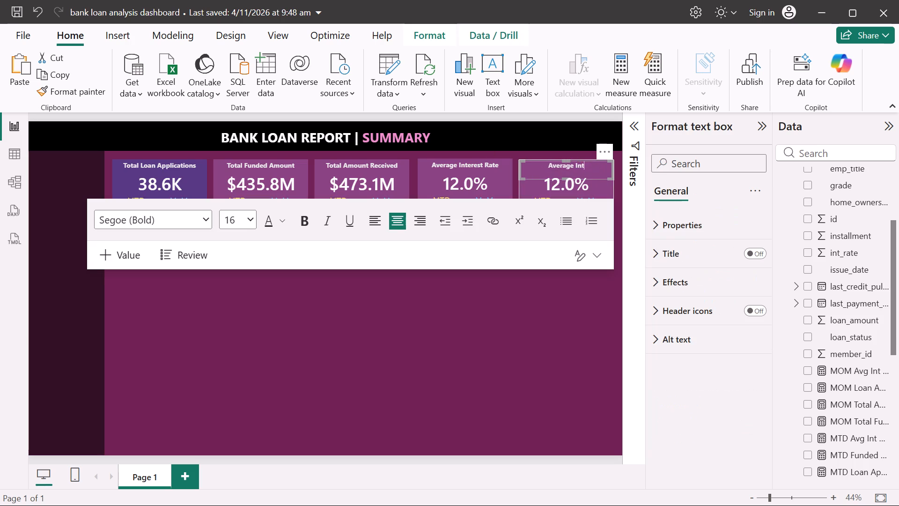
{"action": "key", "text": "BackSpace"}
{"action": "key", "text": "BackSpace"}
{"action": "key", "text": "BackSpace"}
{"action": "type", "text": "DTI"}
{"action": "left_click", "coordinate": [487, 303]}
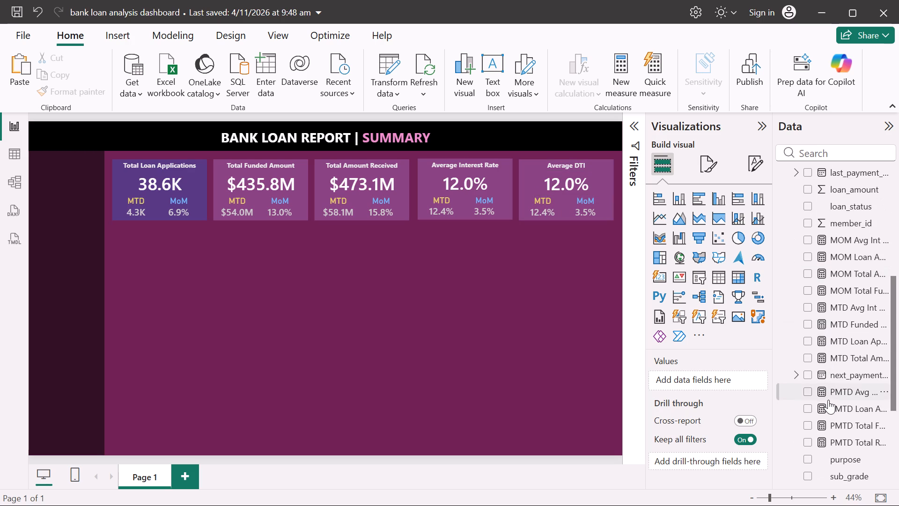
Create a new measure in bank_loan_data from a copy of the Avg Interest Rate formula.
{"action": "scroll", "coordinate": [864, 281], "scroll_direction": "up", "scroll_amount": 3}
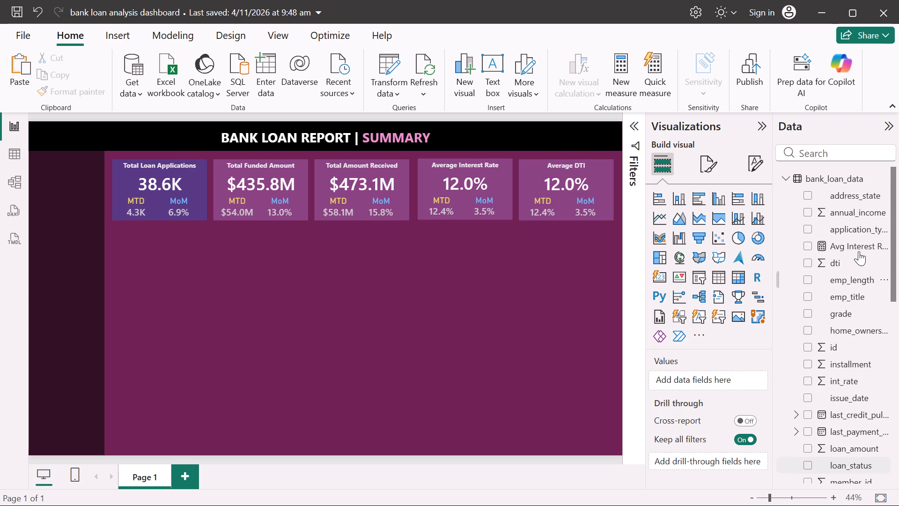
{"action": "left_click", "coordinate": [845, 238]}
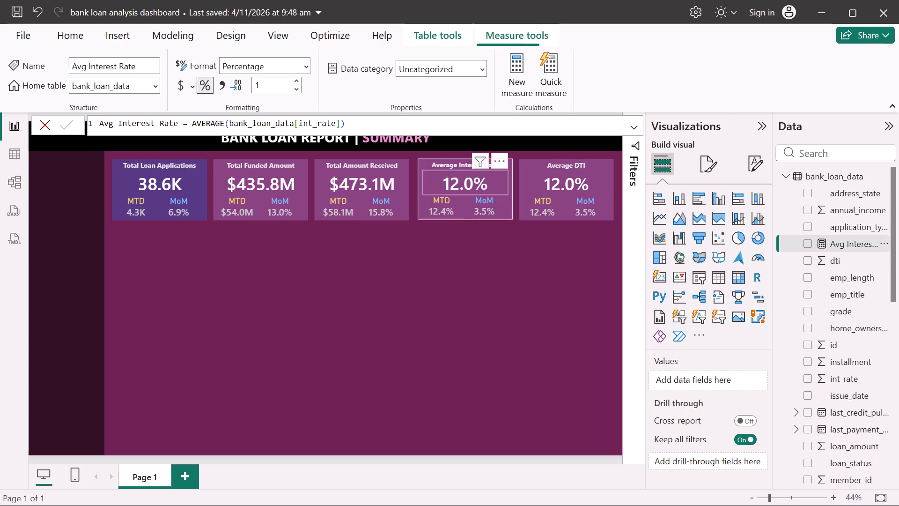
{"action": "left_click_drag", "start_coordinate": [352, 123], "coordinate": [88, 118]}
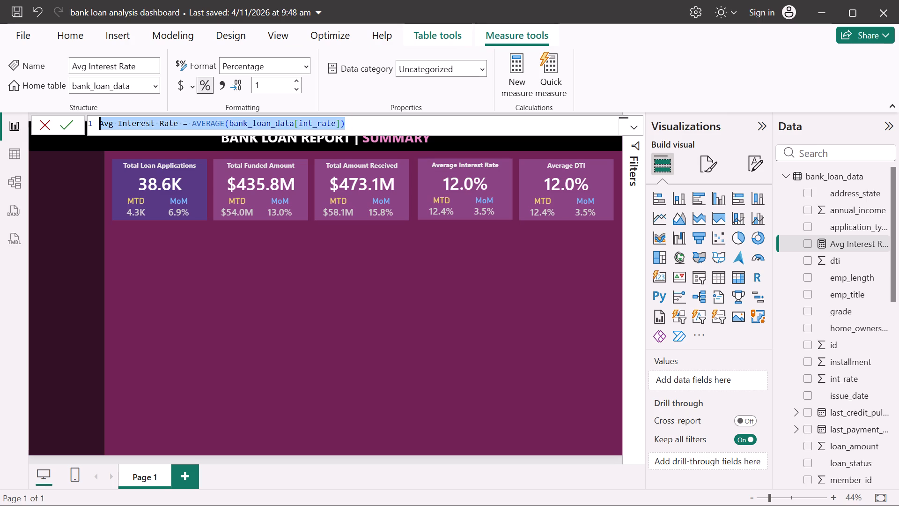
{"action": "left_click_drag", "start_coordinate": [88, 118], "coordinate": [89, 119]}
{"action": "key", "text": "ctrl+c"}
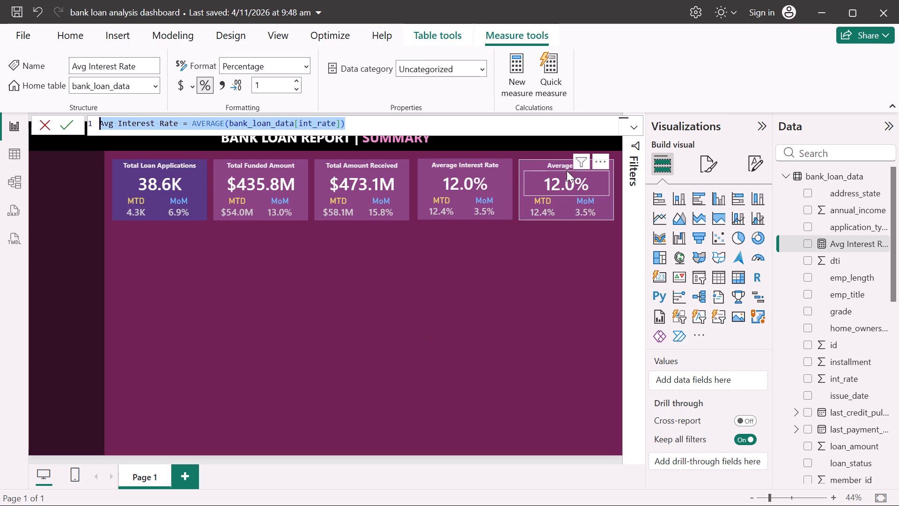
{"action": "left_click", "coordinate": [822, 179]}
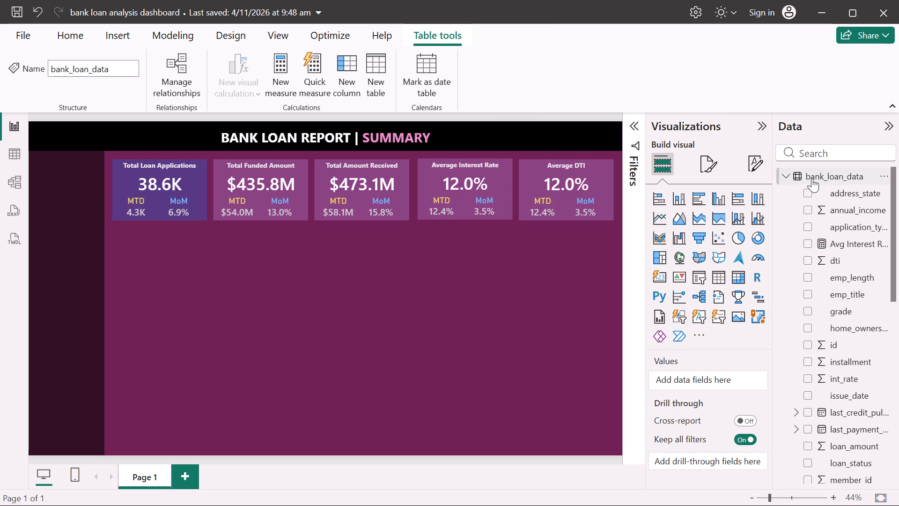
{"action": "left_click", "coordinate": [287, 61]}
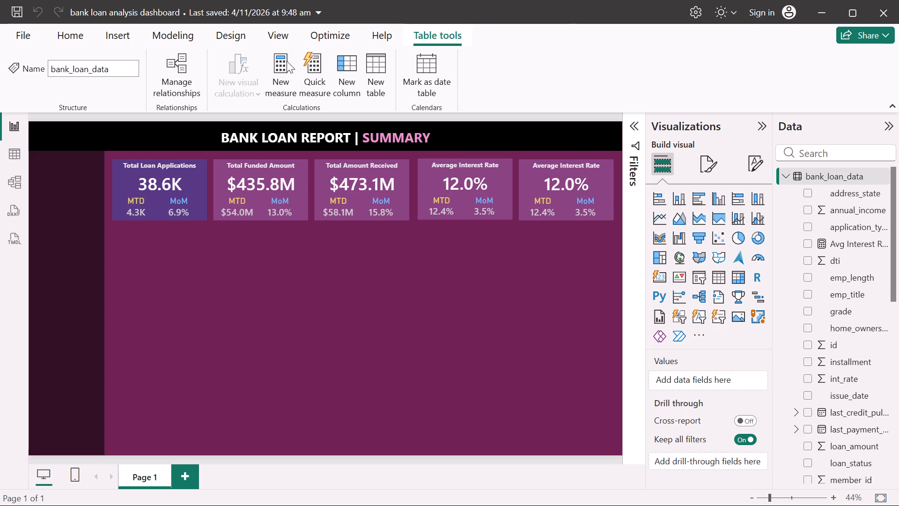
{"action": "key", "text": "BackSpace"}
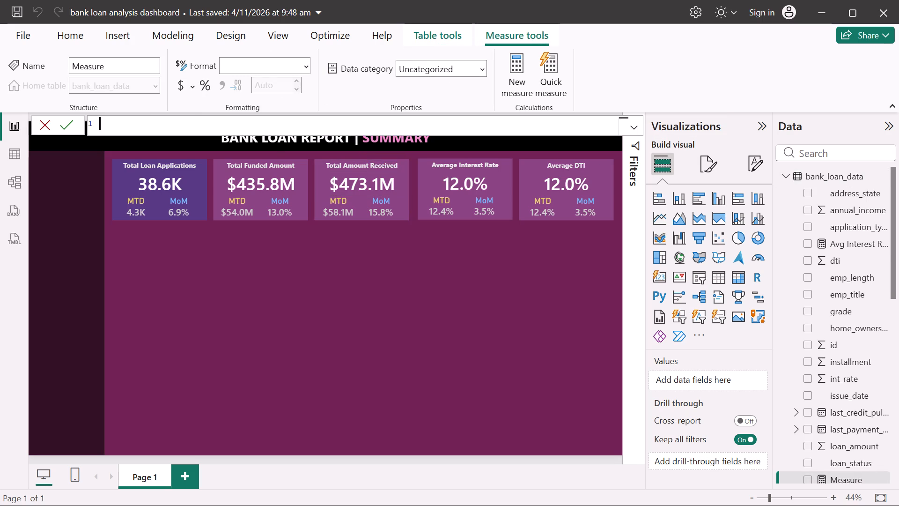
{"action": "key", "text": "ctrl+v"}
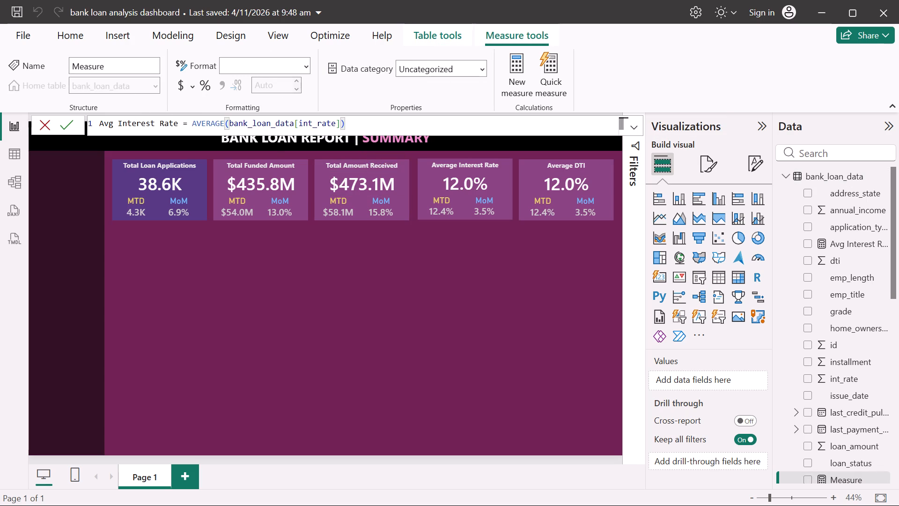
Rename the new measure to Avg DTI, make it average bank_loan_data[dti], and commit the formula.
{"action": "left_click_drag", "start_coordinate": [119, 122], "coordinate": [177, 127]}
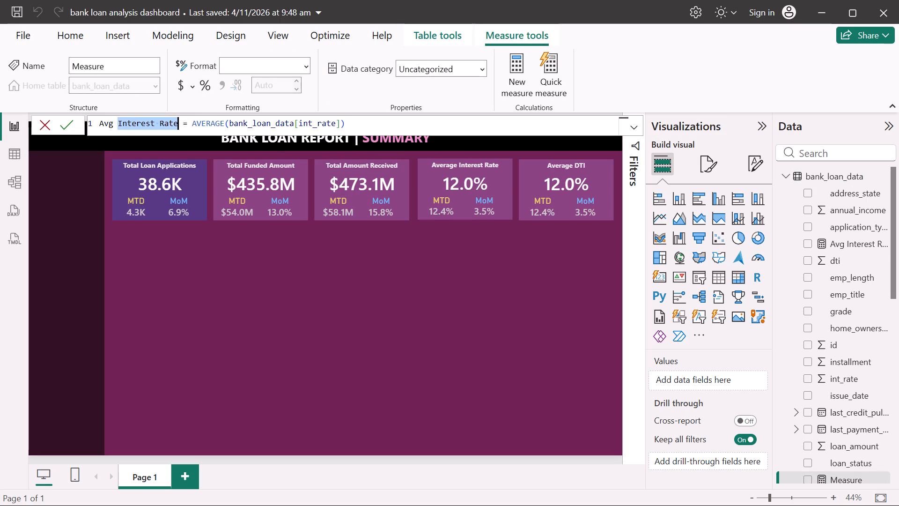
{"action": "key", "text": "BackSpace"}
{"action": "type", "text": "DTI"}
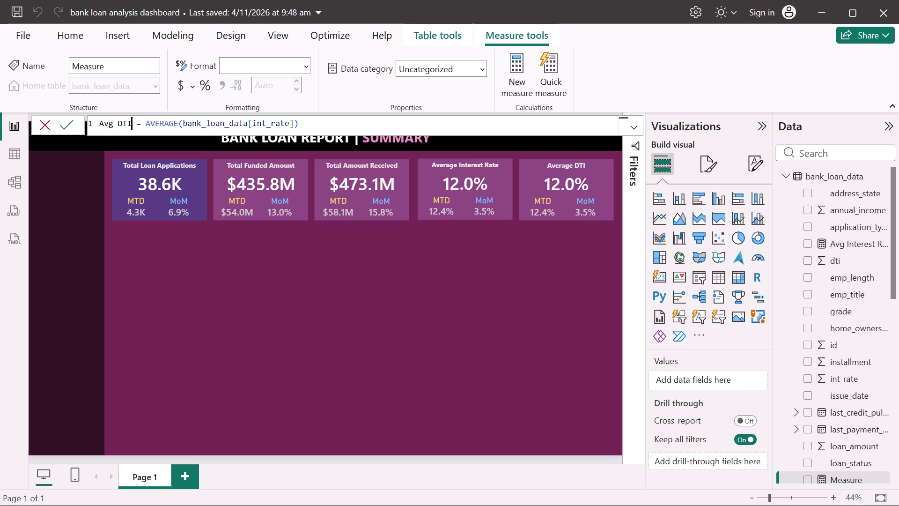
{"action": "left_click", "coordinate": [290, 123]}
{"action": "key", "text": "BackSpace"}
{"action": "key", "text": "BackSpace"}
{"action": "key", "text": "BackSpace"}
{"action": "key", "text": "BackSpace"}
{"action": "key", "text": "BackSpace"}
{"action": "key", "text": "BackSpace"}
{"action": "key", "text": "BackSpace"}
{"action": "key", "text": "BackSpace"}
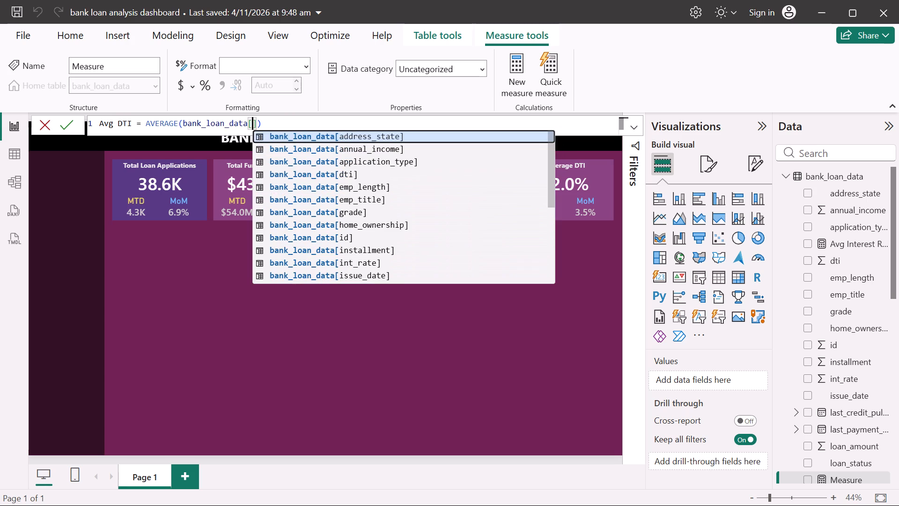
{"action": "left_click", "coordinate": [315, 173]}
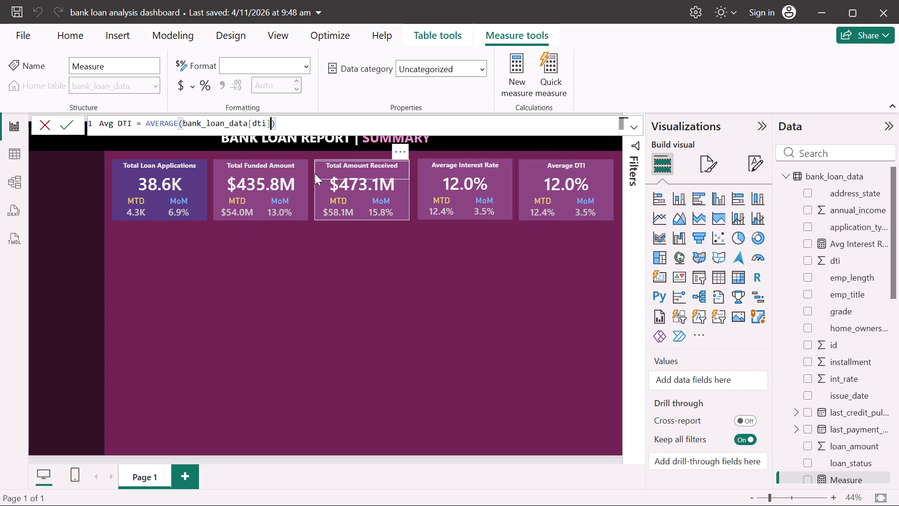
{"action": "left_click", "coordinate": [66, 123]}
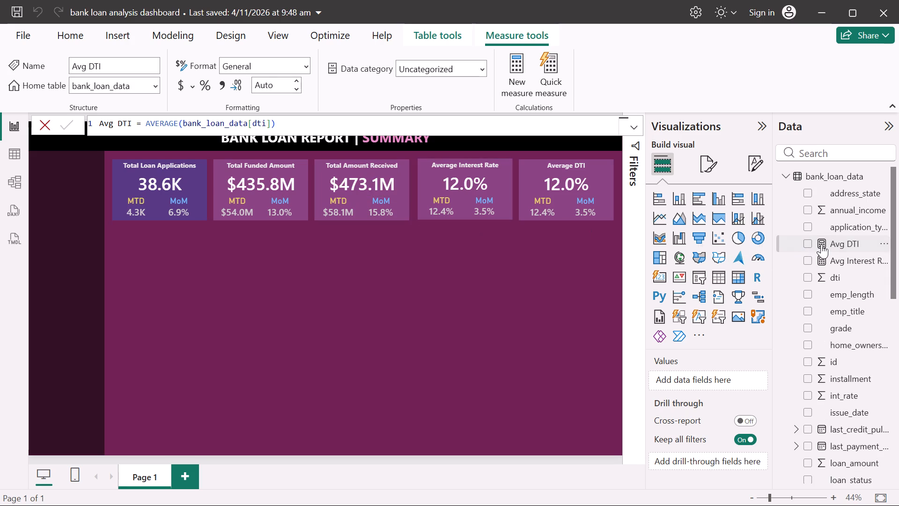
Replace Avg Interest Rate with Avg DTI as the main value of the Average DTI card.
{"action": "double_click", "coordinate": [560, 181]}
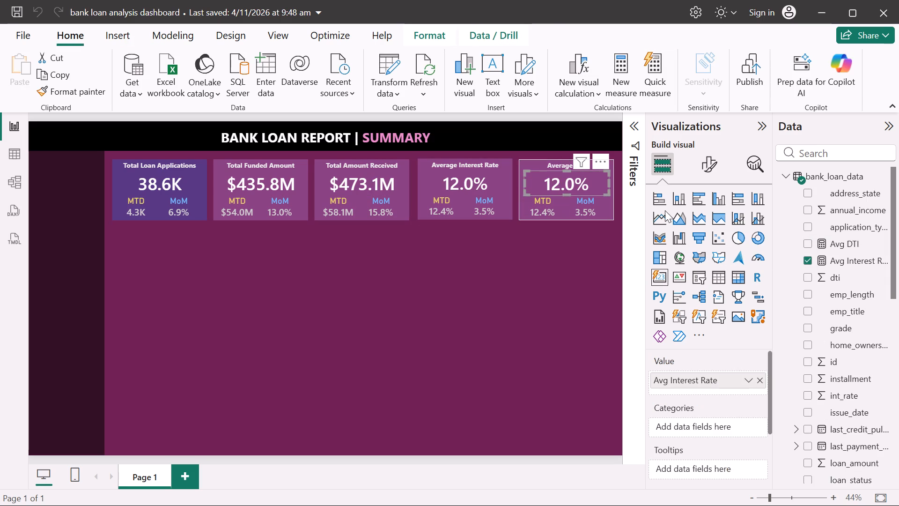
{"action": "left_click_drag", "start_coordinate": [835, 241], "coordinate": [715, 389]}
{"action": "left_click", "coordinate": [759, 380]}
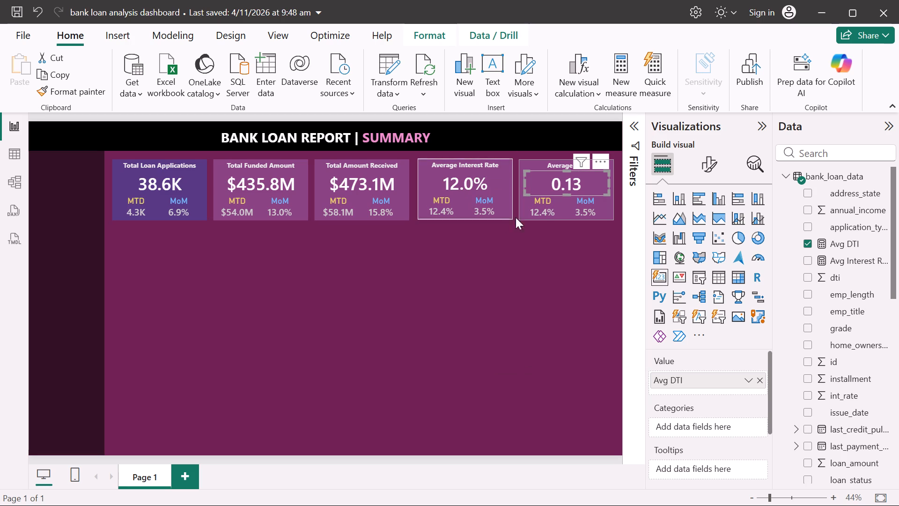
Format the Avg DTI measure as Percentage with 1 decimal place.
{"action": "left_click", "coordinate": [430, 31]}
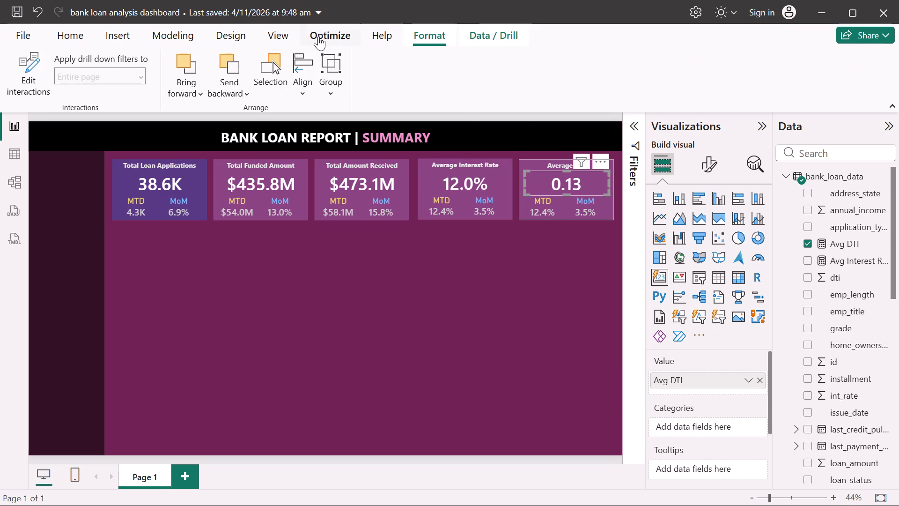
{"action": "left_click", "coordinate": [827, 246]}
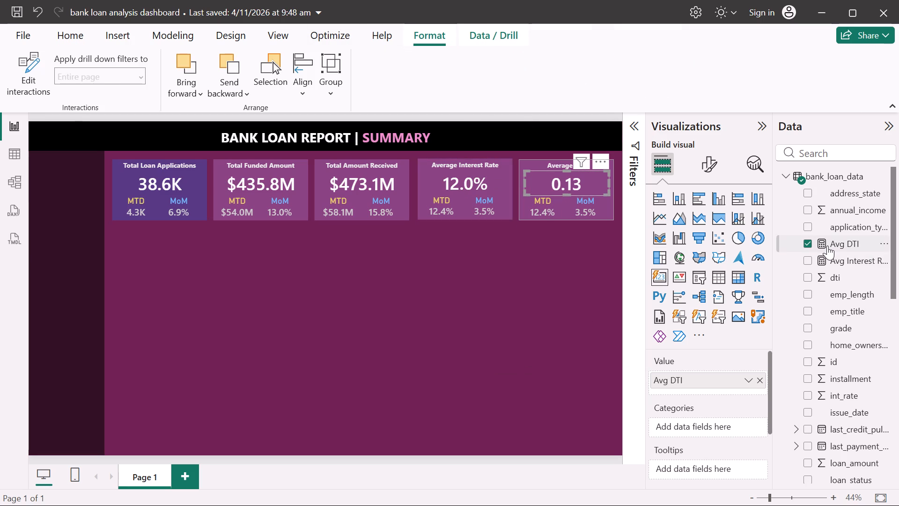
{"action": "left_click", "coordinate": [302, 67]}
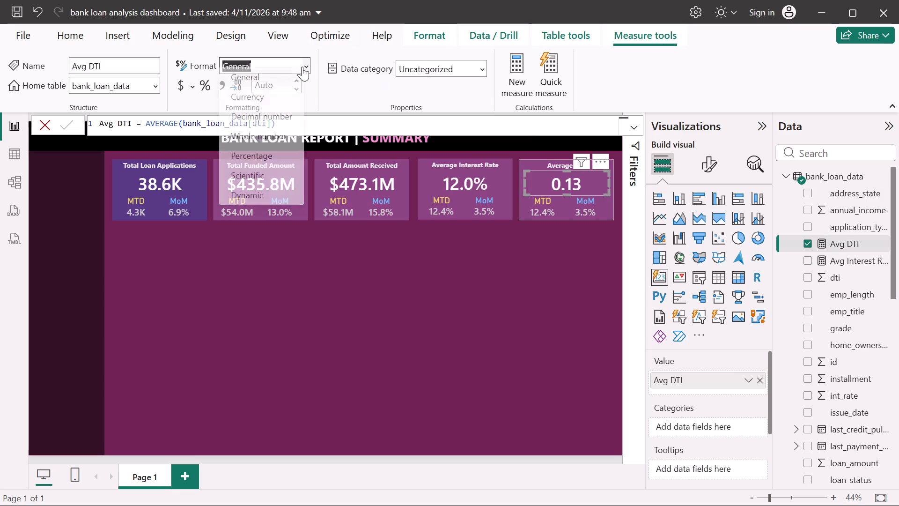
{"action": "left_click", "coordinate": [238, 162]}
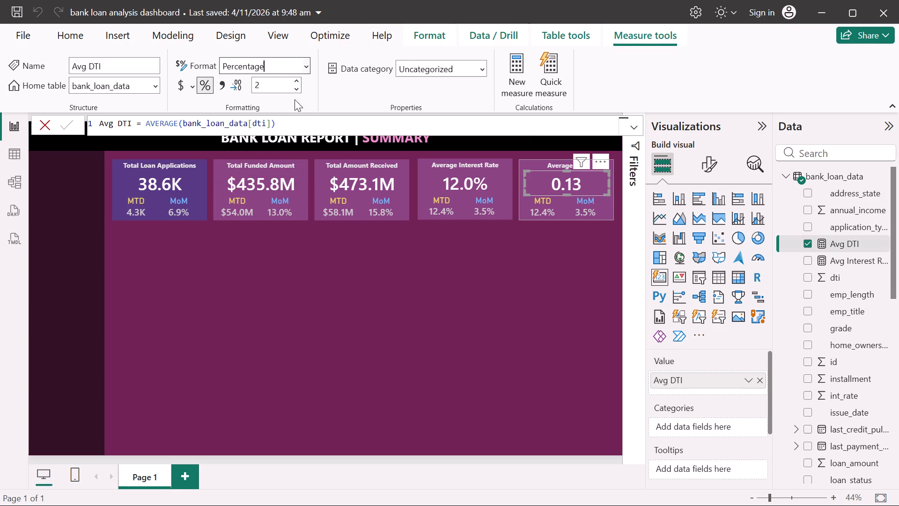
{"action": "left_click", "coordinate": [297, 87]}
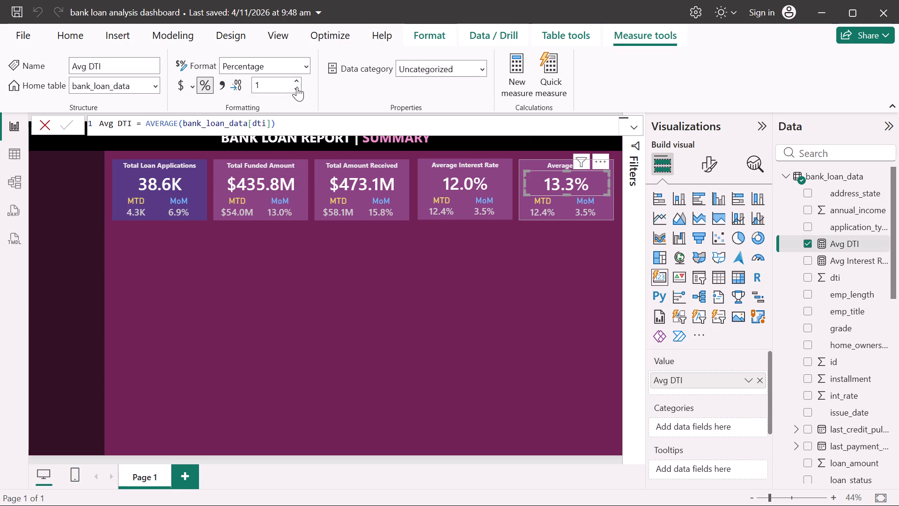
Create a new measure in bank_loan_data from a copy of the MTD Avg Int Rate formula.
{"action": "scroll", "coordinate": [818, 388], "scroll_direction": "down", "scroll_amount": 1}
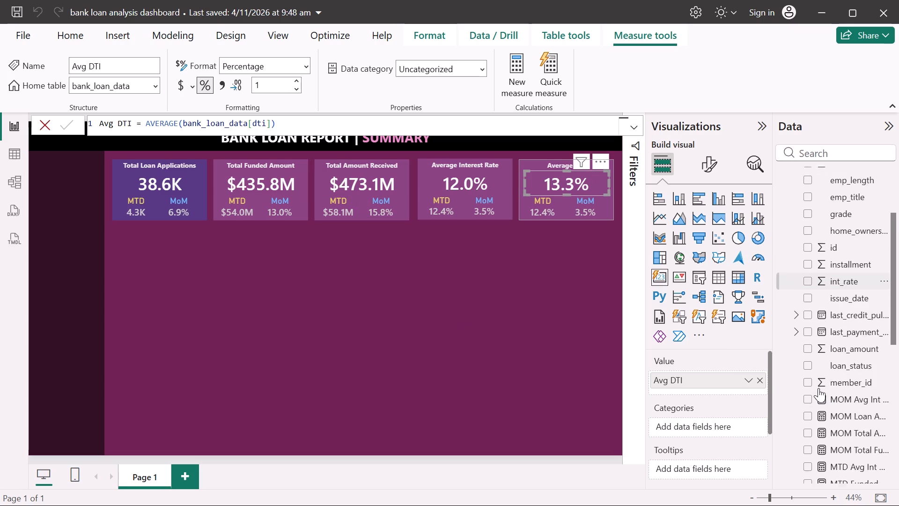
{"action": "scroll", "coordinate": [818, 388], "scroll_direction": "down", "scroll_amount": 3}
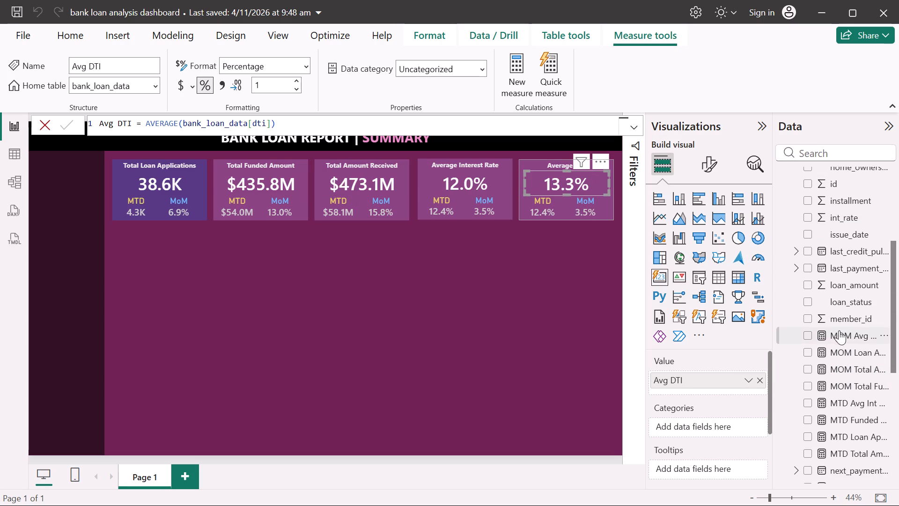
{"action": "left_click", "coordinate": [839, 330]}
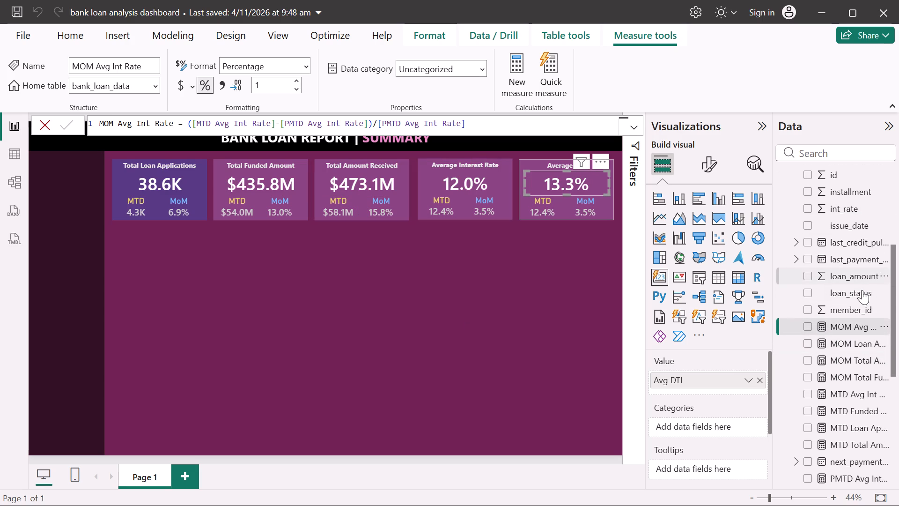
{"action": "left_click", "coordinate": [840, 391]}
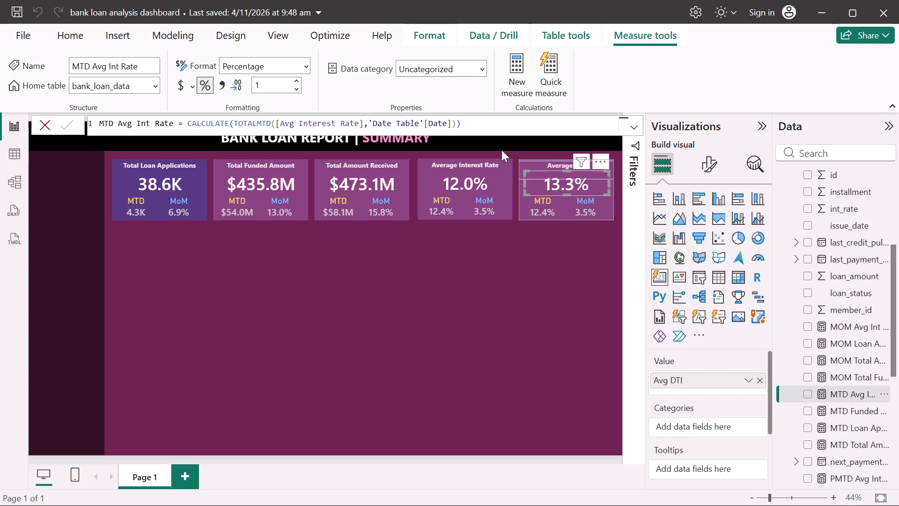
{"action": "left_click_drag", "start_coordinate": [466, 122], "coordinate": [108, 124]}
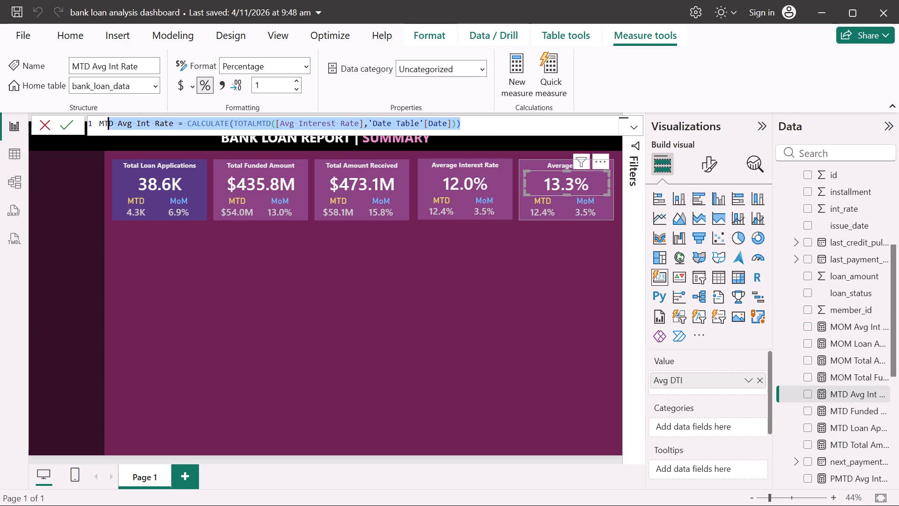
{"action": "left_click_drag", "start_coordinate": [108, 124], "coordinate": [101, 122]}
{"action": "key", "text": "ctrl+c"}
{"action": "scroll", "coordinate": [854, 245], "scroll_direction": "up", "scroll_amount": 7}
{"action": "left_click", "coordinate": [831, 175]}
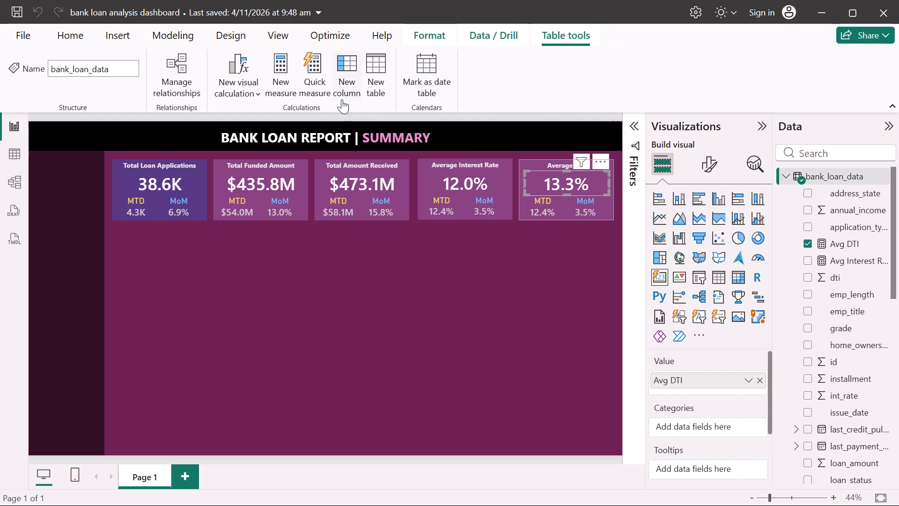
{"action": "left_click", "coordinate": [278, 65]}
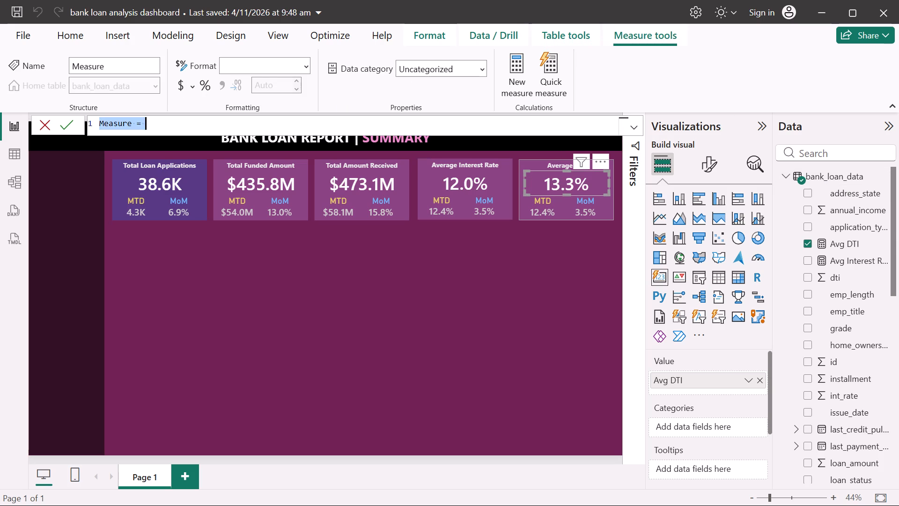
{"action": "key", "text": "BackSpace"}
{"action": "key", "text": "ctrl+v"}
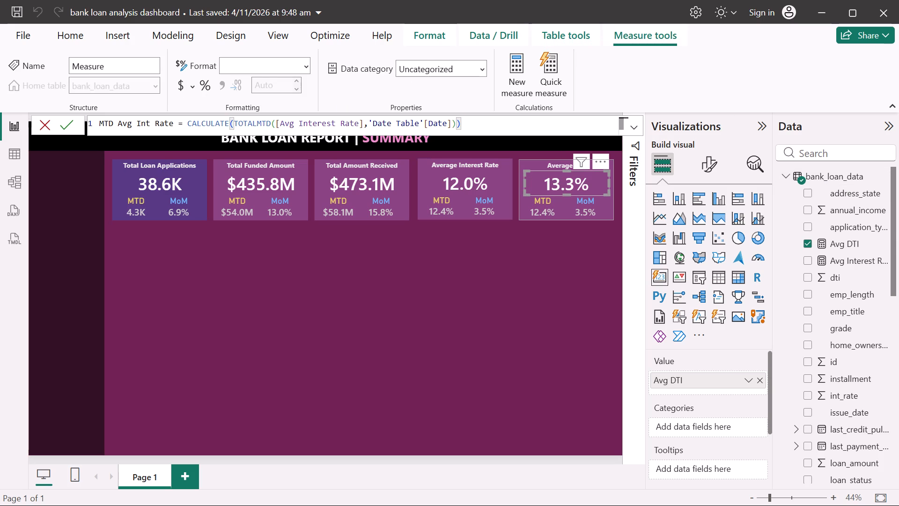
Rename the new measure to MTD Avg DTI, make its TOTALMTD use [Avg DTI], and commit the formula.
{"action": "left_click_drag", "start_coordinate": [137, 121], "coordinate": [175, 125]}
{"action": "key", "text": "BackSpace"}
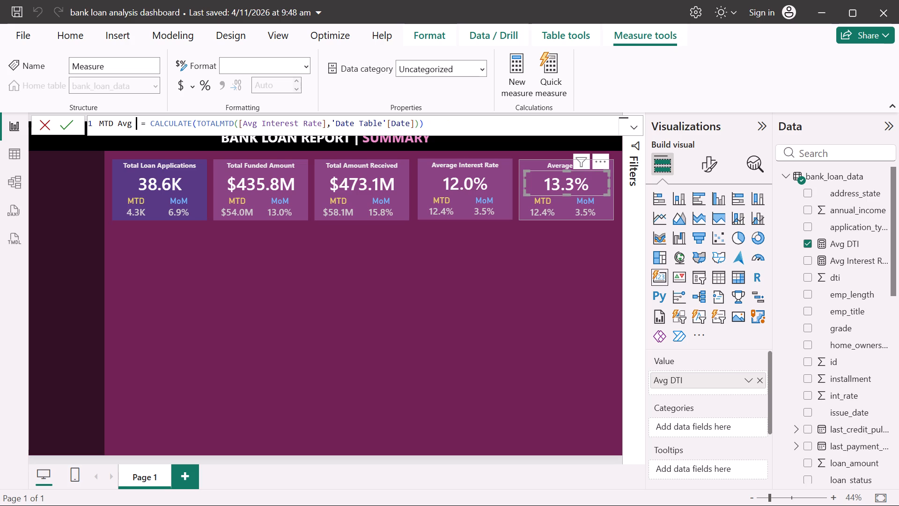
{"action": "type", "text": "DTI"}
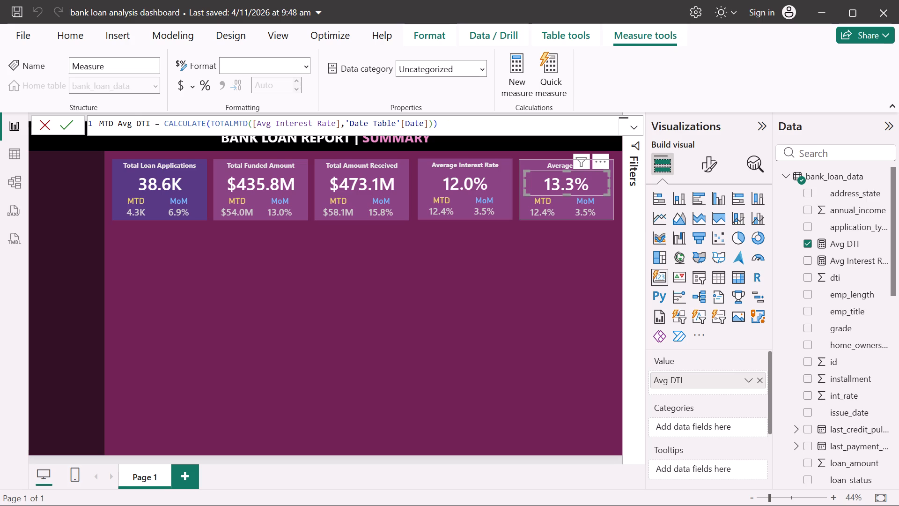
{"action": "left_click_drag", "start_coordinate": [276, 123], "coordinate": [335, 125]}
{"action": "key", "text": "BackSpace"}
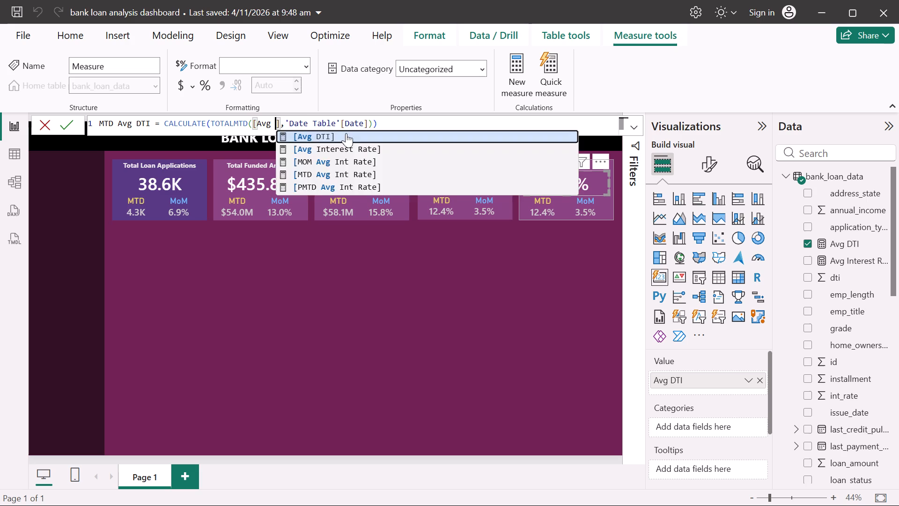
{"action": "left_click", "coordinate": [346, 133]}
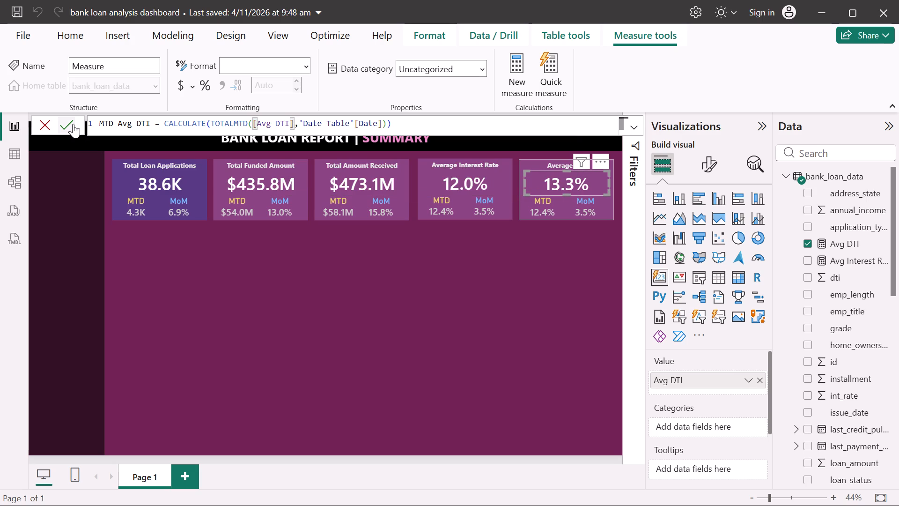
{"action": "left_click", "coordinate": [73, 123]}
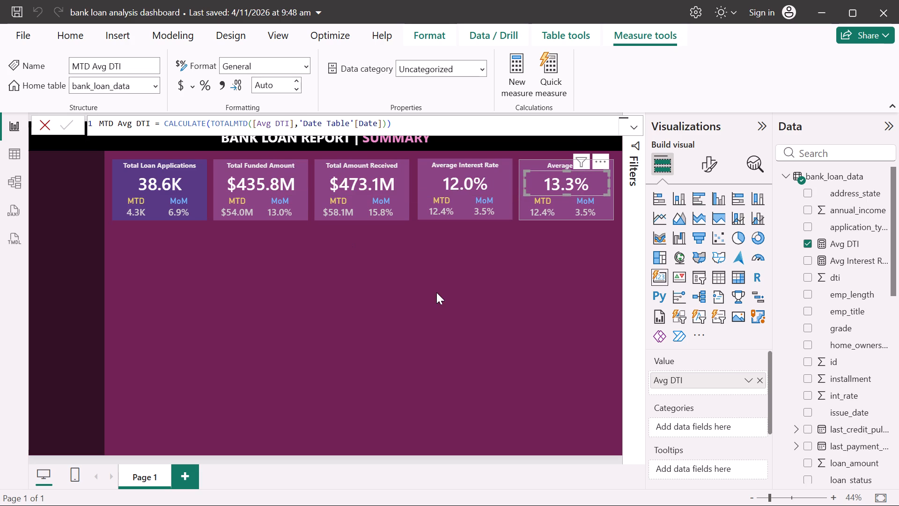
Replace MTD Avg Int Rate with MTD Avg DTI as the MTD value of the Average DTI card.
{"action": "left_click", "coordinate": [845, 243]}
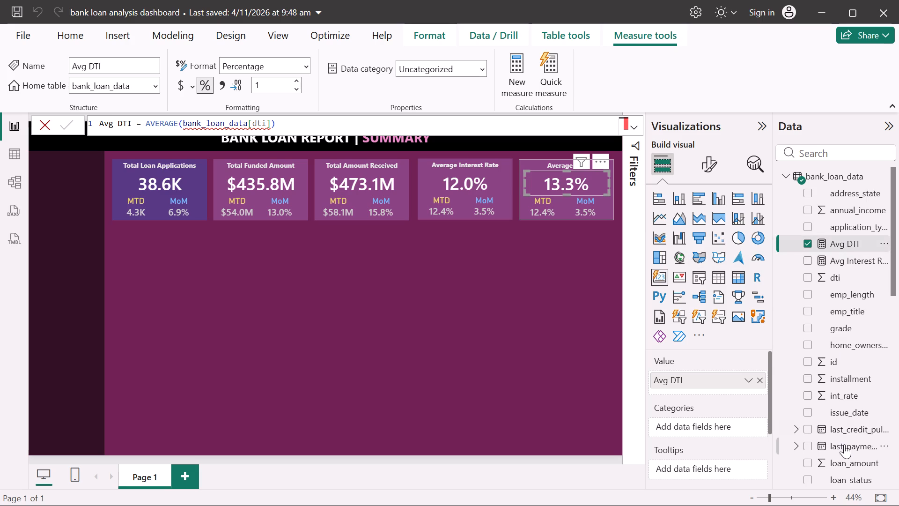
{"action": "scroll", "coordinate": [844, 444], "scroll_direction": "down", "scroll_amount": 5}
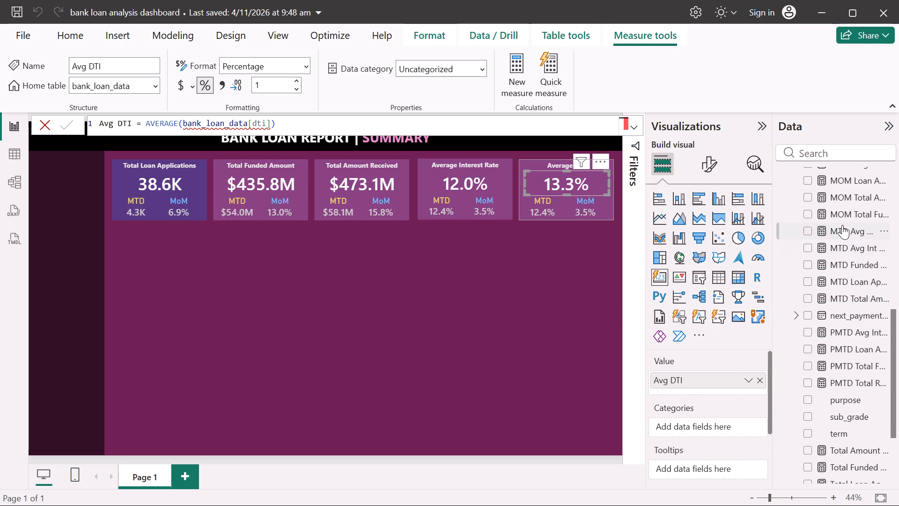
{"action": "left_click", "coordinate": [538, 203]}
{"action": "left_click", "coordinate": [538, 203]}
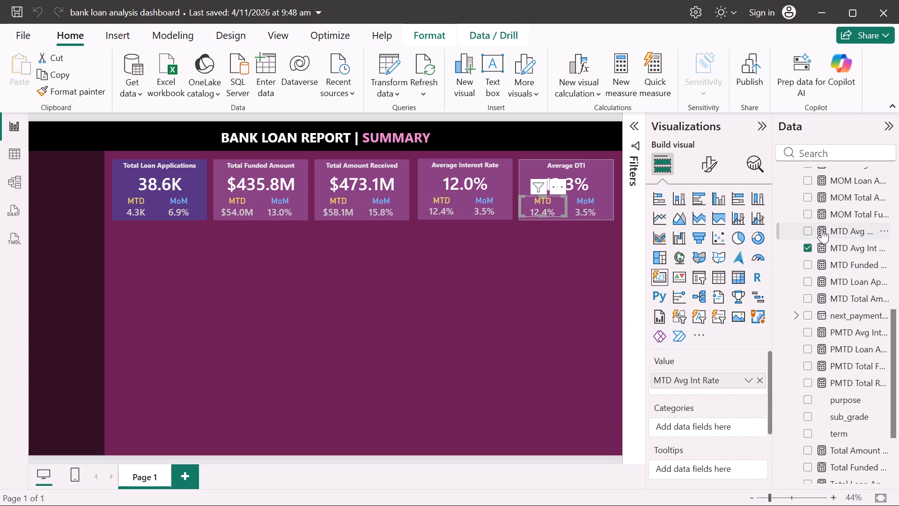
{"action": "left_click_drag", "start_coordinate": [822, 229], "coordinate": [680, 387]}
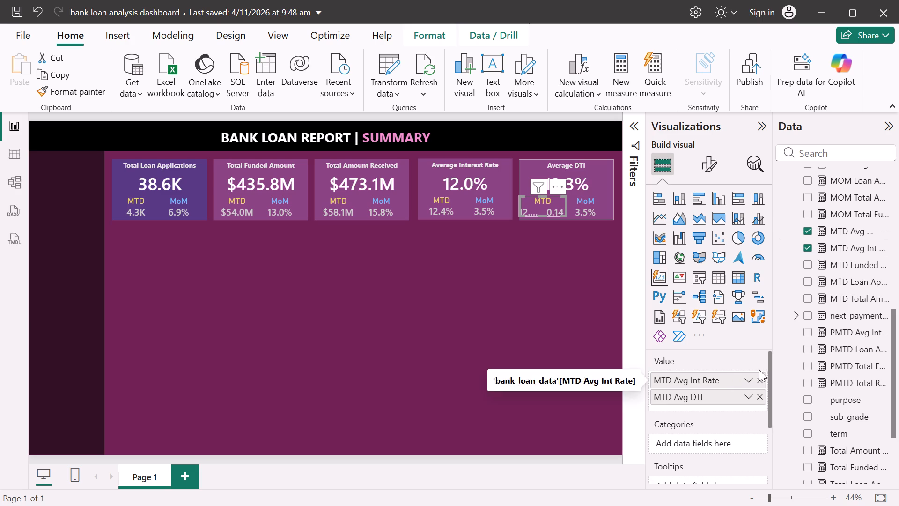
{"action": "left_click", "coordinate": [760, 380]}
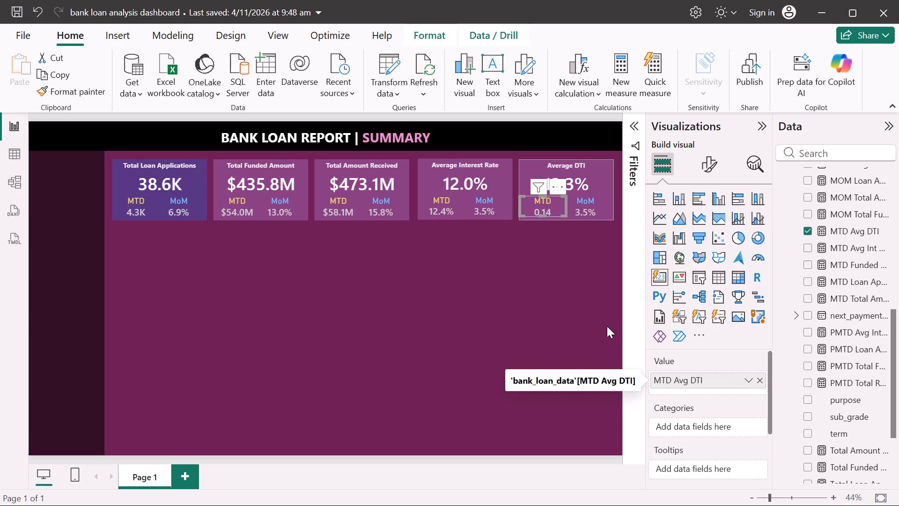
Create another measure in bank_loan_data from a copy of the PMTD Avg Int Rate formula.
{"action": "left_click", "coordinate": [590, 201]}
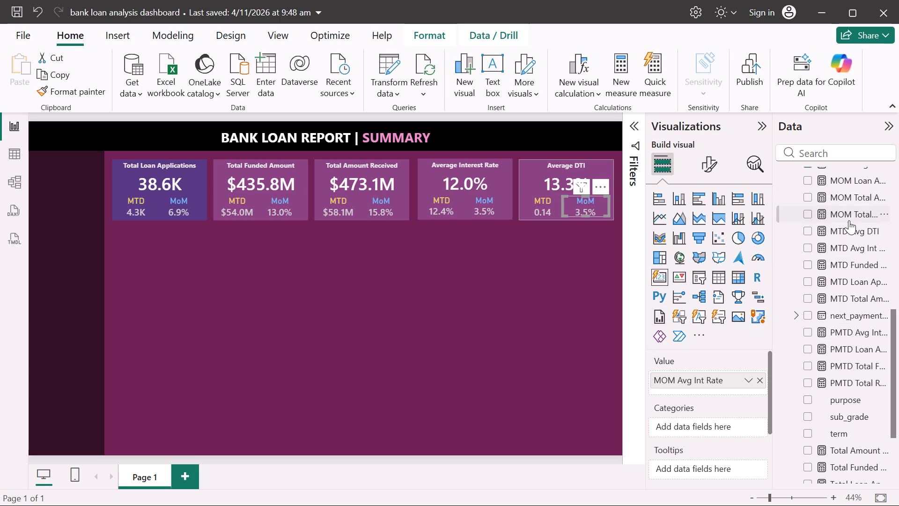
{"action": "left_click", "coordinate": [847, 335]}
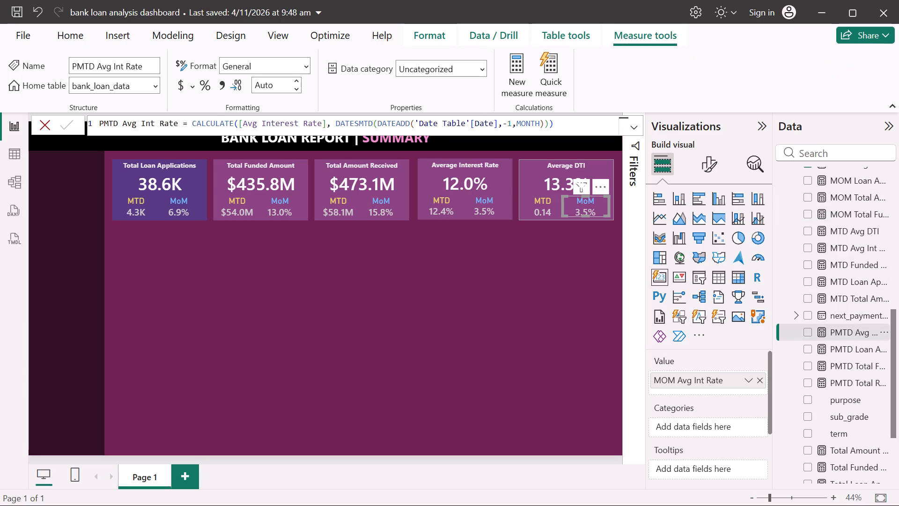
{"action": "left_click_drag", "start_coordinate": [568, 124], "coordinate": [81, 124]}
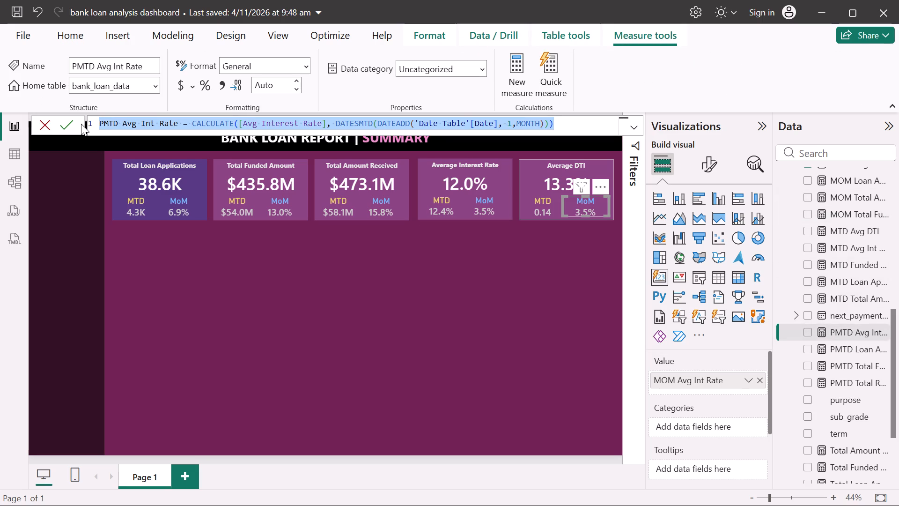
{"action": "key", "text": "ctrl+c"}
{"action": "scroll", "coordinate": [836, 303], "scroll_direction": "up", "scroll_amount": 3}
{"action": "scroll", "coordinate": [837, 192], "scroll_direction": "up", "scroll_amount": 3}
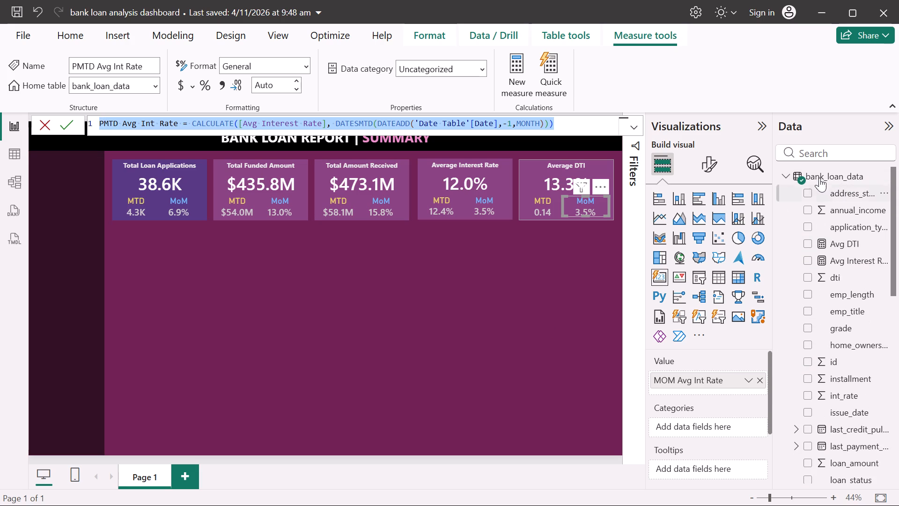
{"action": "left_click", "coordinate": [819, 176]}
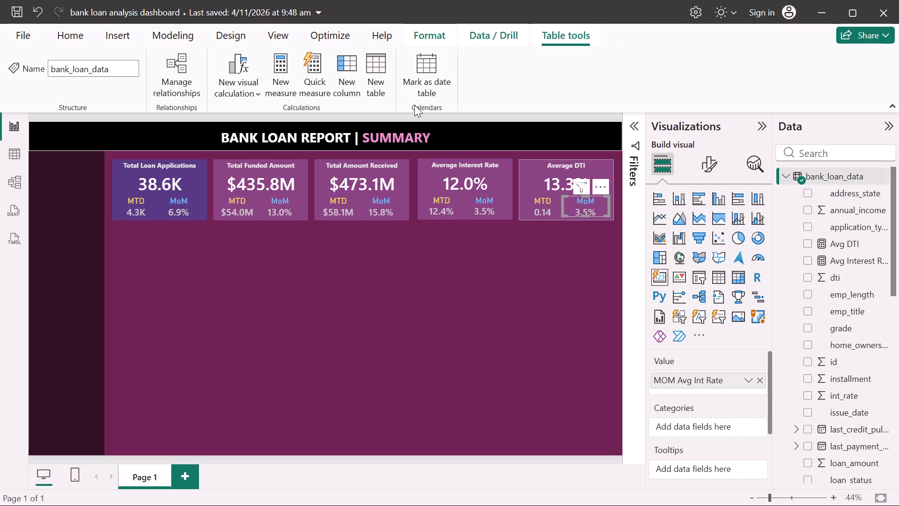
{"action": "left_click", "coordinate": [277, 58]}
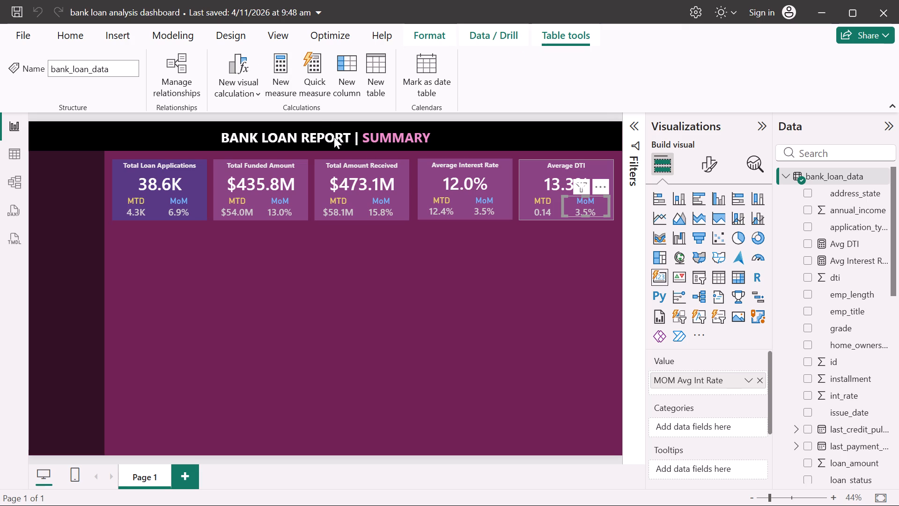
{"action": "key", "text": "BackSpace"}
{"action": "key", "text": "ctrl+v"}
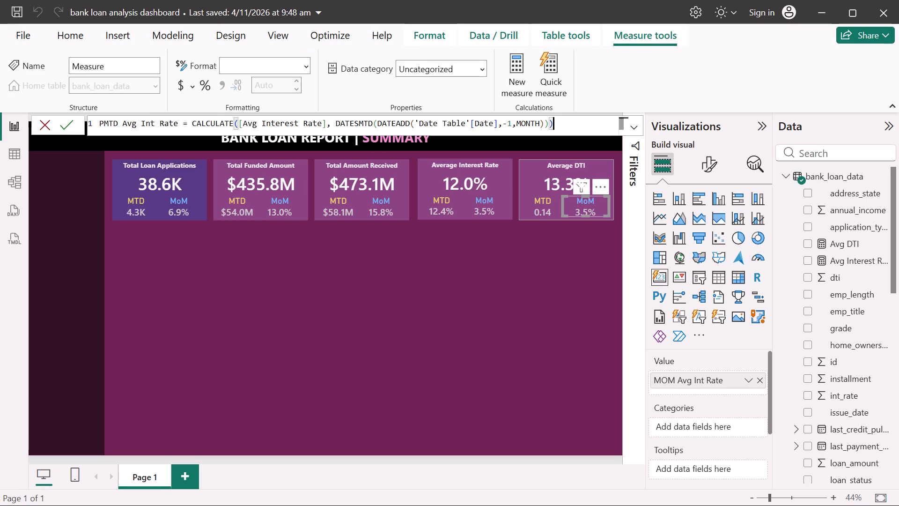
Rename the new measure to PMTD Avg DTI, make its CALCULATE use [Avg DTI], and commit the formula.
{"action": "left_click_drag", "start_coordinate": [140, 122], "coordinate": [177, 124]}
{"action": "key", "text": "BackSpace"}
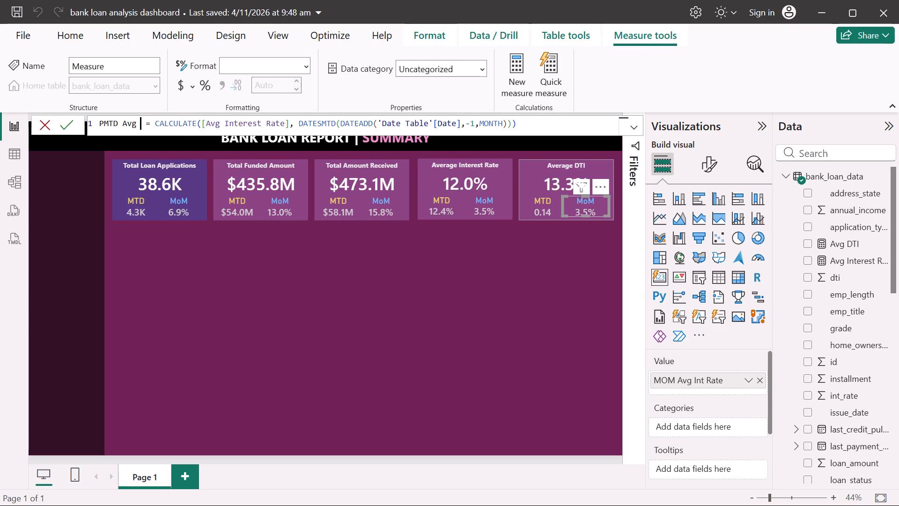
{"action": "type", "text": "DTI"}
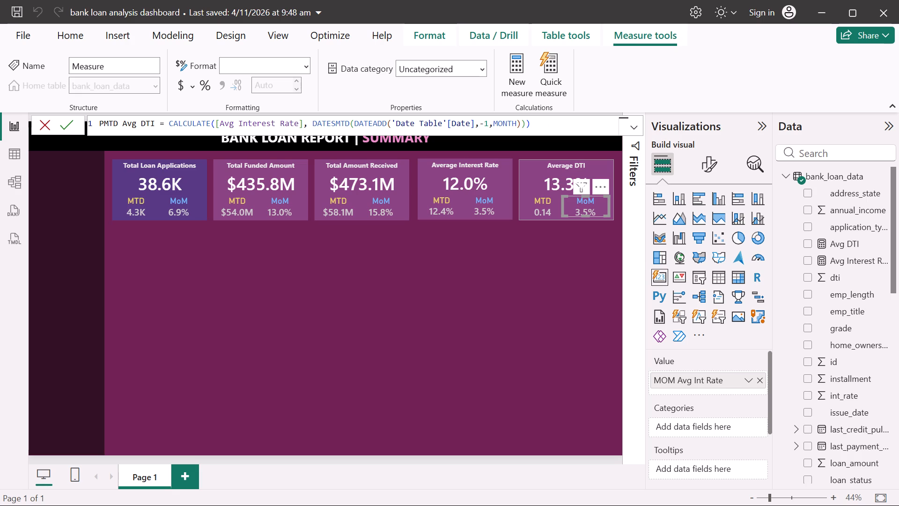
{"action": "left_click_drag", "start_coordinate": [239, 123], "coordinate": [296, 124]}
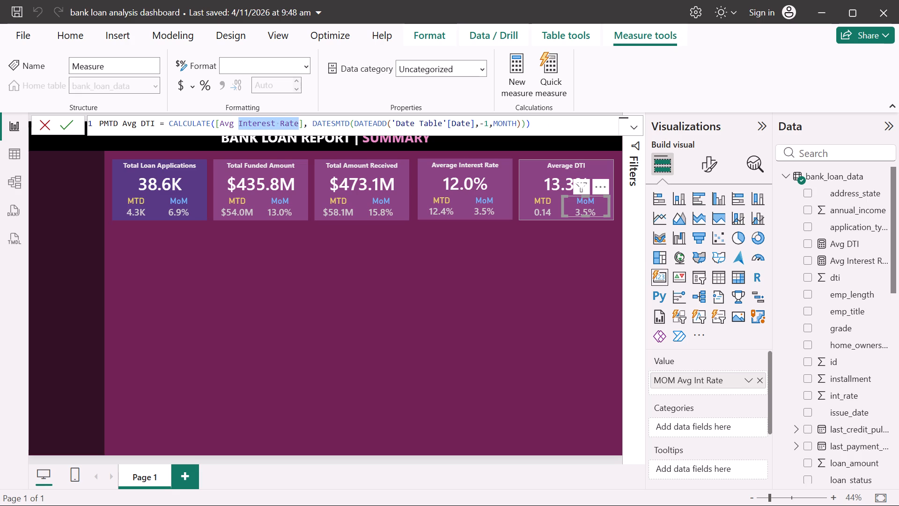
{"action": "key", "text": "BackSpace"}
{"action": "type", "text": "DTI"}
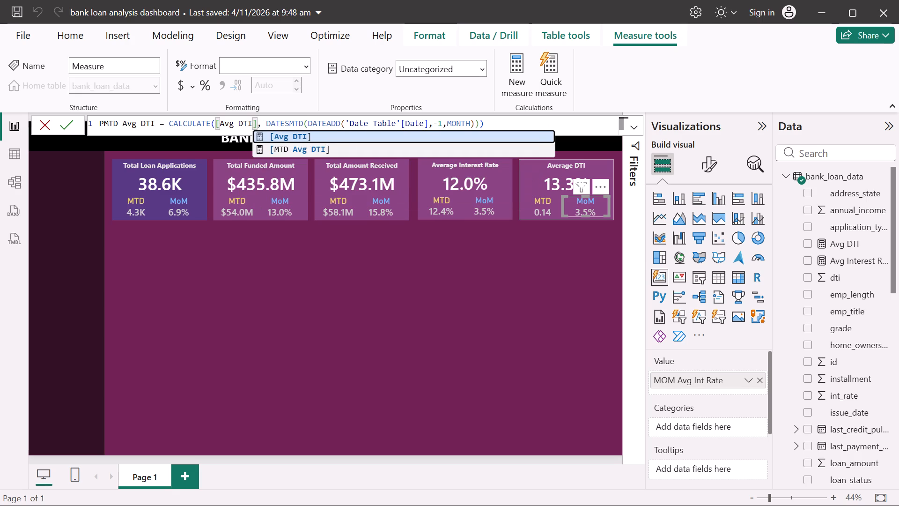
{"action": "left_click", "coordinate": [318, 136]}
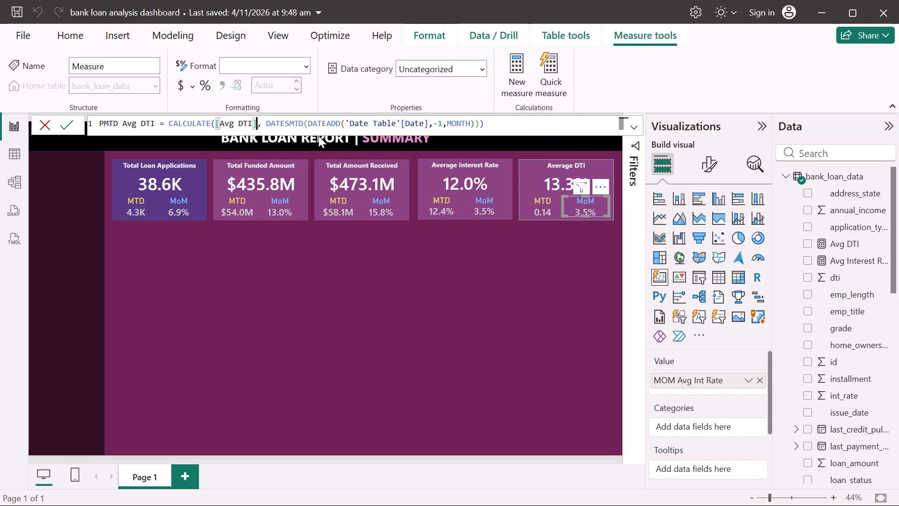
{"action": "left_click", "coordinate": [71, 126]}
Create another measure in bank_loan_data from a copy of the MOM Avg Int Rate formula.
{"action": "scroll", "coordinate": [891, 383], "scroll_direction": "down", "scroll_amount": 3}
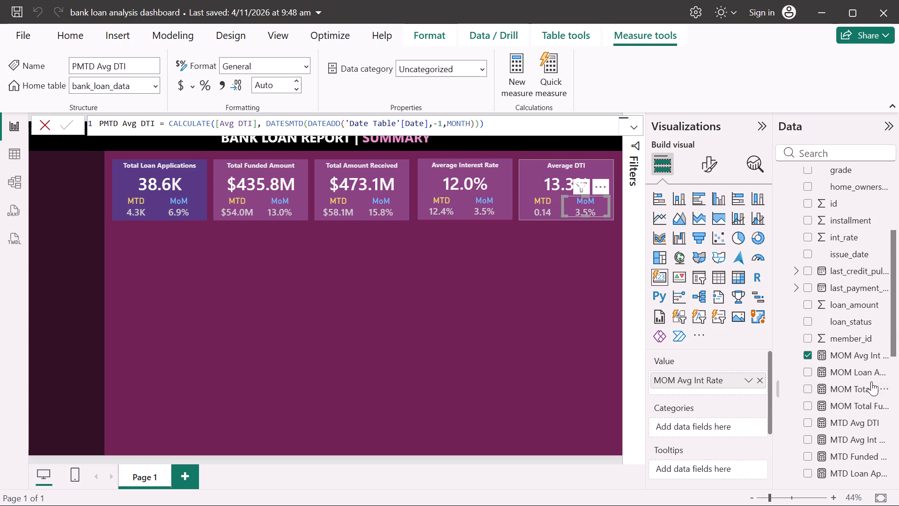
{"action": "left_click", "coordinate": [835, 353]}
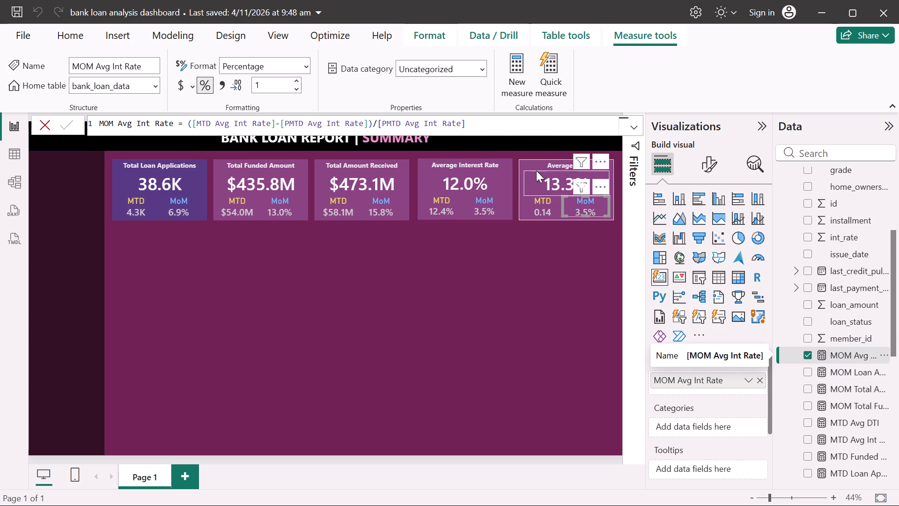
{"action": "left_click_drag", "start_coordinate": [475, 126], "coordinate": [95, 129]}
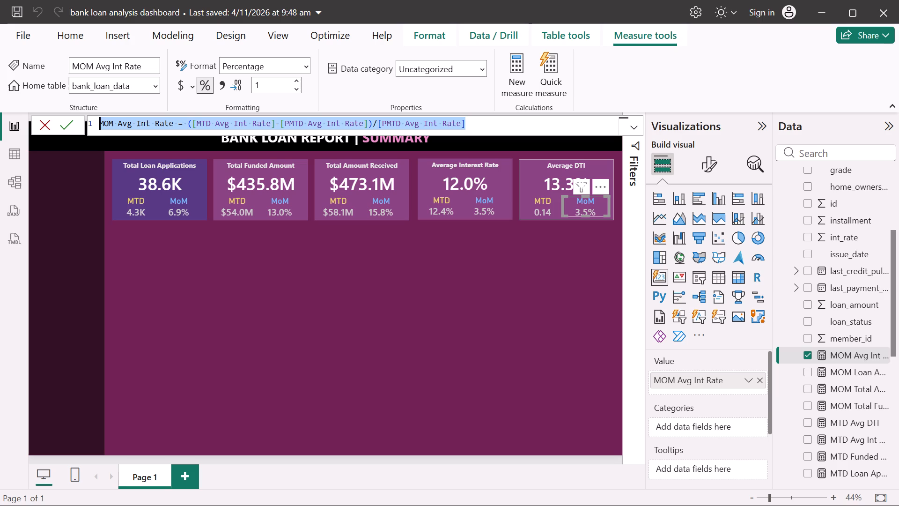
{"action": "left_click_drag", "start_coordinate": [95, 129], "coordinate": [96, 129]}
{"action": "key", "text": "ctrl+c"}
{"action": "scroll", "coordinate": [830, 212], "scroll_direction": "up", "scroll_amount": 8}
{"action": "left_click", "coordinate": [819, 181]}
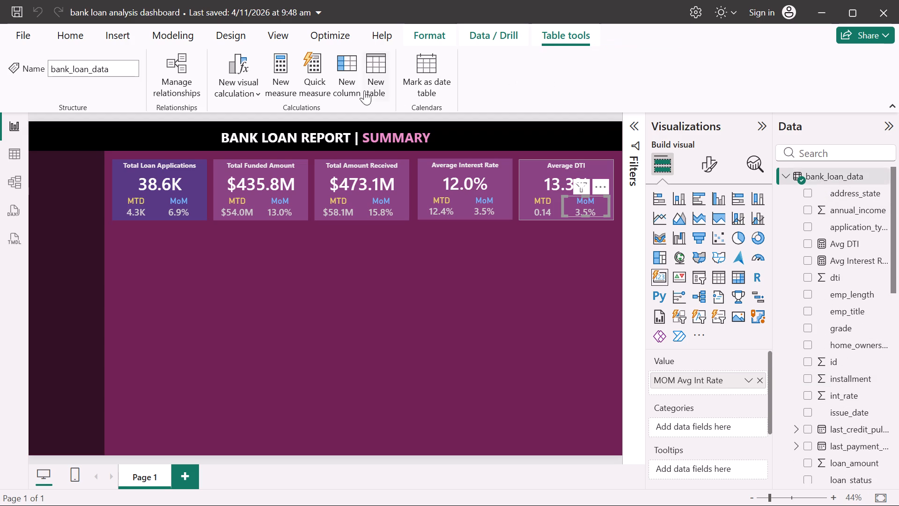
{"action": "left_click", "coordinate": [274, 63]}
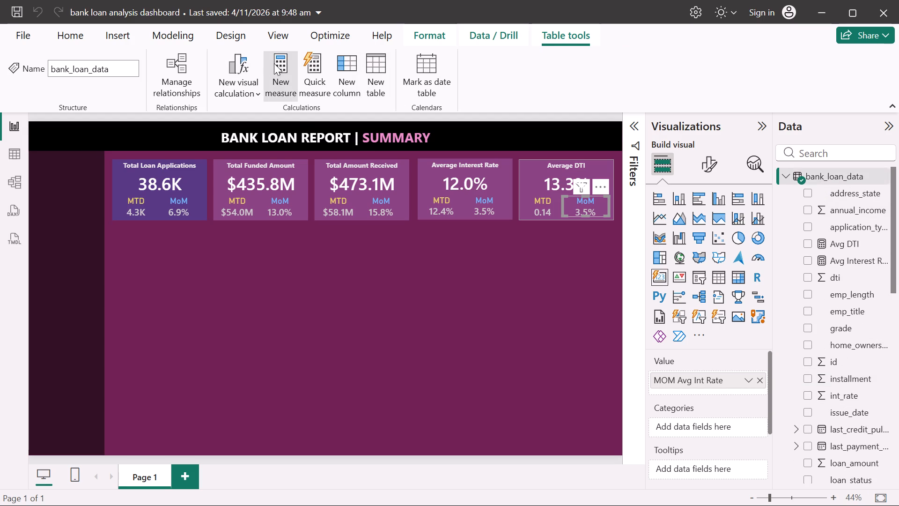
{"action": "key", "text": "BackSpace"}
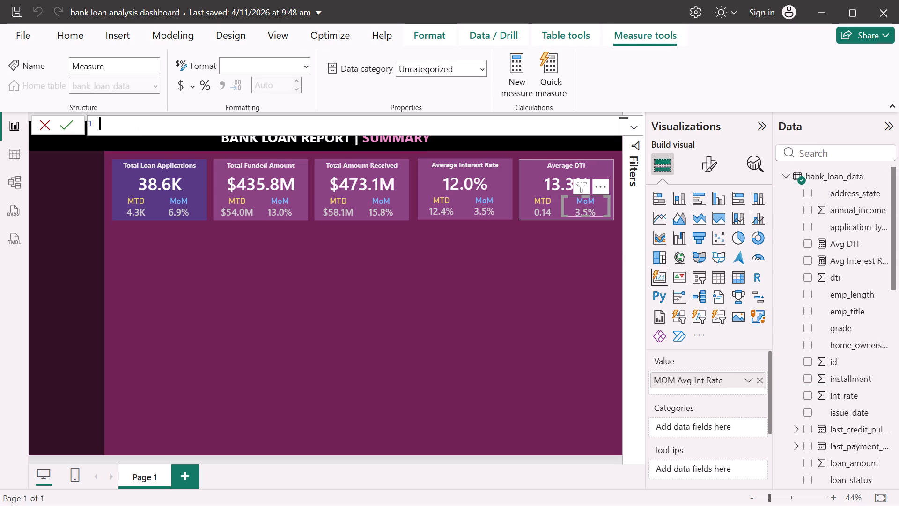
{"action": "key", "text": "ctrl+v"}
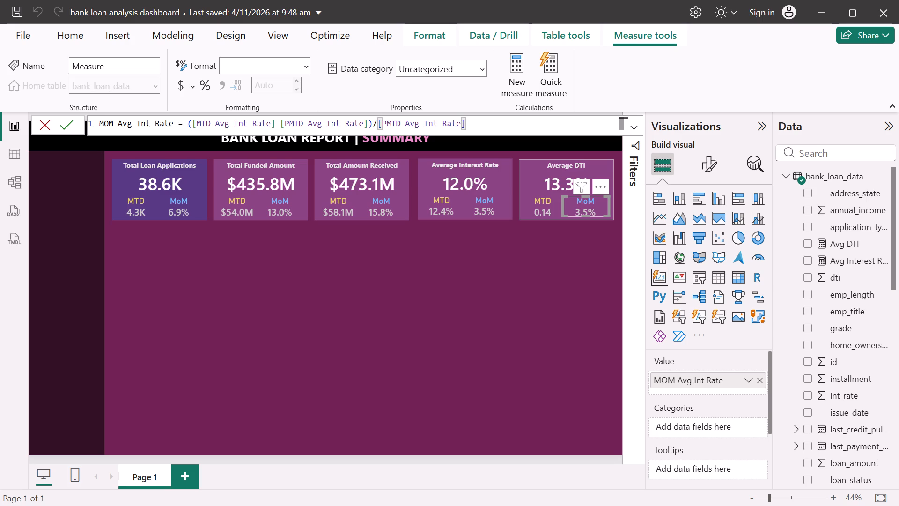
Rename the new measure to MOM Avg DTI in its formula.
{"action": "left_click_drag", "start_coordinate": [134, 121], "coordinate": [170, 125]}
{"action": "left_click_drag", "start_coordinate": [170, 125], "coordinate": [174, 125]}
{"action": "key", "text": "BackSpace"}
{"action": "type", "text": "DTI"}
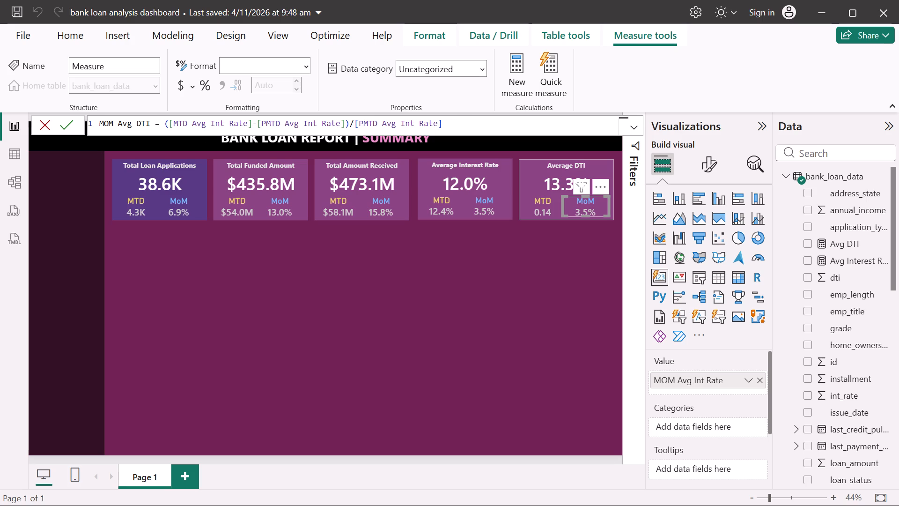
Change the measure's expression to ([MTD Avg DTI]-[PMTD Avg DTI])/[PMTD Avg DTI] and commit the formula.
{"action": "left_click_drag", "start_coordinate": [211, 123], "coordinate": [247, 125]}
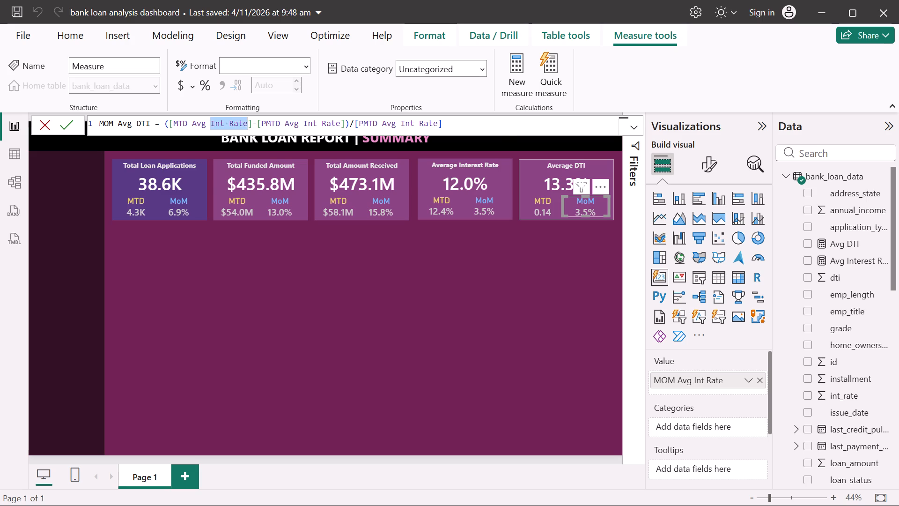
{"action": "key", "text": "BackSpace"}
{"action": "type", "text": "DTI"}
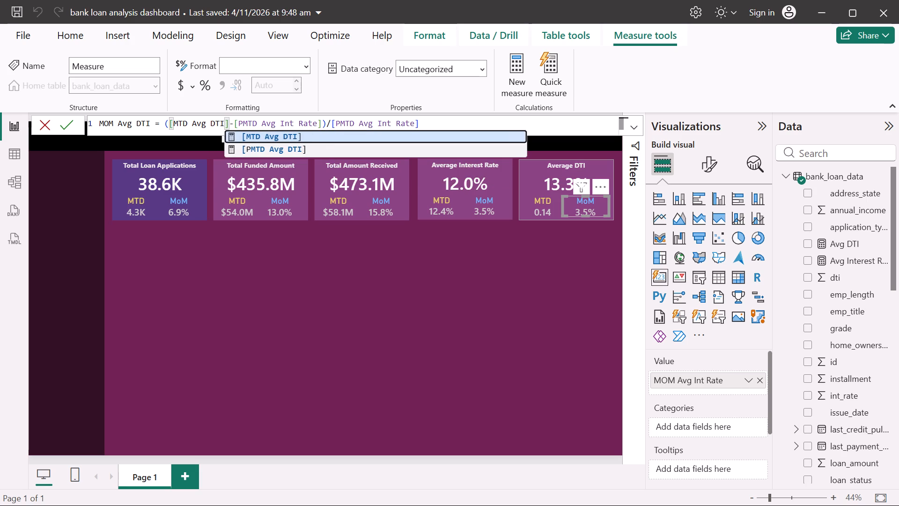
{"action": "left_click", "coordinate": [268, 136]}
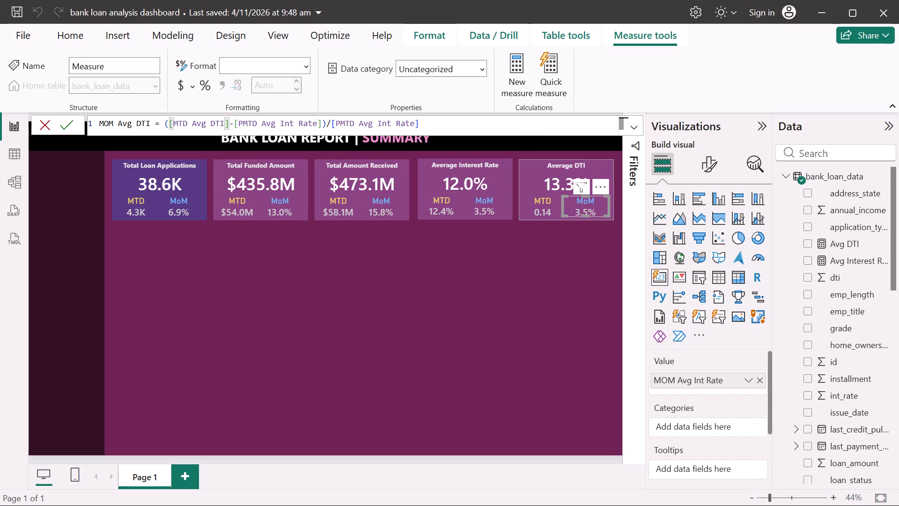
{"action": "left_click_drag", "start_coordinate": [279, 124], "coordinate": [302, 126]}
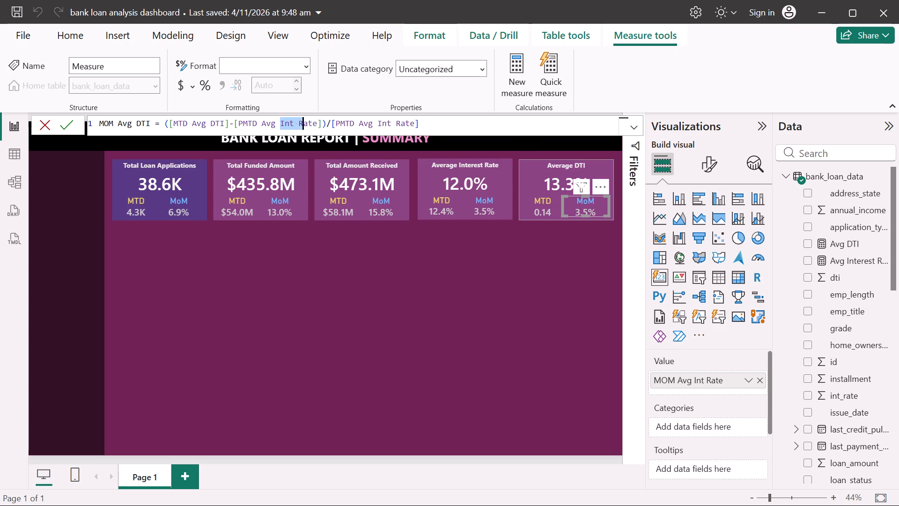
{"action": "left_click_drag", "start_coordinate": [302, 126], "coordinate": [317, 126]}
{"action": "key", "text": "BackSpace"}
{"action": "type", "text": "DTI"}
{"action": "left_click", "coordinate": [355, 134]}
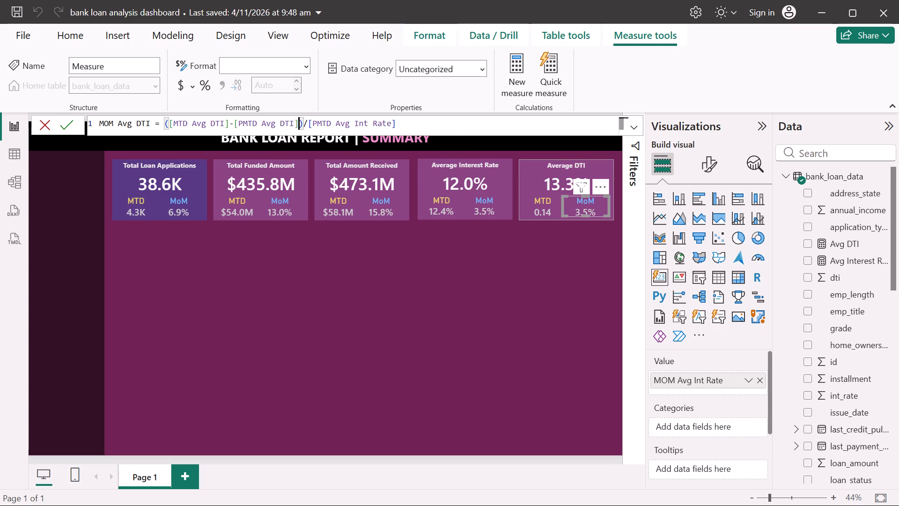
{"action": "left_click_drag", "start_coordinate": [336, 122], "coordinate": [391, 124]}
{"action": "key", "text": "BackSpace"}
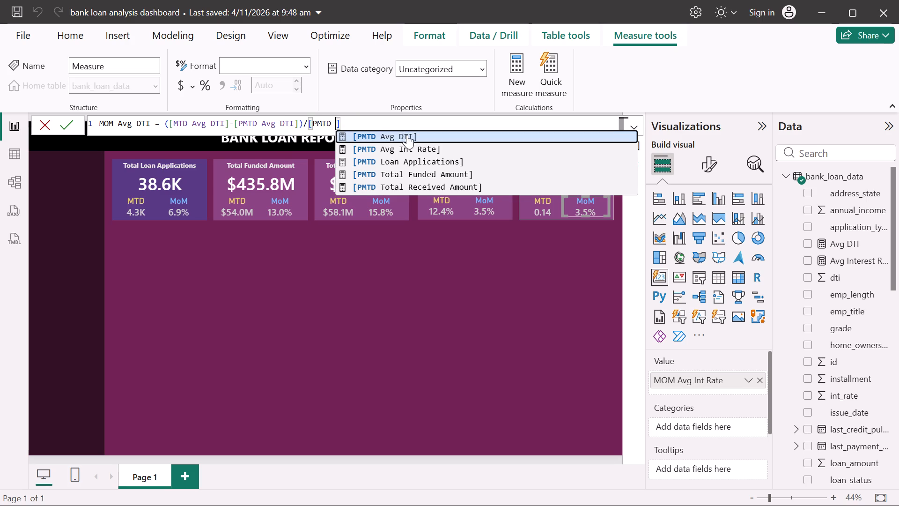
{"action": "left_click", "coordinate": [407, 134]}
{"action": "left_click", "coordinate": [68, 122]}
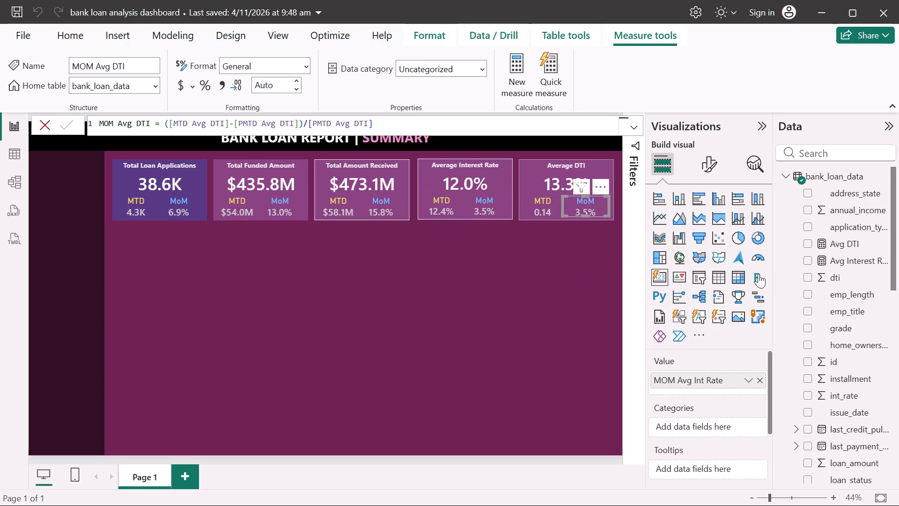
Replace MOM Avg Int Rate with MOM Avg DTI as the MoM value of the Average DTI card.
{"action": "scroll", "coordinate": [857, 324], "scroll_direction": "down", "scroll_amount": 3}
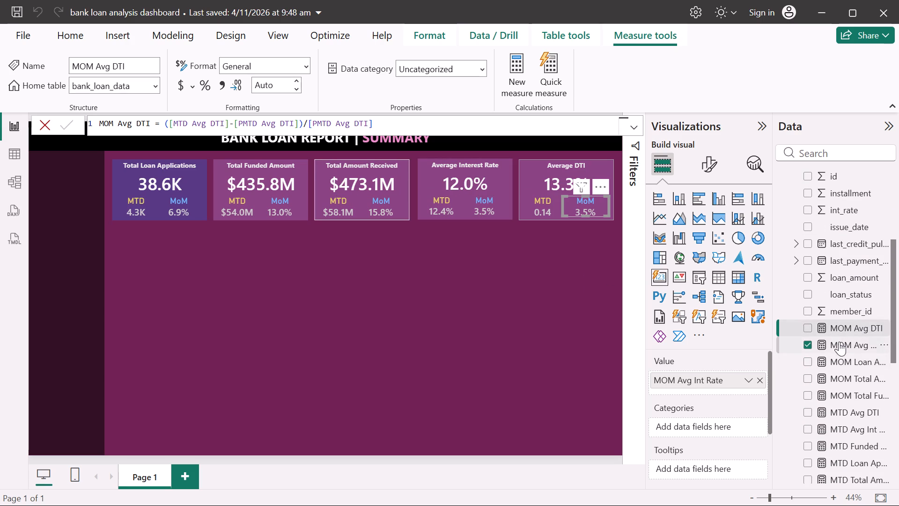
{"action": "left_click_drag", "start_coordinate": [831, 330], "coordinate": [763, 364]}
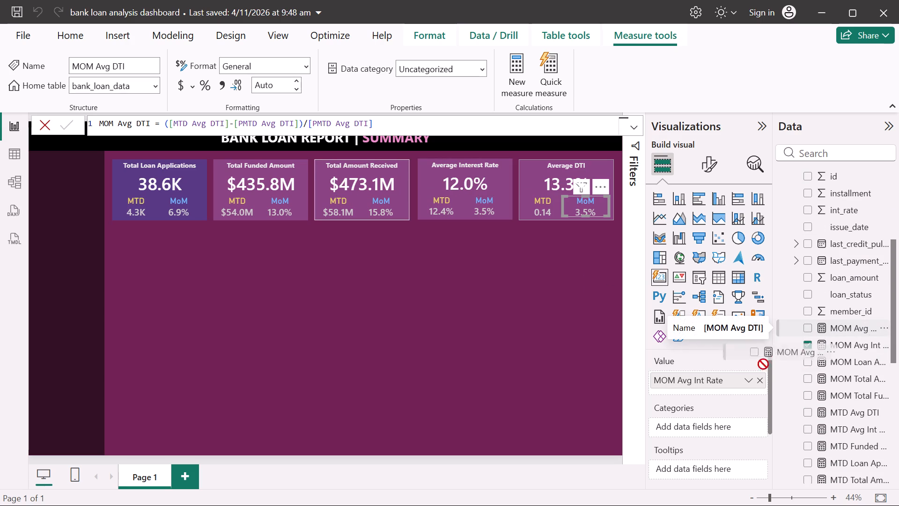
{"action": "left_click_drag", "start_coordinate": [763, 364], "coordinate": [698, 384]}
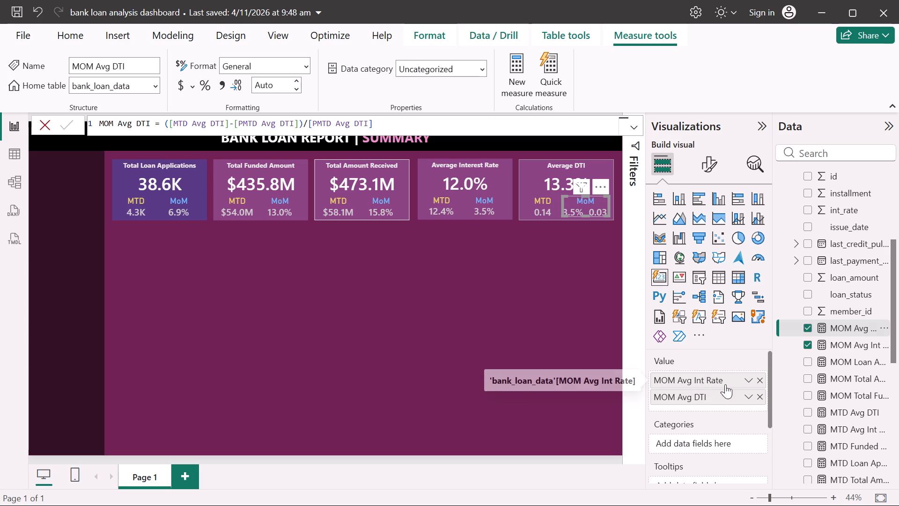
{"action": "left_click", "coordinate": [760, 380]}
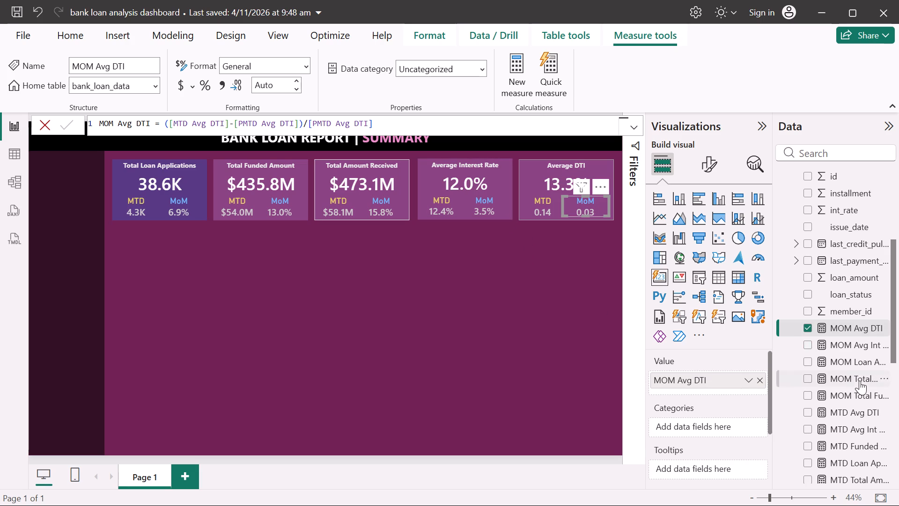
Format the MOM Avg DTI measure as a percentage with 1 decimal place.
{"action": "left_click", "coordinate": [842, 321]}
{"action": "left_click", "coordinate": [304, 67]}
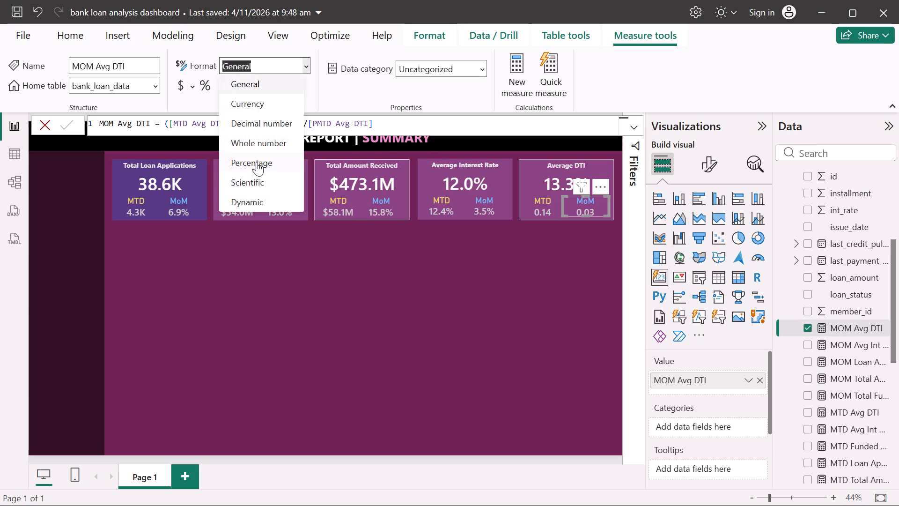
{"action": "left_click", "coordinate": [257, 162]}
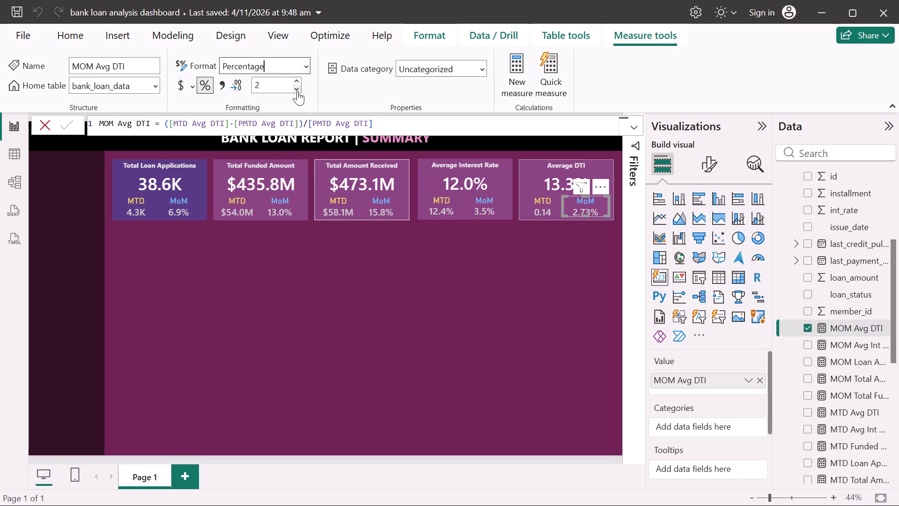
{"action": "left_click", "coordinate": [297, 91]}
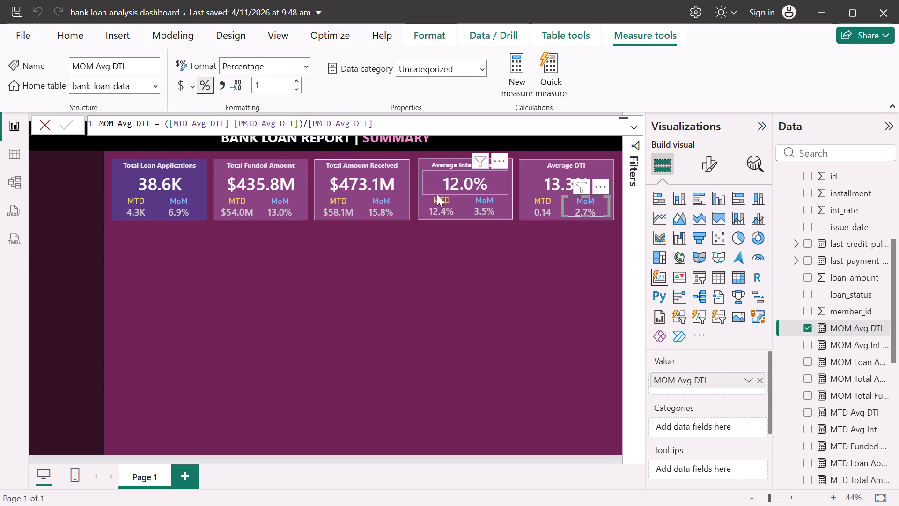
Format the MTD Avg DTI measure as a percentage and reduce its decimal places by one.
{"action": "left_click", "coordinate": [545, 211]}
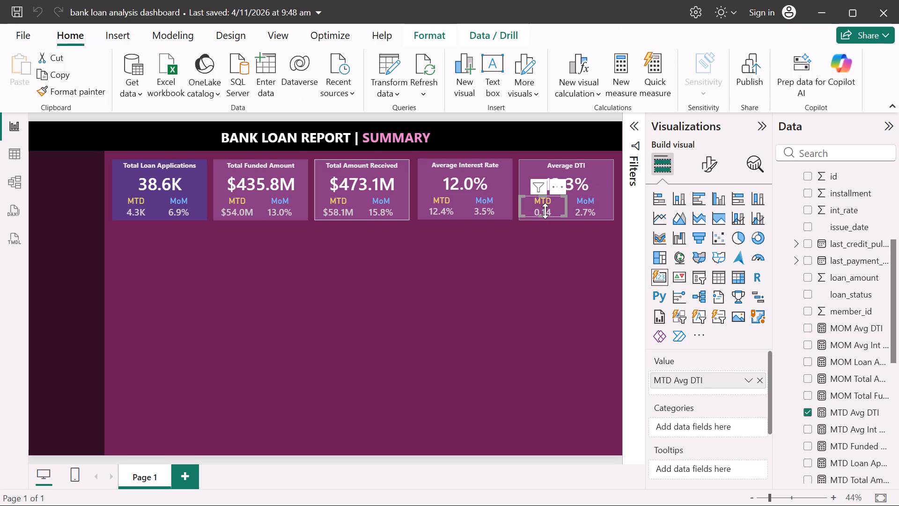
{"action": "left_click", "coordinate": [850, 410]}
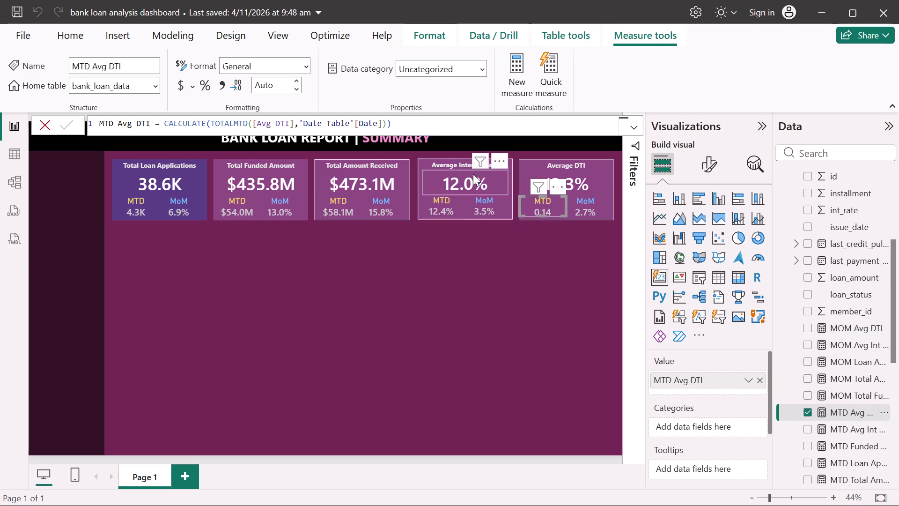
{"action": "left_click", "coordinate": [309, 64]}
{"action": "left_click", "coordinate": [253, 160]}
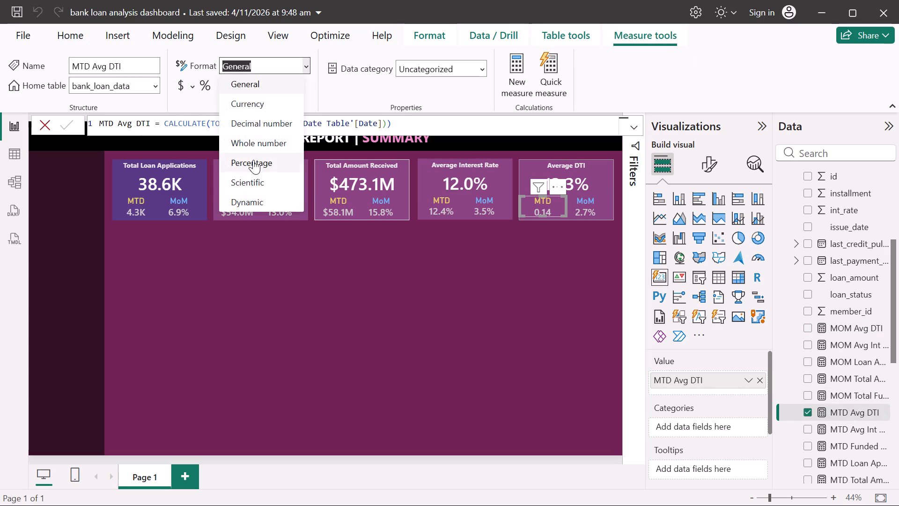
{"action": "left_click", "coordinate": [297, 90]}
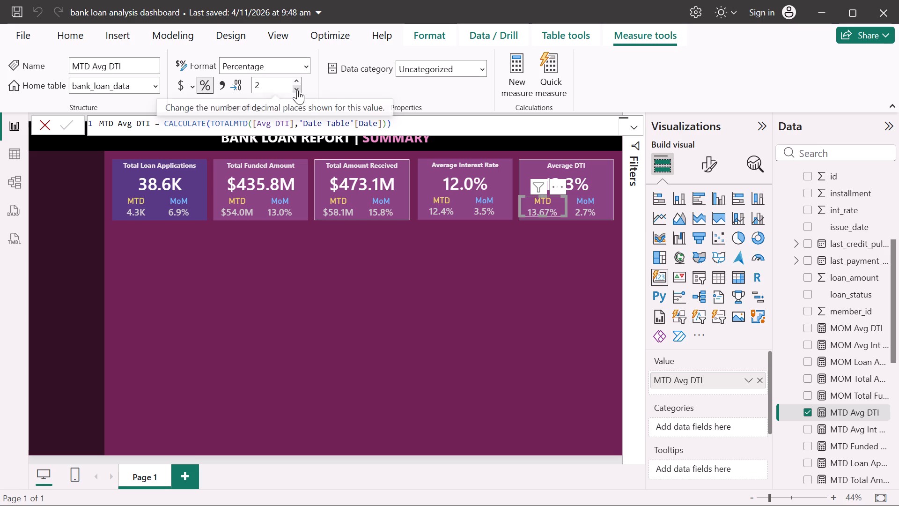
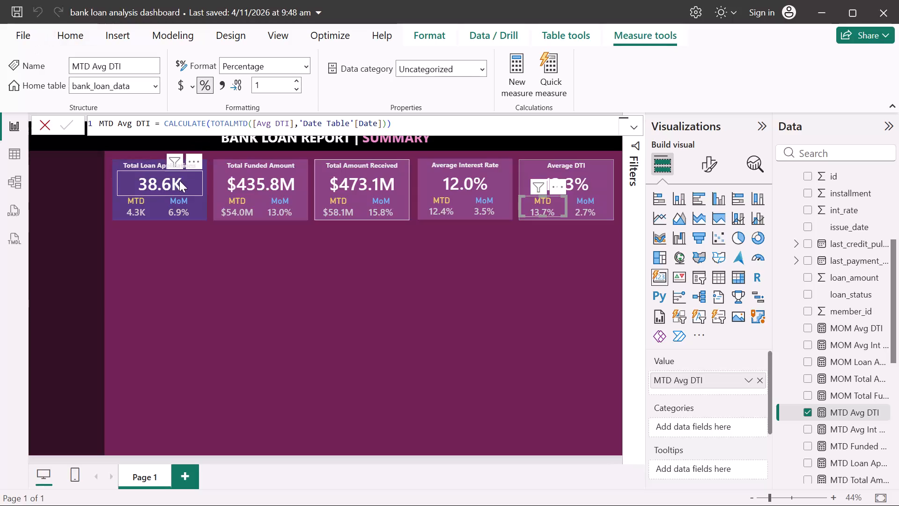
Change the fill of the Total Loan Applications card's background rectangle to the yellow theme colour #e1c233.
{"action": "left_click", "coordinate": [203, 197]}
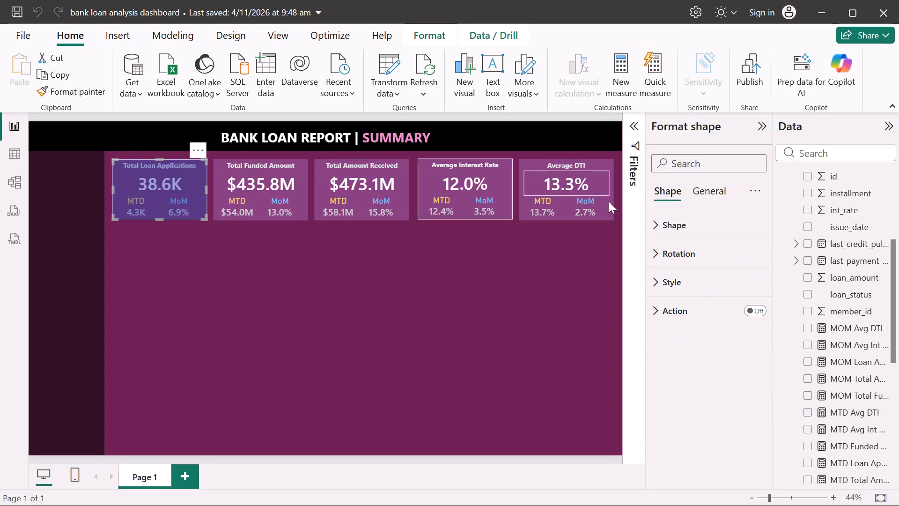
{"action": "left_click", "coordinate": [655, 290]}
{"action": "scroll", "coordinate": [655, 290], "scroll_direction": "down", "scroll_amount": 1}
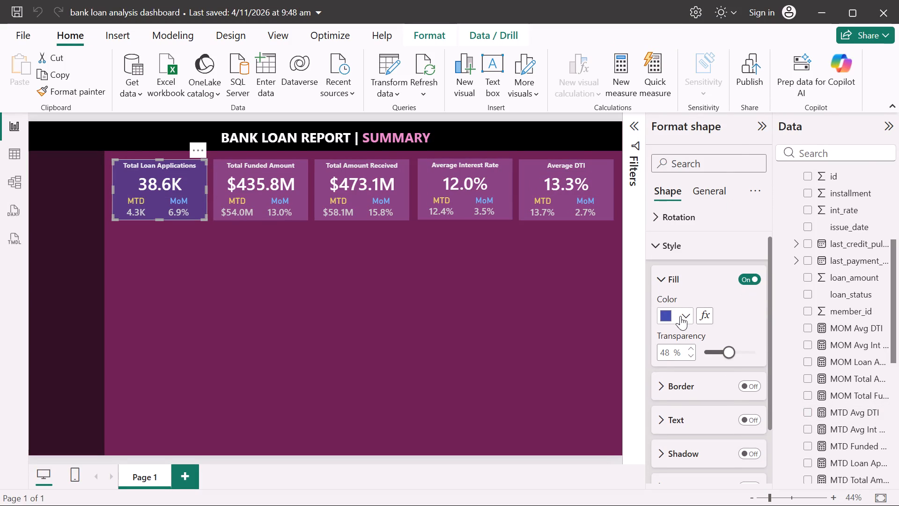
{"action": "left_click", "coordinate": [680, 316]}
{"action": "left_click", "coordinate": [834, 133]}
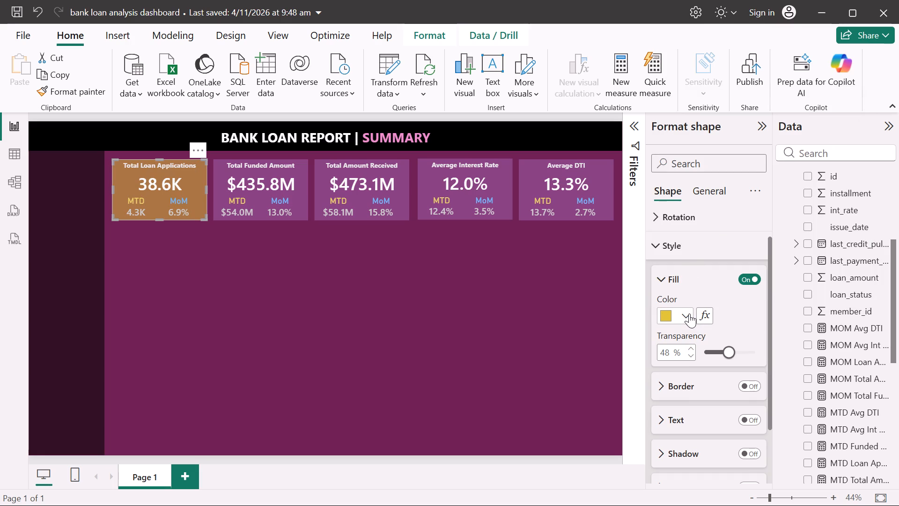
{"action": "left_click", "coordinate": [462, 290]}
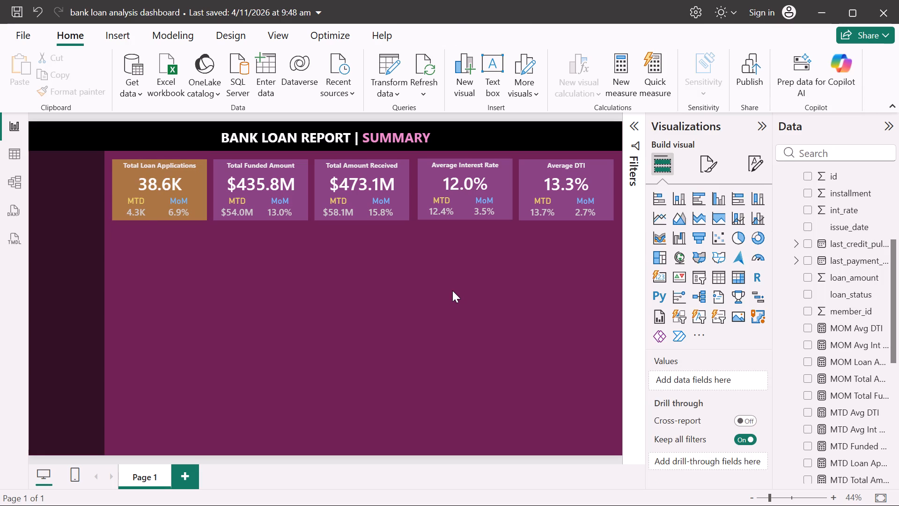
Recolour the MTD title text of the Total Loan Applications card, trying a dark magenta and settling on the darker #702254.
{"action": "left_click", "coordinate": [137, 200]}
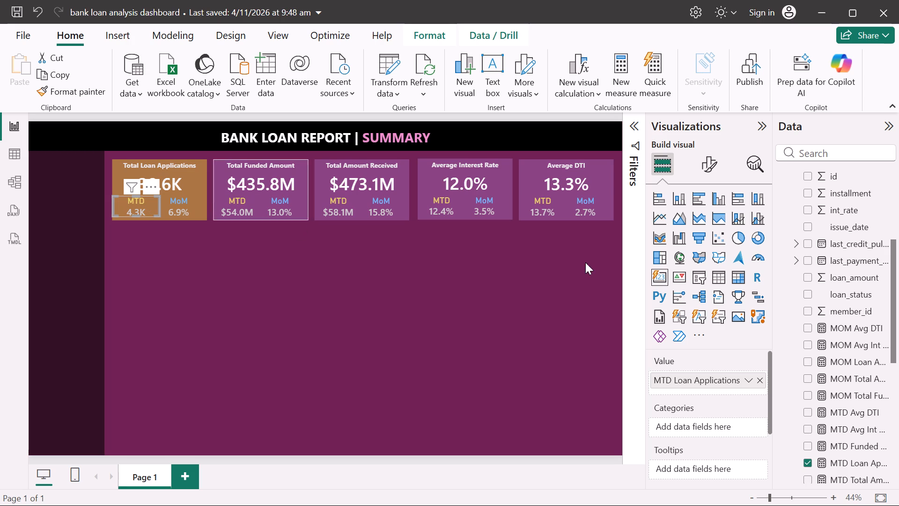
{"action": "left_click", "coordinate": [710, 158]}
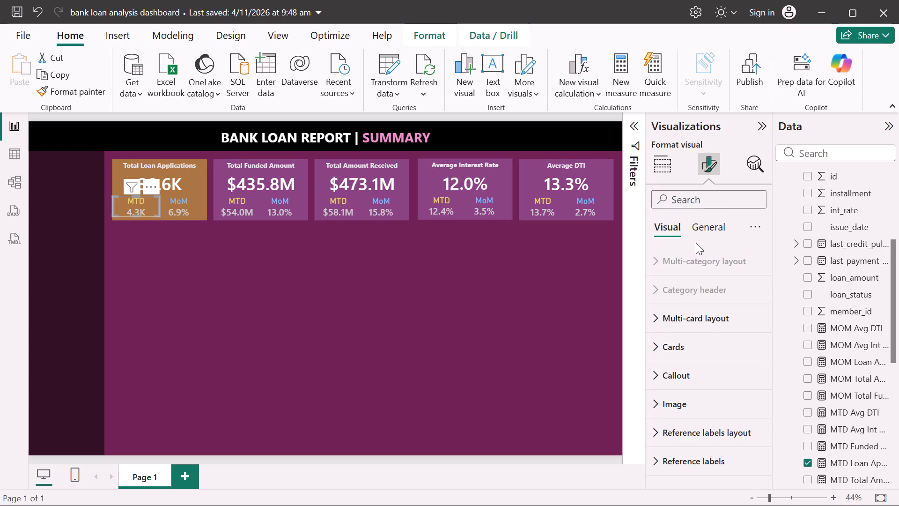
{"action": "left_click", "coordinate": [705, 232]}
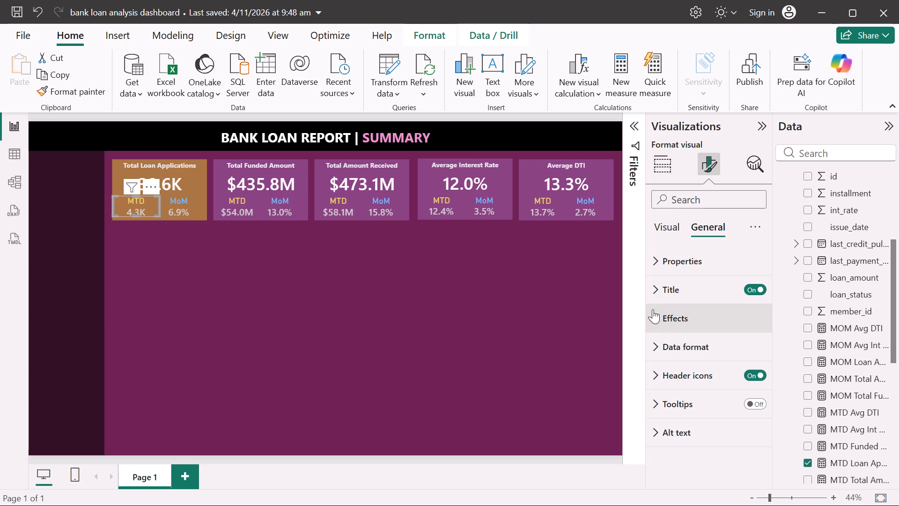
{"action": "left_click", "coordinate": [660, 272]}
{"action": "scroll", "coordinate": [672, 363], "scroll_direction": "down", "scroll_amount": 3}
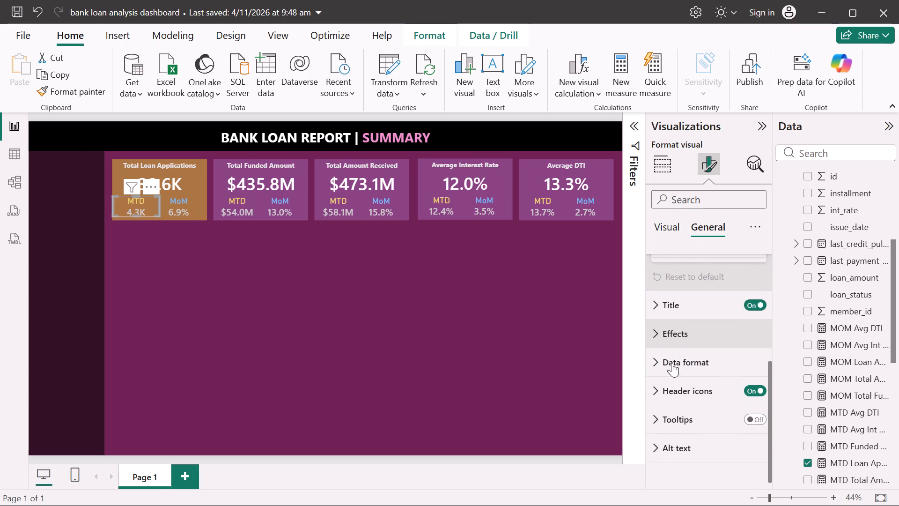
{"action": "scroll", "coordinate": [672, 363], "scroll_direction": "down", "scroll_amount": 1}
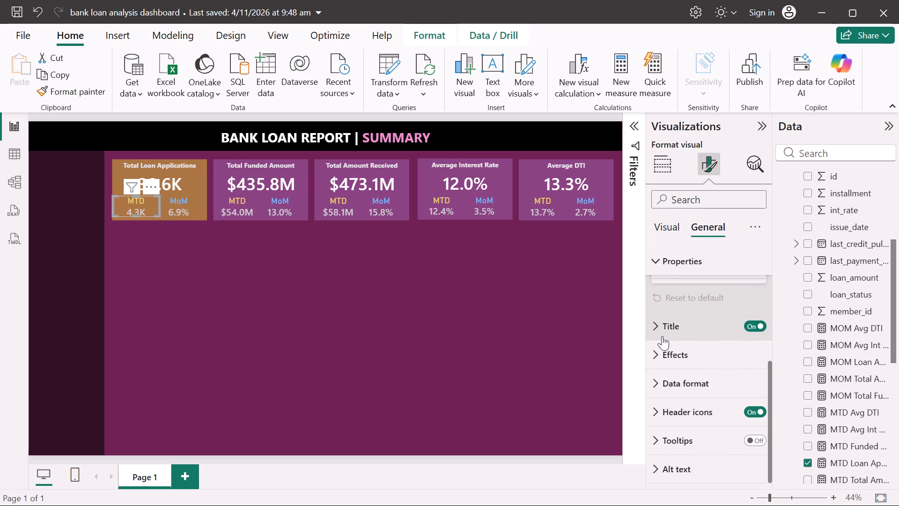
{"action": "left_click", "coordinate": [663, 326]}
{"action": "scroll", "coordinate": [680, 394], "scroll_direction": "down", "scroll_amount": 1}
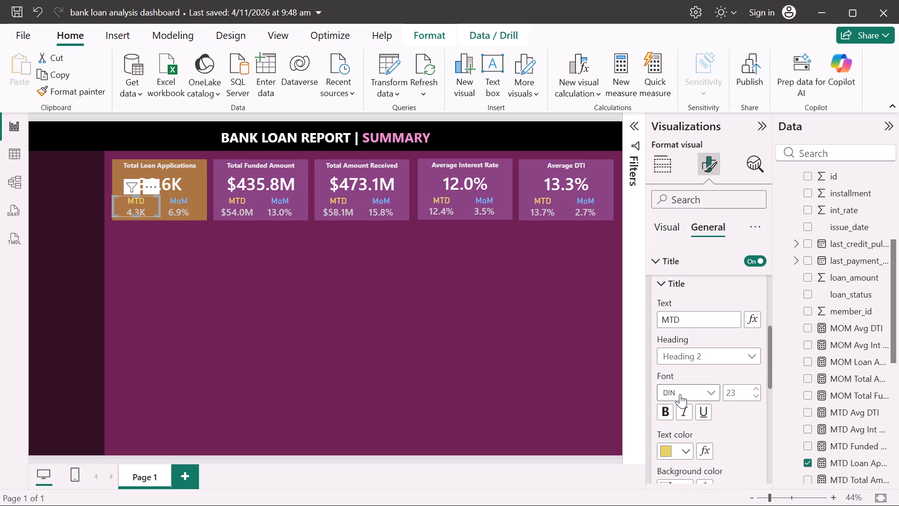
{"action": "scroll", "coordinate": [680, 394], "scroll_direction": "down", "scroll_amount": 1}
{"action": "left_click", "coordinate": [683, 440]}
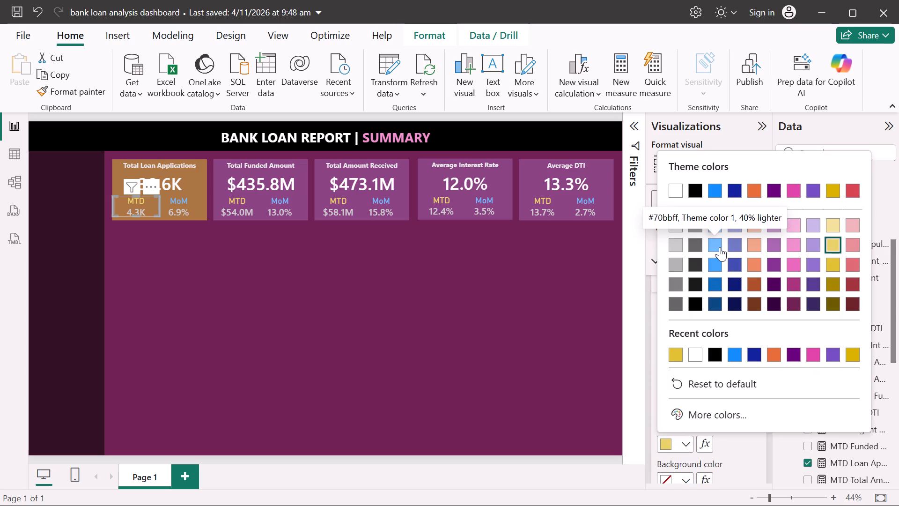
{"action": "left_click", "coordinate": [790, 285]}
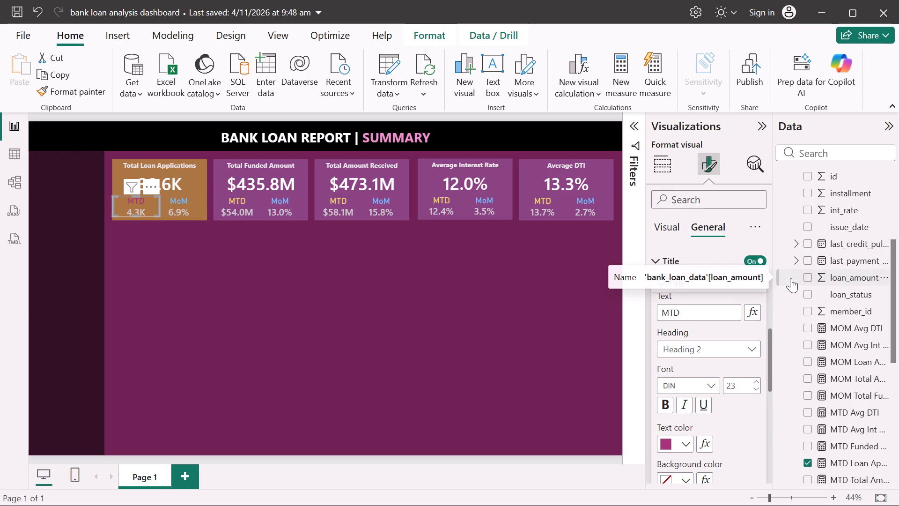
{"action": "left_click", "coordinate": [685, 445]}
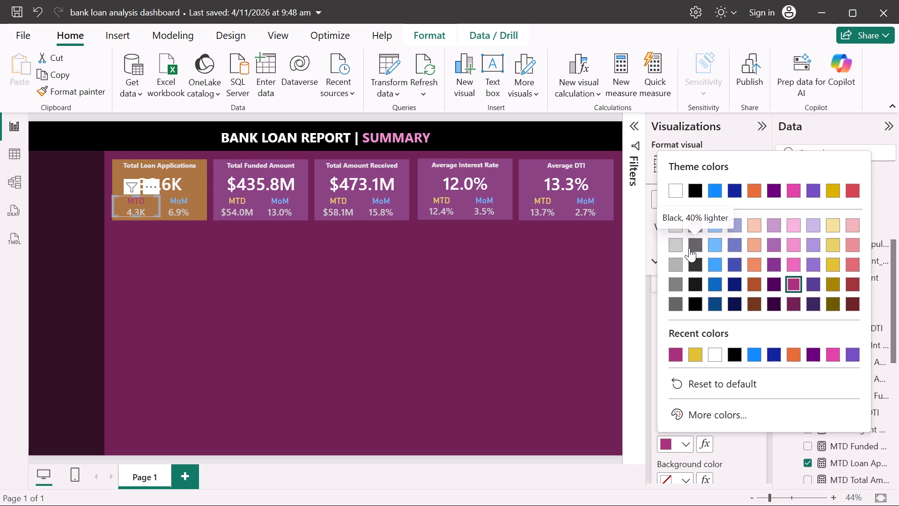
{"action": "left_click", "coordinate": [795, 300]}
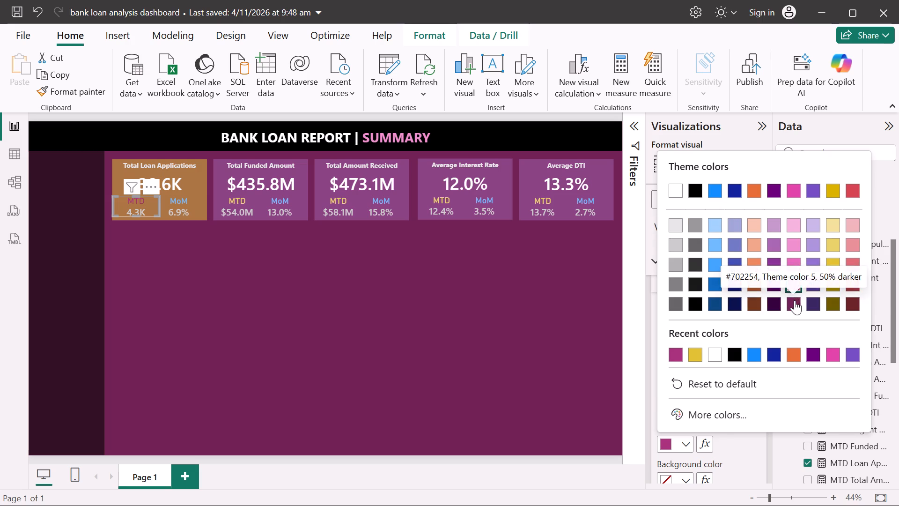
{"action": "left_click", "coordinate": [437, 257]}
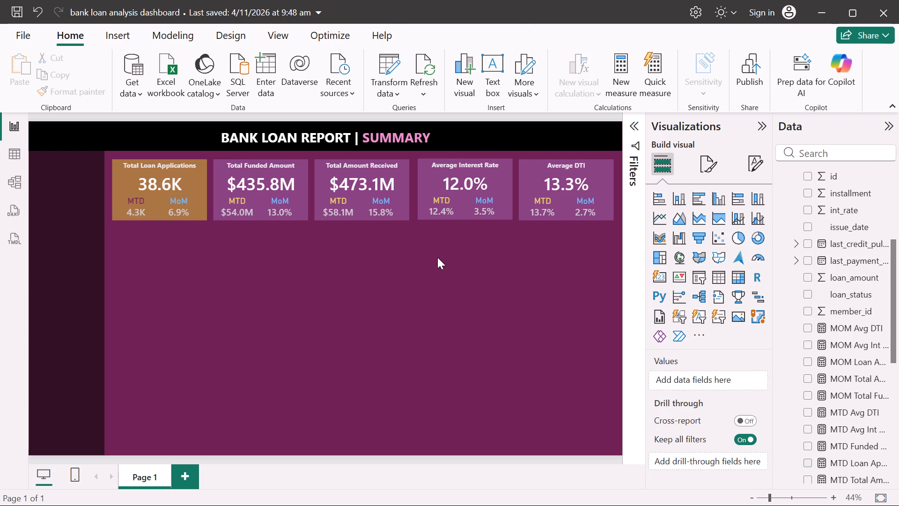
Set the MTD title text colour of the Total Loan Applications card to the yellow #e1c233.
{"action": "left_click", "coordinate": [134, 200]}
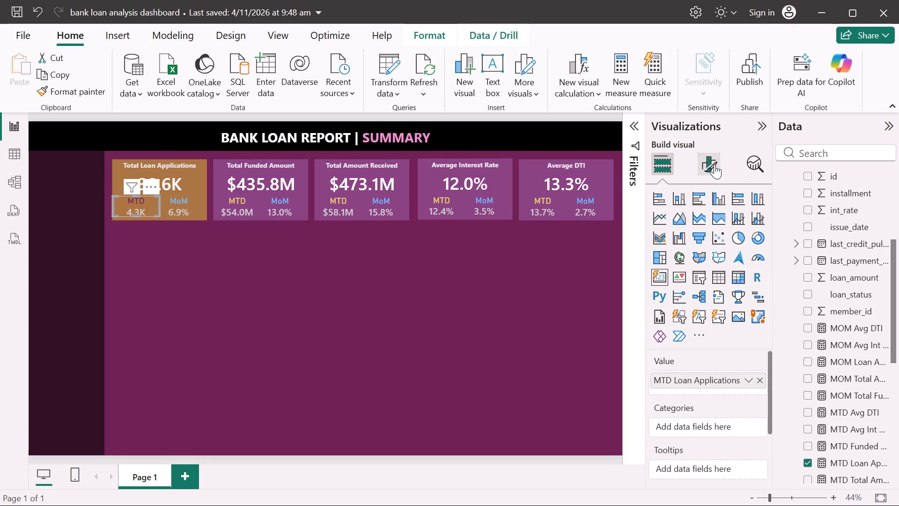
{"action": "left_click", "coordinate": [715, 164]}
{"action": "left_click", "coordinate": [708, 233]}
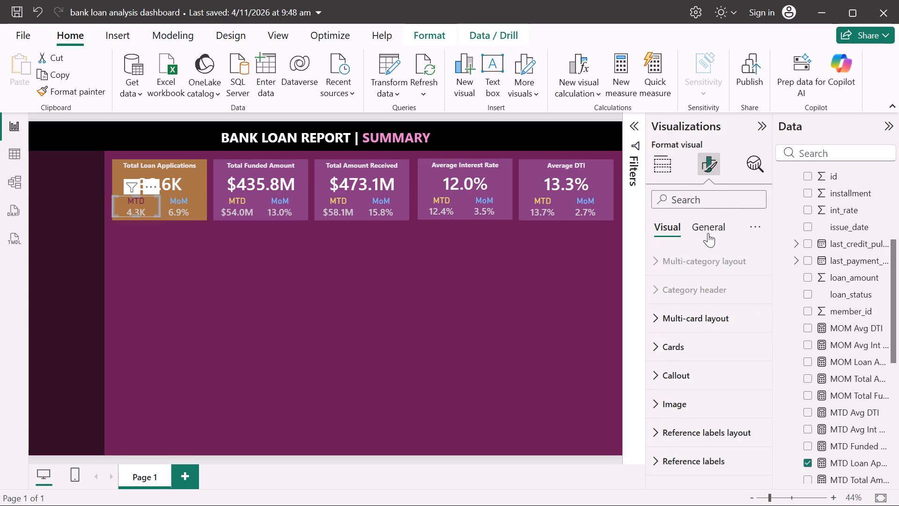
{"action": "left_click", "coordinate": [676, 317]}
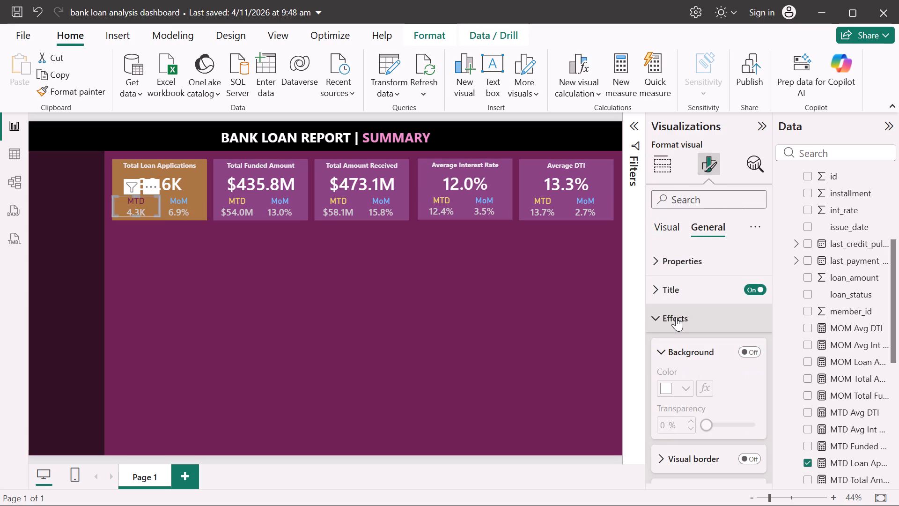
{"action": "left_click", "coordinate": [665, 285]}
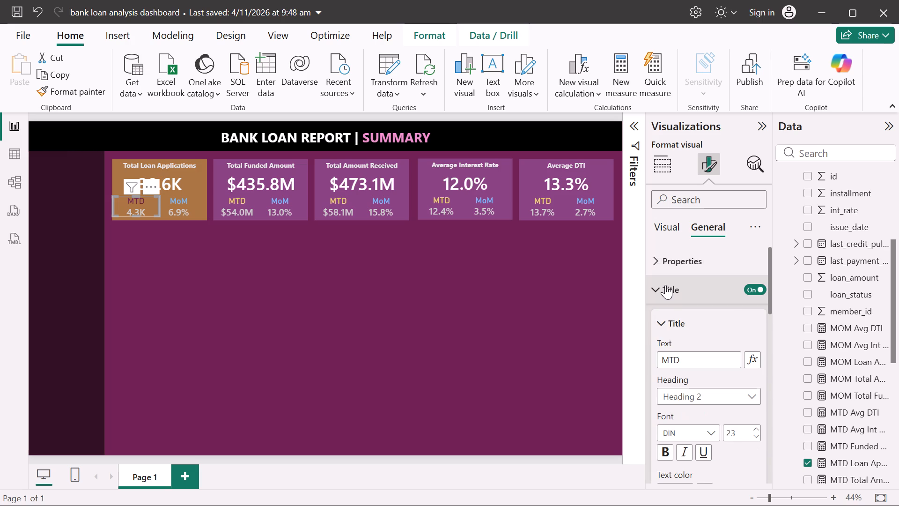
{"action": "scroll", "coordinate": [685, 418], "scroll_direction": "down", "scroll_amount": 2}
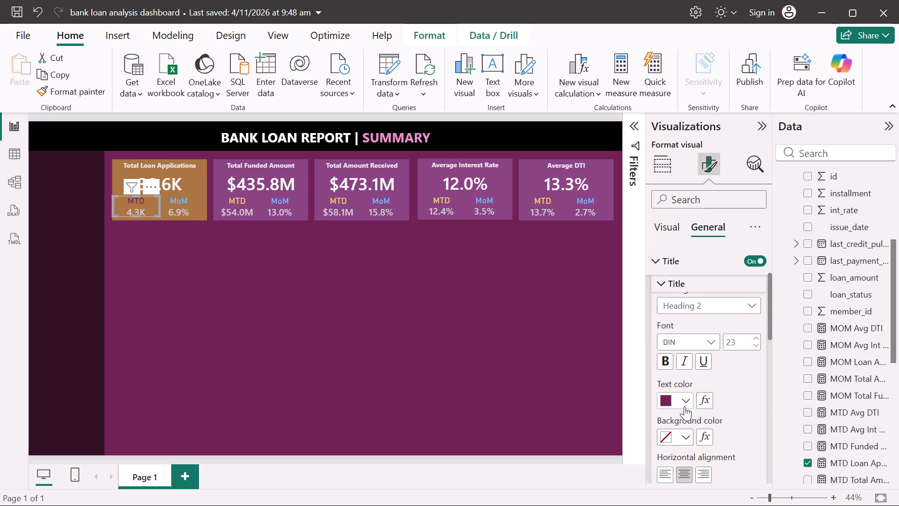
{"action": "left_click", "coordinate": [685, 406]}
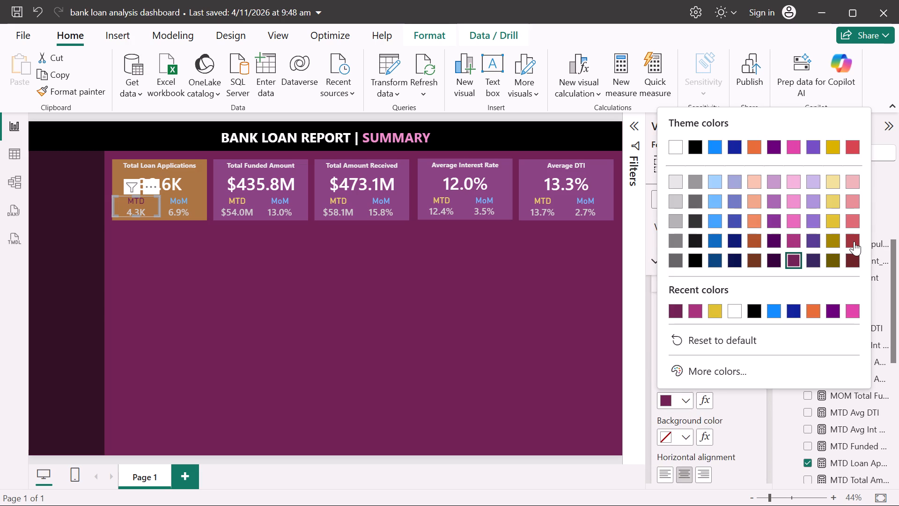
{"action": "left_click", "coordinate": [832, 223]}
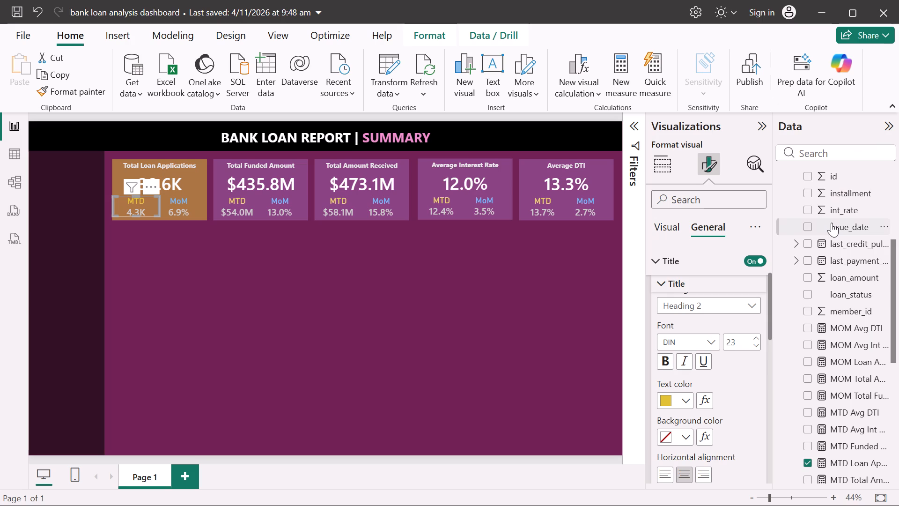
{"action": "left_click", "coordinate": [441, 265]}
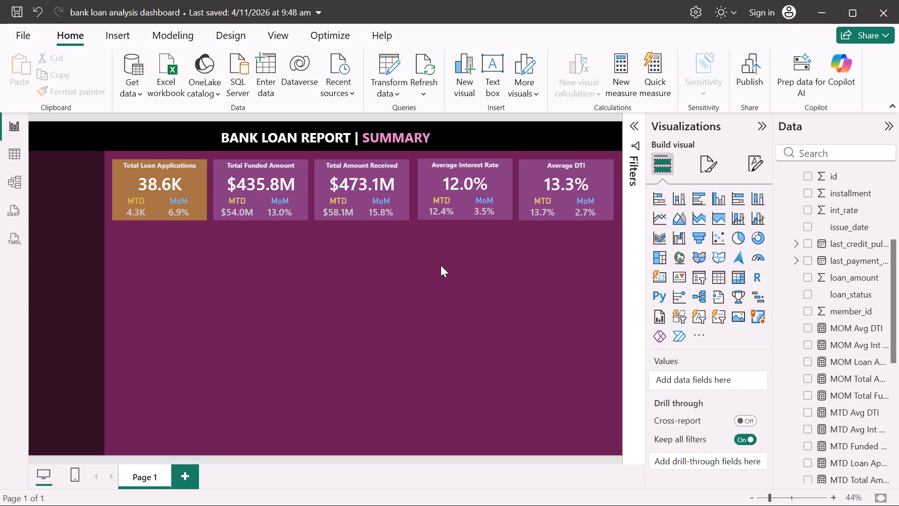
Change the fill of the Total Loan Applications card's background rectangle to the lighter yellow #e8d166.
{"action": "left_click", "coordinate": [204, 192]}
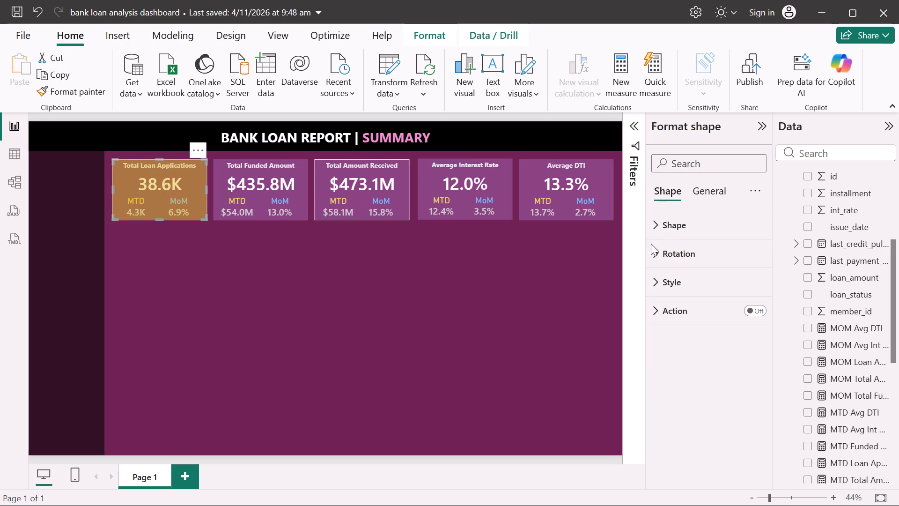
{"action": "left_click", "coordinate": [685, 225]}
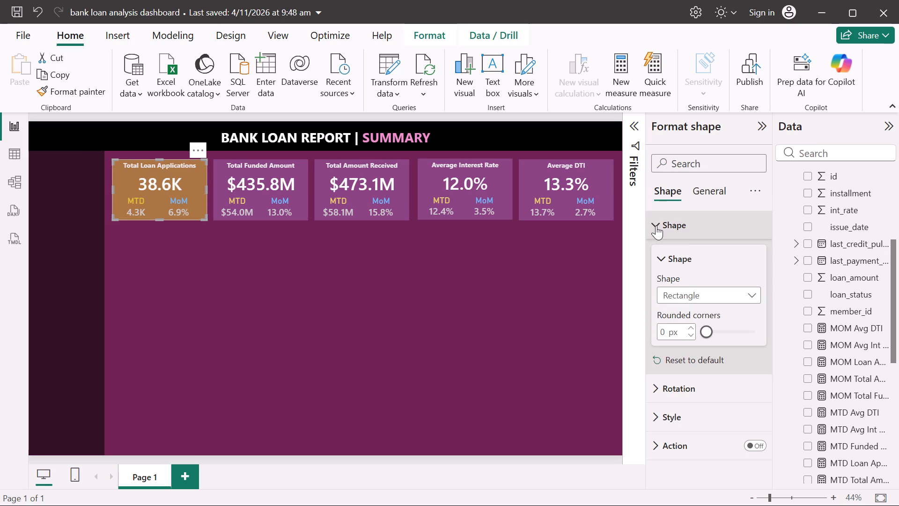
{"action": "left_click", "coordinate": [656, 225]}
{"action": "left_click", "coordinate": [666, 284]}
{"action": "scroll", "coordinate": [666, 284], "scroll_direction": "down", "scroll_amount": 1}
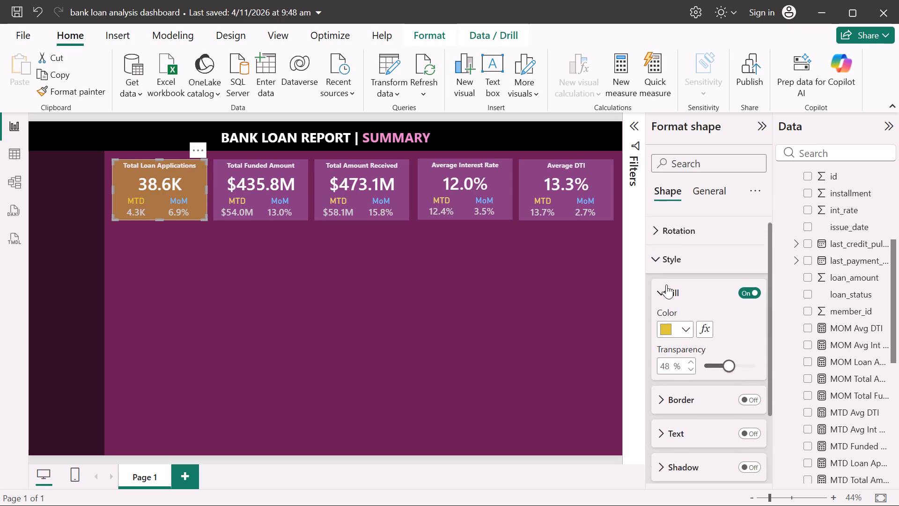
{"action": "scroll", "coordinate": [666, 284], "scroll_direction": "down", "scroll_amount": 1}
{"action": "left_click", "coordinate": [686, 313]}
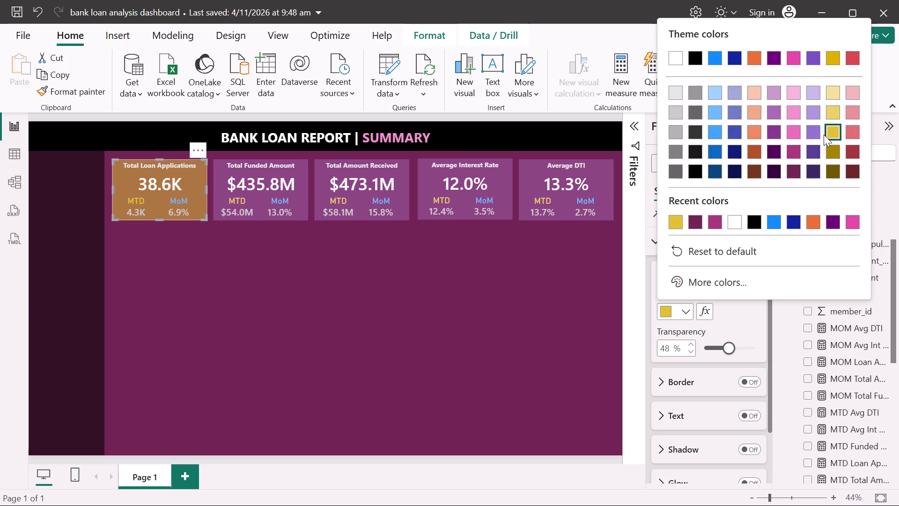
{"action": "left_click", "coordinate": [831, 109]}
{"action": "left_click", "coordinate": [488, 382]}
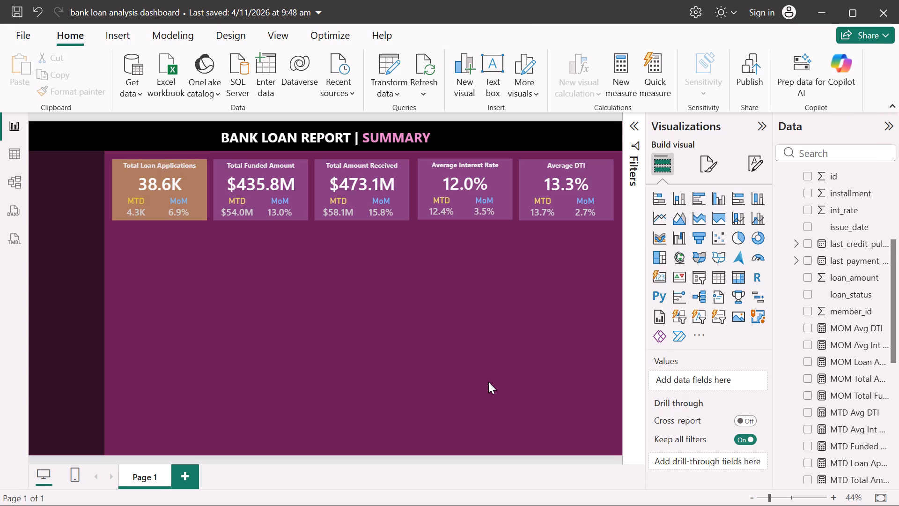
Recolour the fill of the Total Loan Applications card's rectangle, trying a dark magenta and settling on the darker #702254.
{"action": "left_click", "coordinate": [205, 201]}
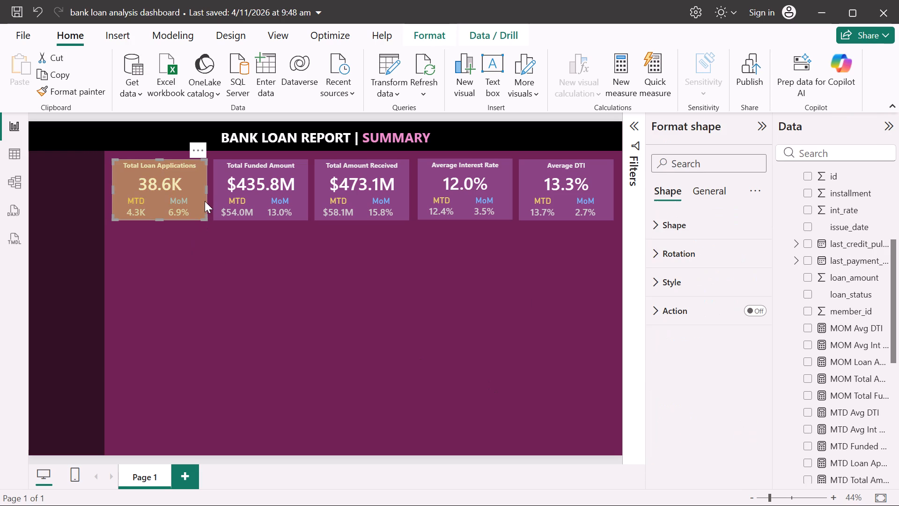
{"action": "left_click", "coordinate": [678, 283]}
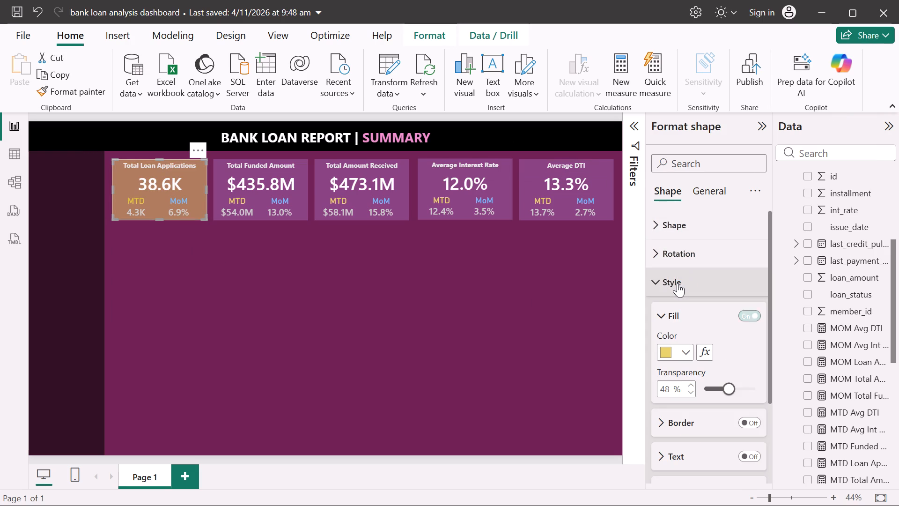
{"action": "left_click", "coordinate": [687, 359]}
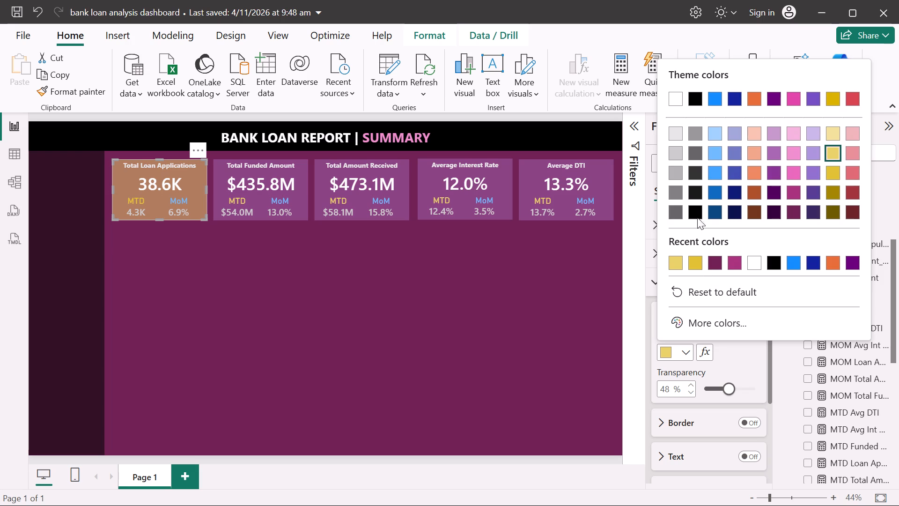
{"action": "left_click", "coordinate": [794, 191]}
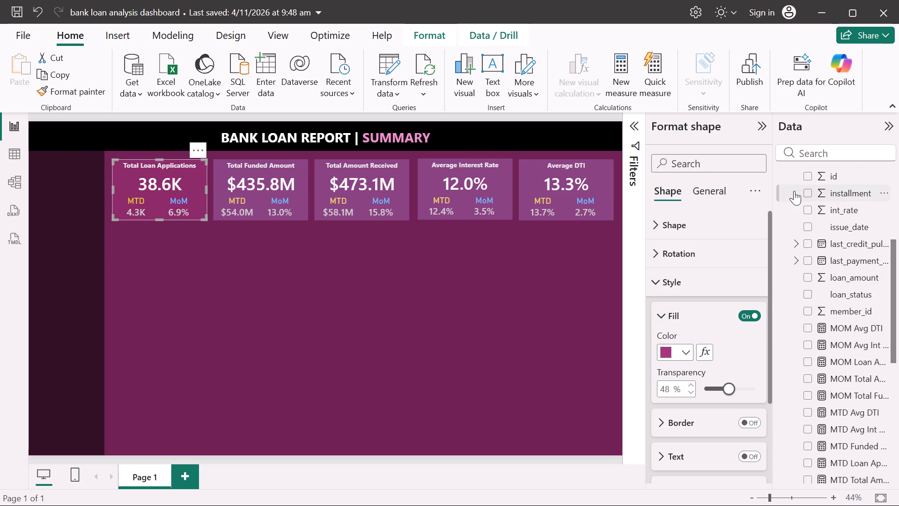
{"action": "left_click", "coordinate": [686, 357]}
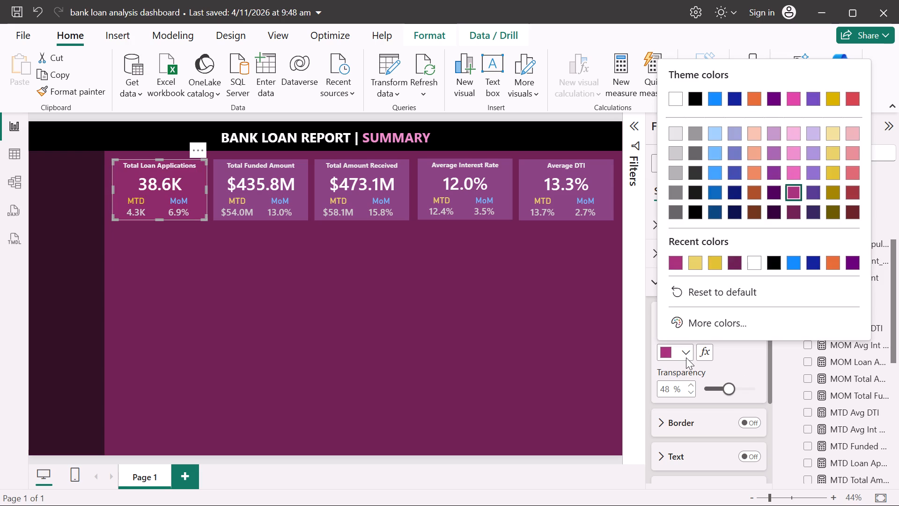
{"action": "left_click", "coordinate": [790, 209]}
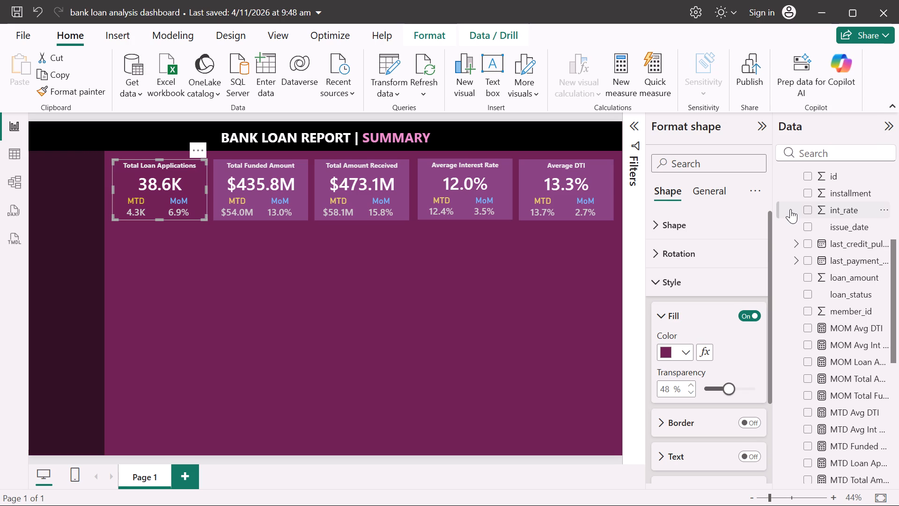
Change the fill of the Total Loan Applications card's background rectangle to the dark blue #0e1a77.
{"action": "left_click", "coordinate": [681, 351]}
{"action": "left_click", "coordinate": [732, 194]}
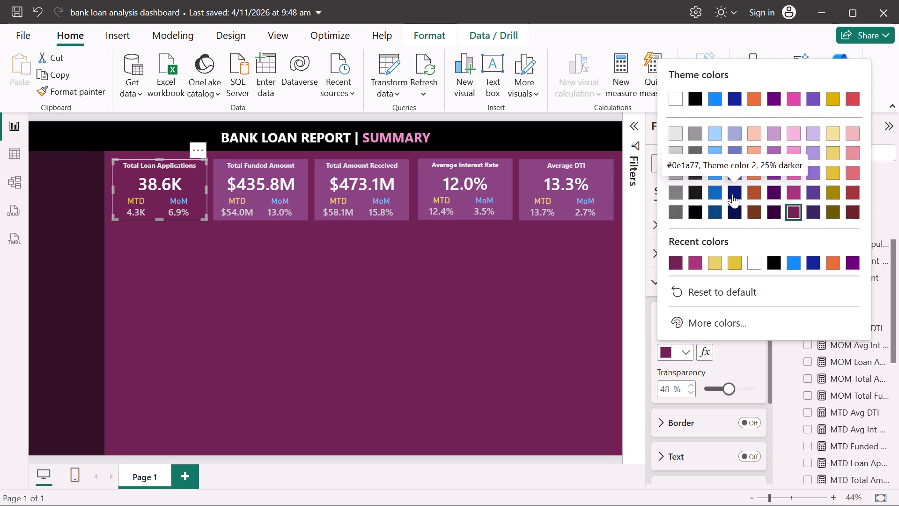
{"action": "left_click", "coordinate": [391, 308]}
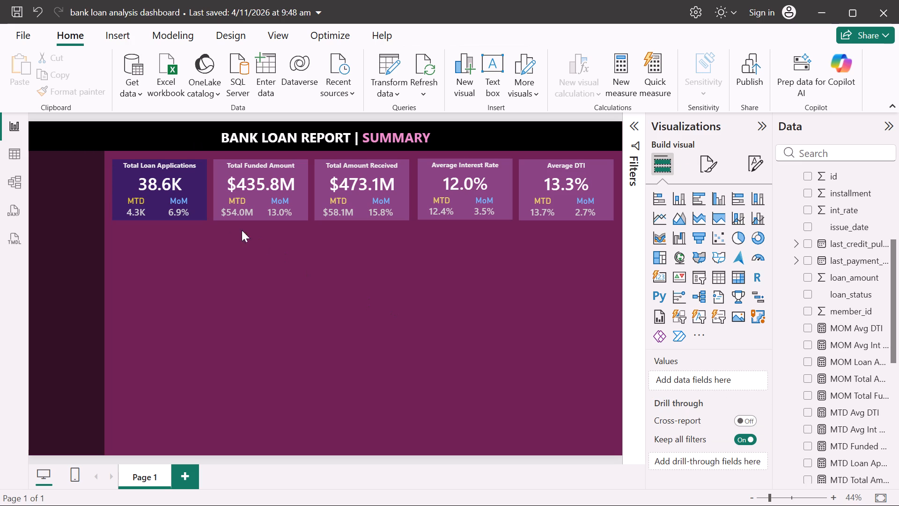
Distribute the five KPI cards horizontally, from Total Loan Applications to Average DTI, selecting the first card by its background rectangle.
{"action": "left_click", "coordinate": [204, 186]}
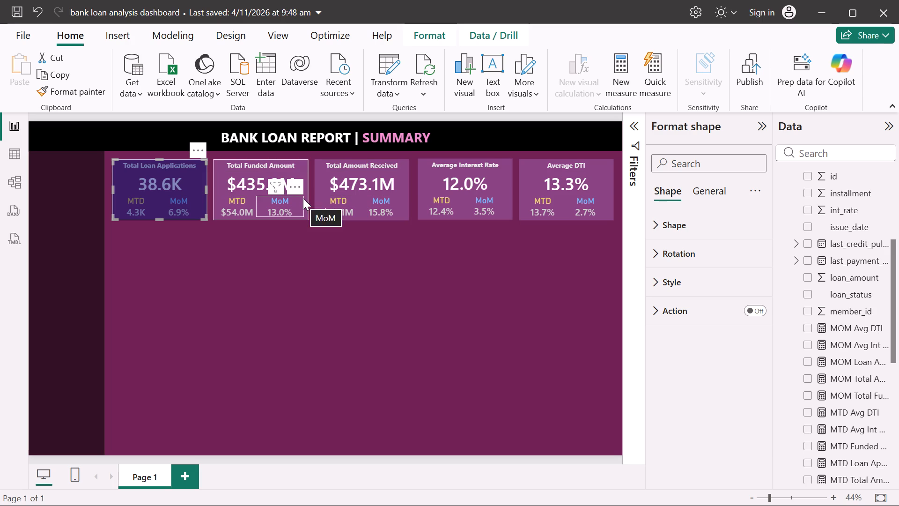
{"action": "left_click", "coordinate": [304, 194], "text": "shift"}
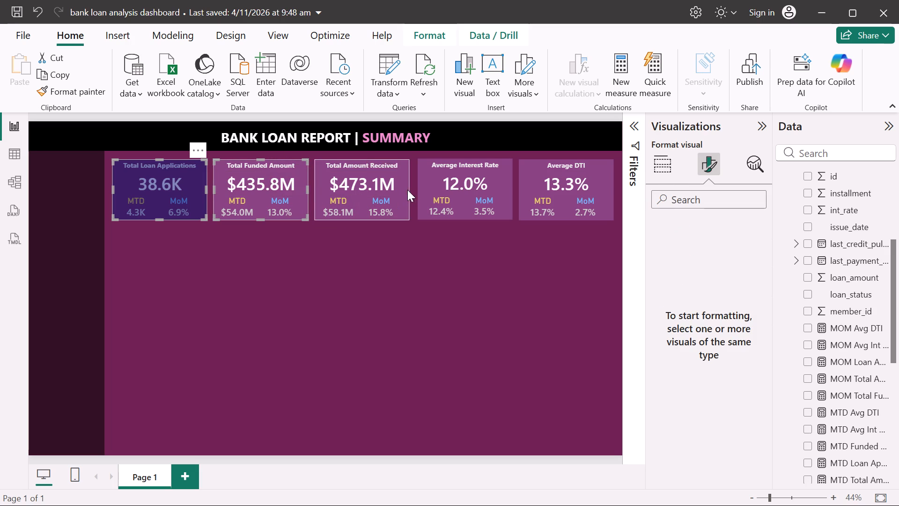
{"action": "left_click", "coordinate": [405, 188], "text": "shift"}
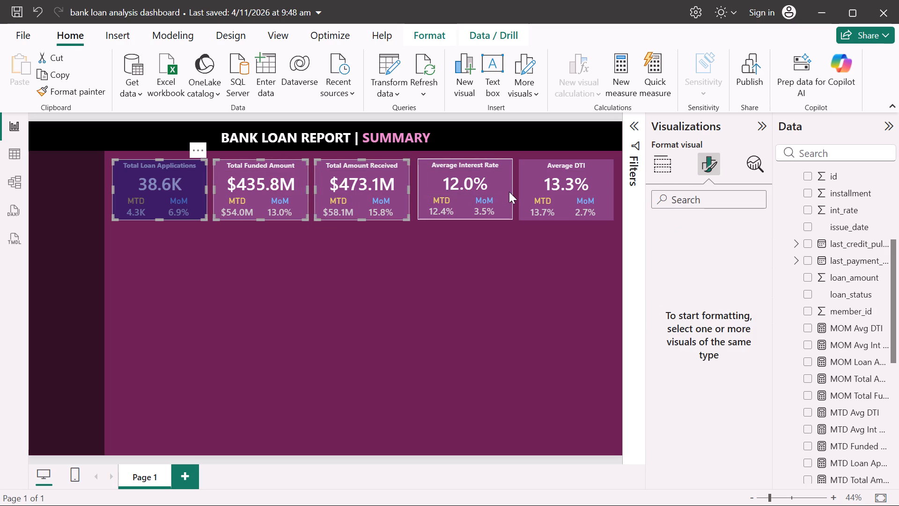
{"action": "left_click", "coordinate": [509, 192], "text": "shift"}
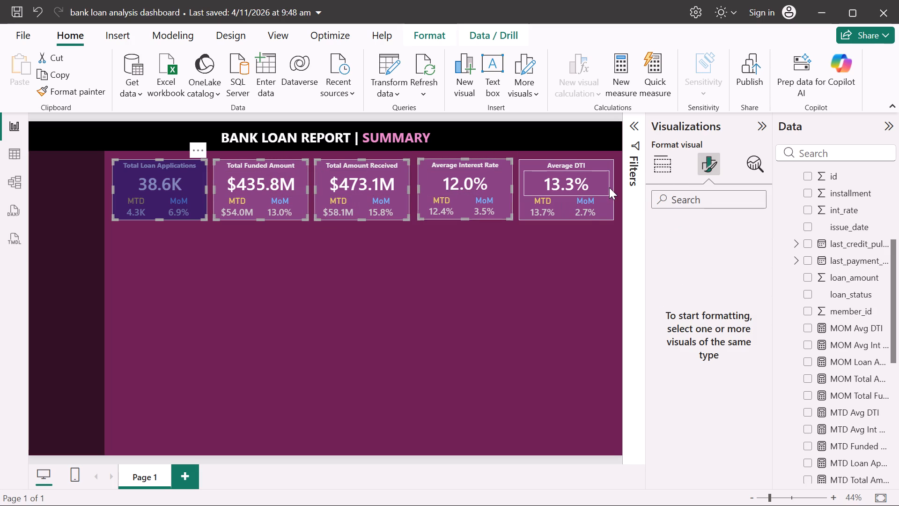
{"action": "left_click", "coordinate": [610, 191], "text": "shift"}
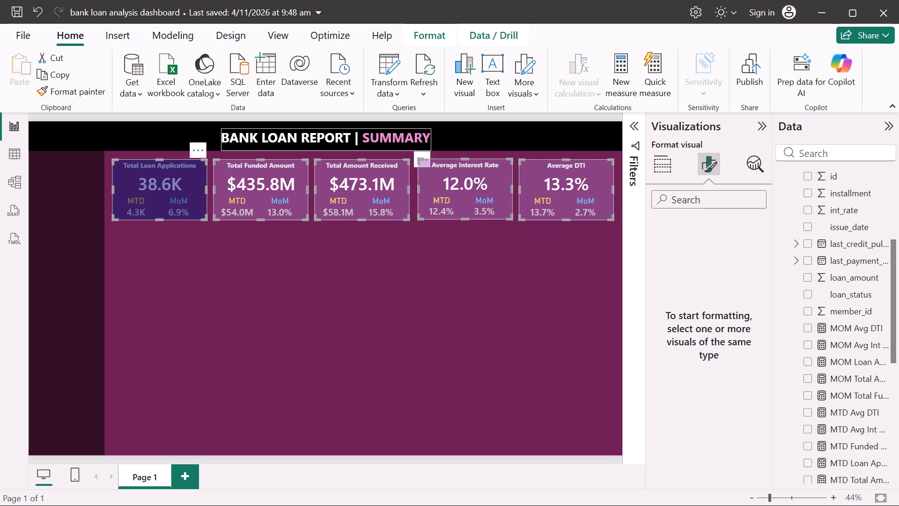
{"action": "left_click", "coordinate": [430, 30]}
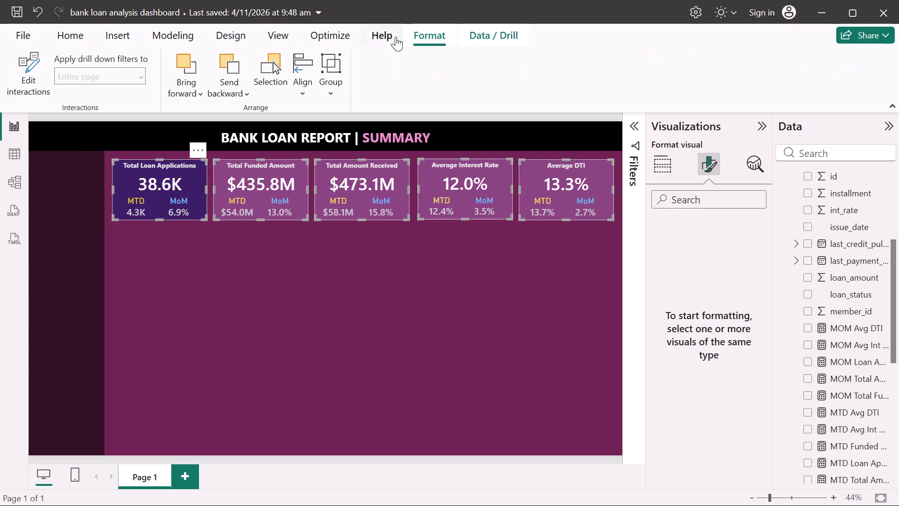
{"action": "left_click", "coordinate": [304, 90]}
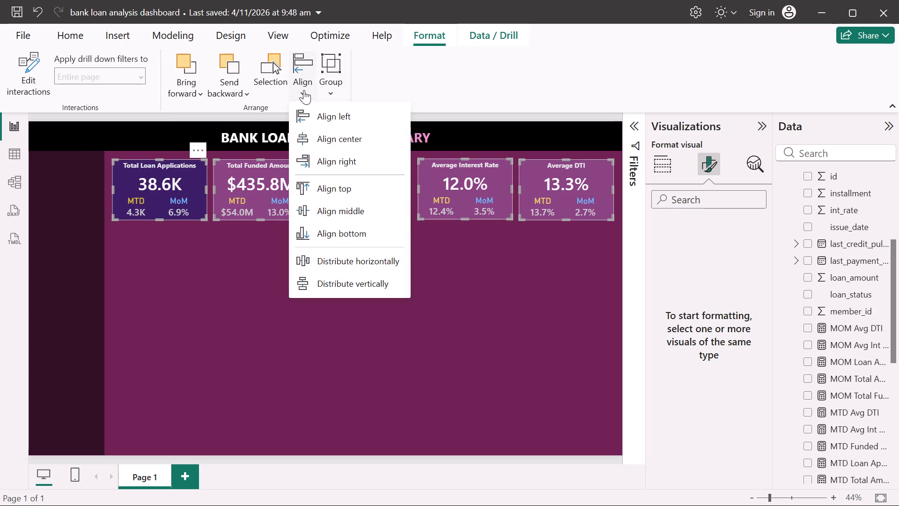
{"action": "left_click", "coordinate": [337, 259]}
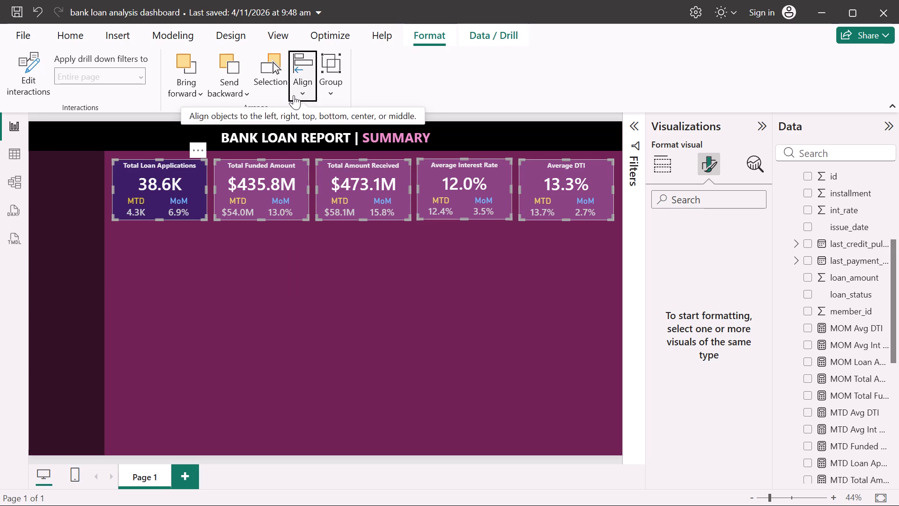
Align the tops of the selected KPI cards and clear the selection.
{"action": "left_click", "coordinate": [300, 92]}
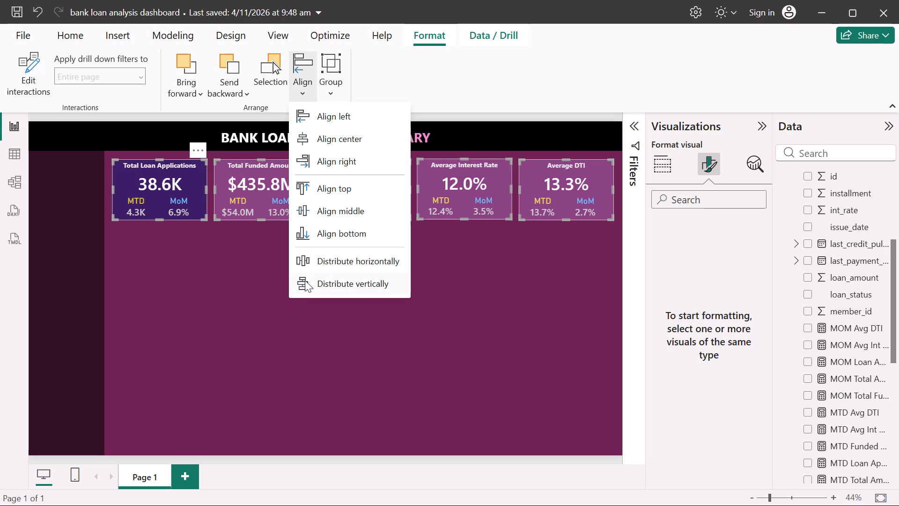
{"action": "left_click", "coordinate": [356, 188]}
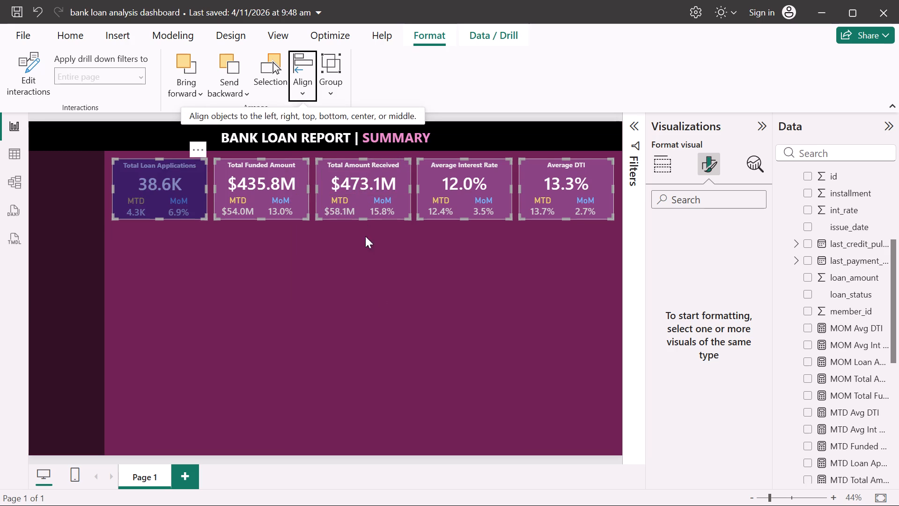
{"action": "left_click", "coordinate": [372, 332]}
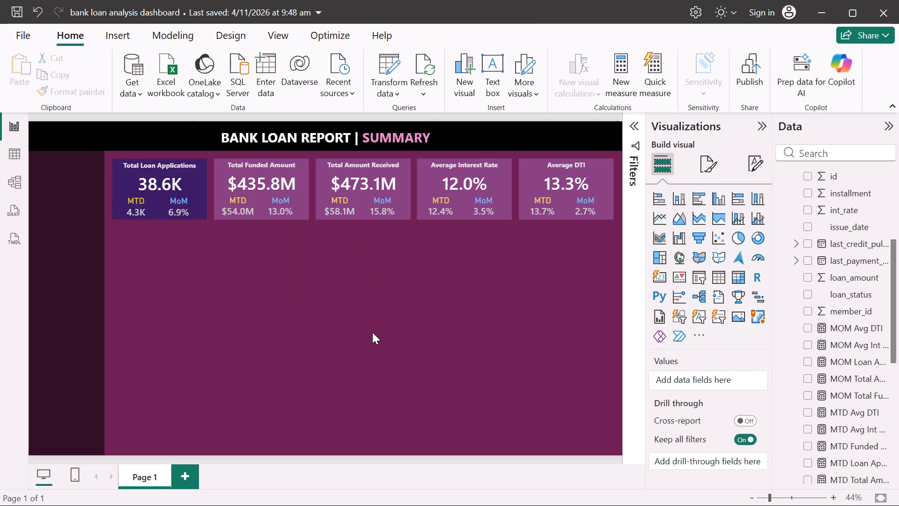
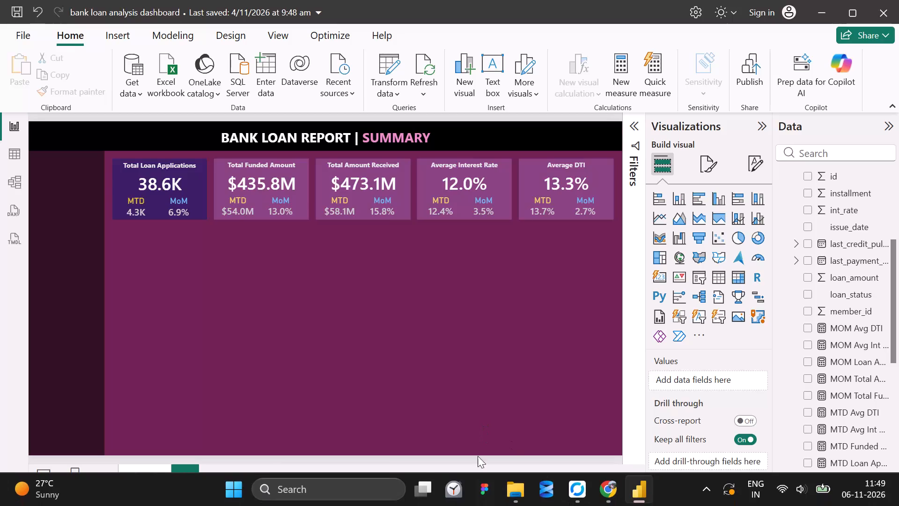
Switch to File Explorer to check the Windows (C:) drive, Network and This PC locations, and return to the Power BI report.
{"action": "left_click", "coordinate": [506, 482]}
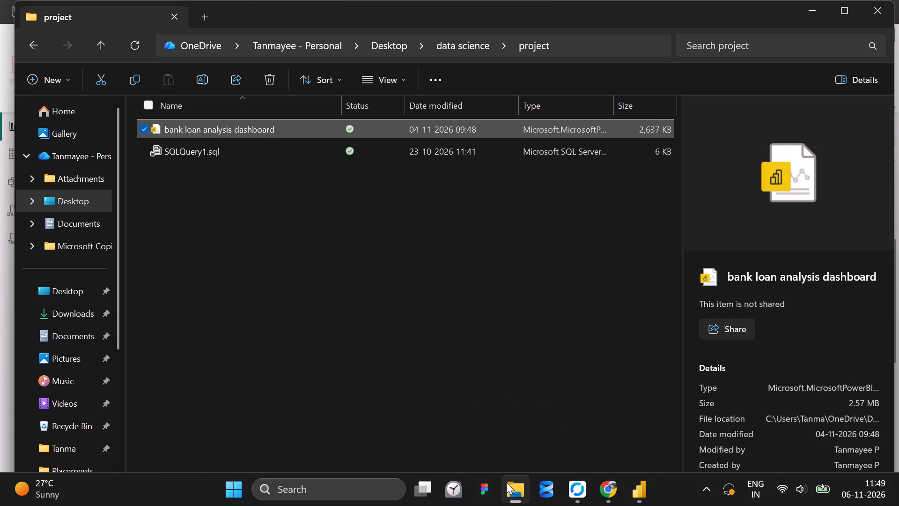
{"action": "scroll", "coordinate": [66, 373], "scroll_direction": "down", "scroll_amount": 4}
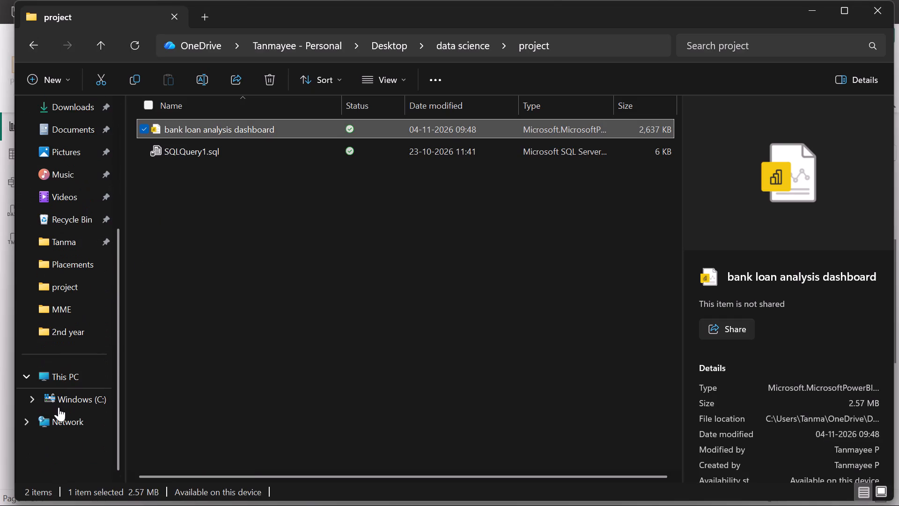
{"action": "left_click", "coordinate": [64, 396]}
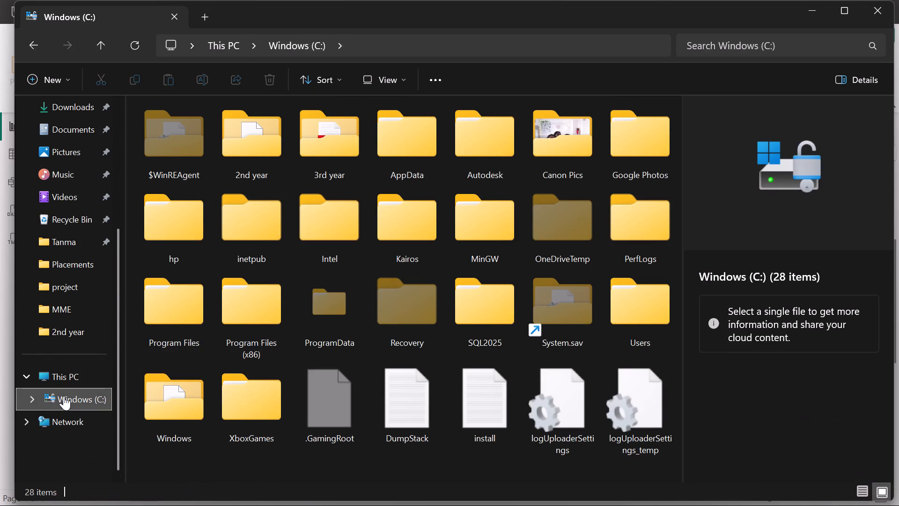
{"action": "left_click", "coordinate": [74, 422]}
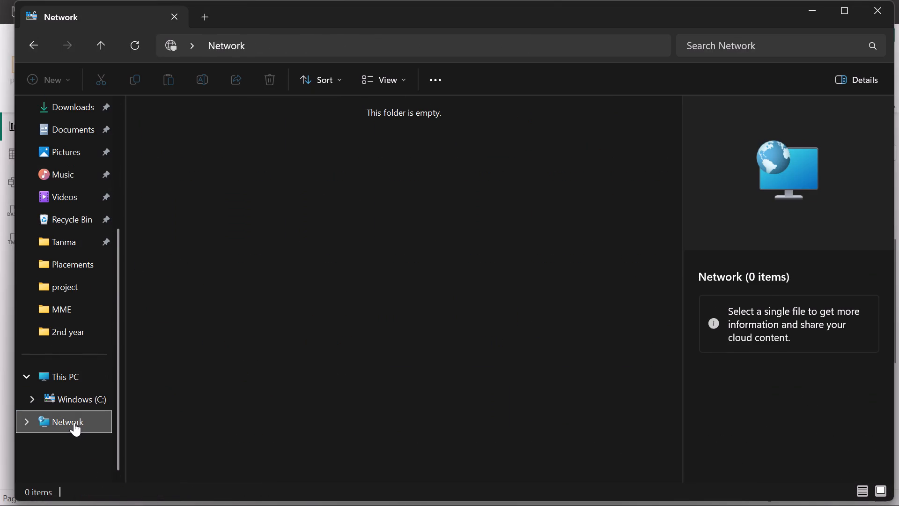
{"action": "left_click", "coordinate": [68, 403]}
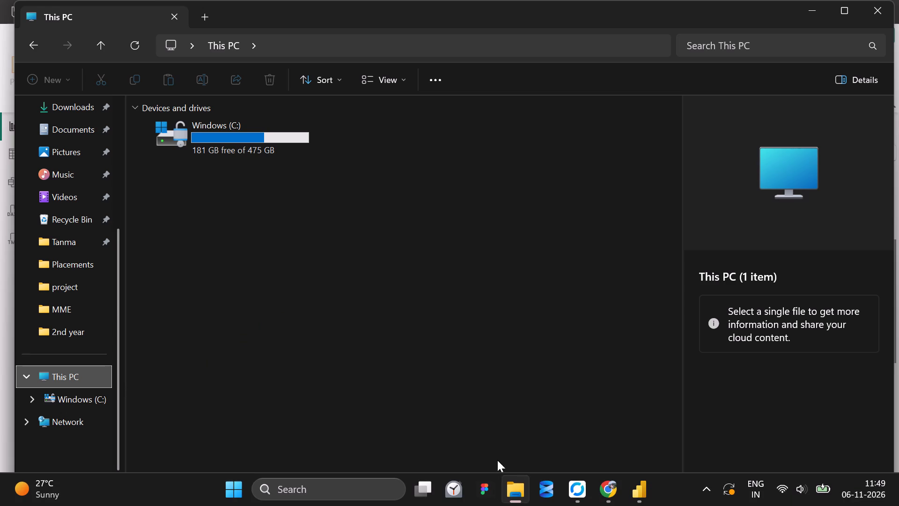
{"action": "left_click", "coordinate": [515, 486]}
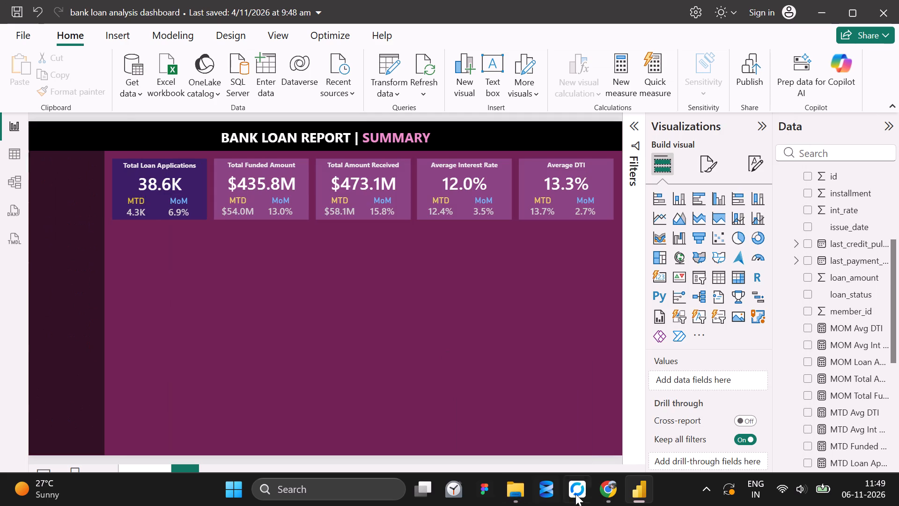
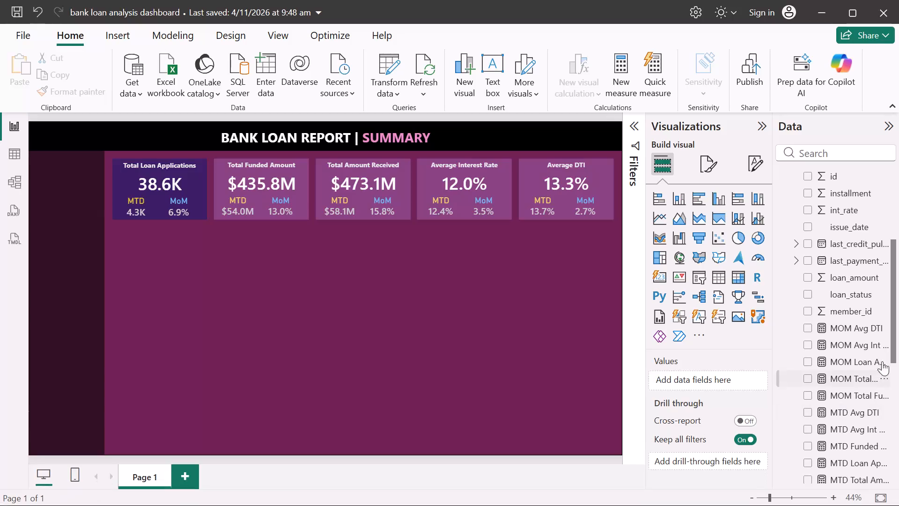
Create a new group on the loan_status field that combines Current and Fully Paid under the name Good Loan.
{"action": "right_click", "coordinate": [848, 291]}
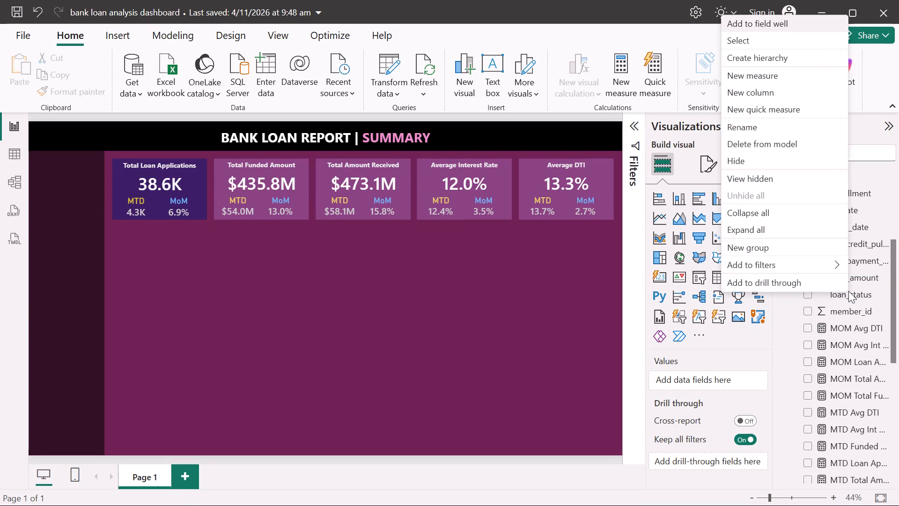
{"action": "left_click", "coordinate": [769, 249]}
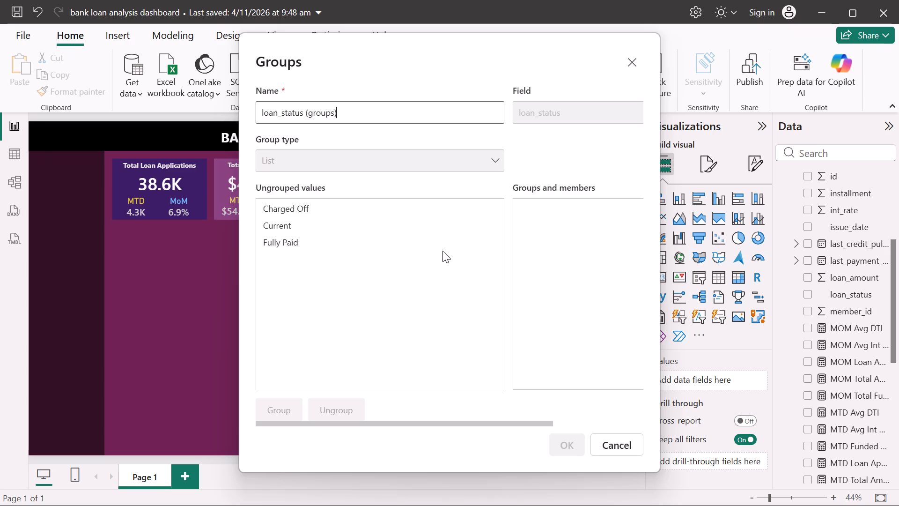
{"action": "left_click", "coordinate": [306, 205]}
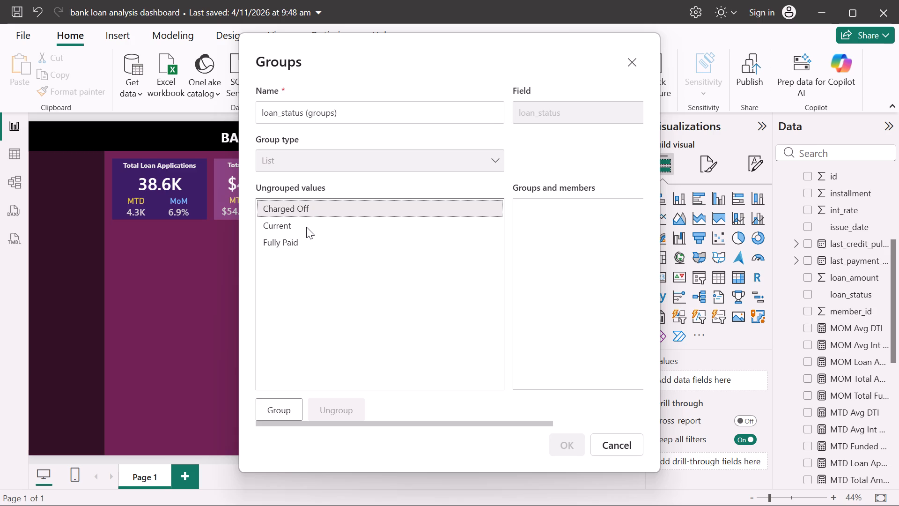
{"action": "left_click", "coordinate": [306, 227]}
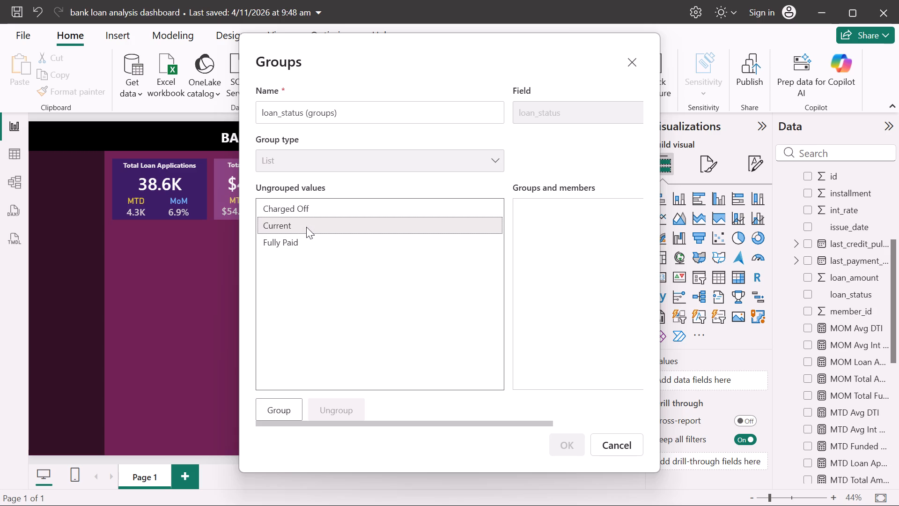
{"action": "left_click", "coordinate": [303, 243], "text": "ctrl"}
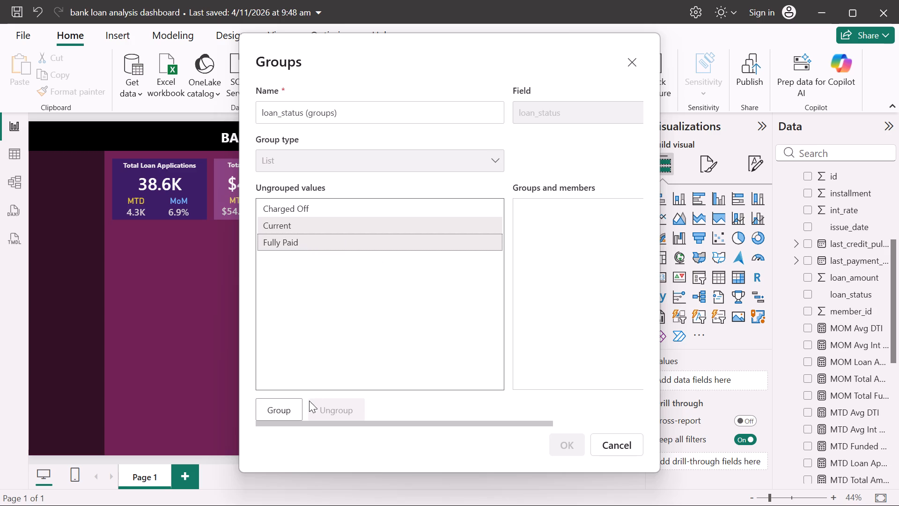
{"action": "left_click", "coordinate": [281, 409]}
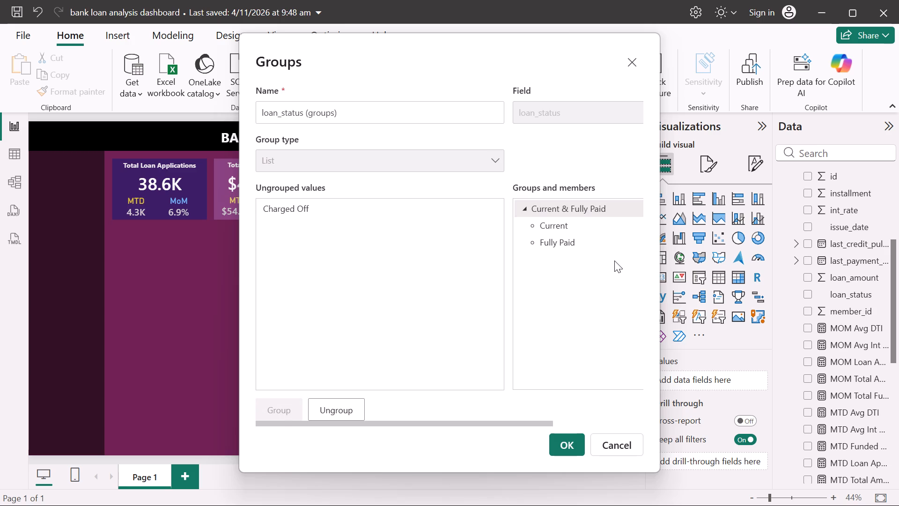
{"action": "double_click", "coordinate": [590, 208]}
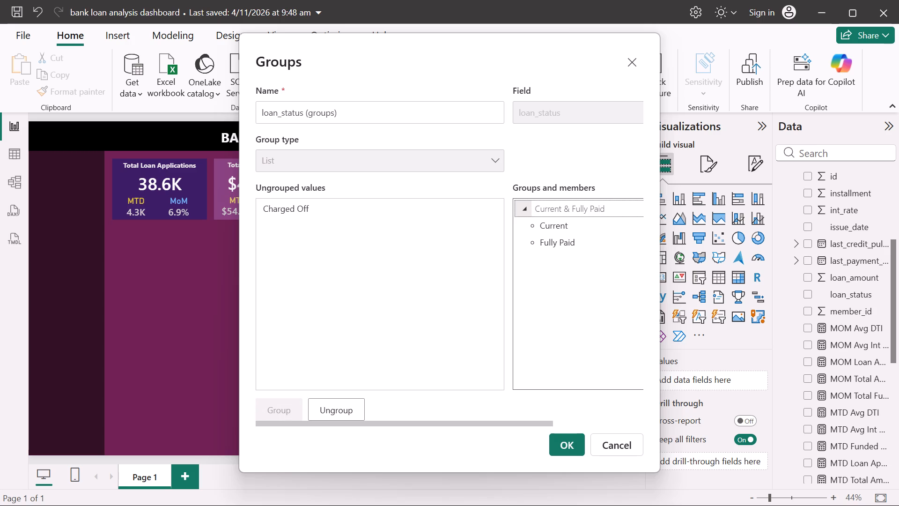
{"action": "key", "text": "BackSpace"}
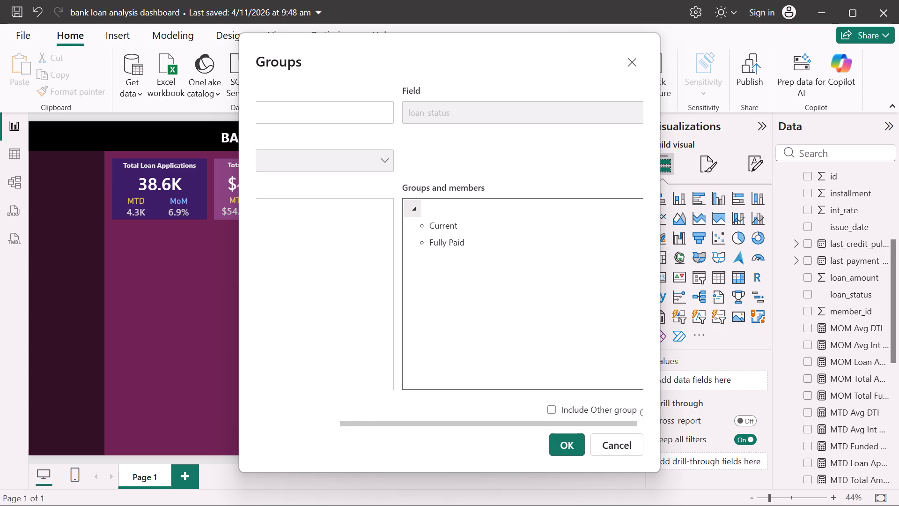
{"action": "type", "text": "Good"}
{"action": "key", "text": "space"}
{"action": "type", "text": "Loan"}
{"action": "left_click", "coordinate": [326, 261]}
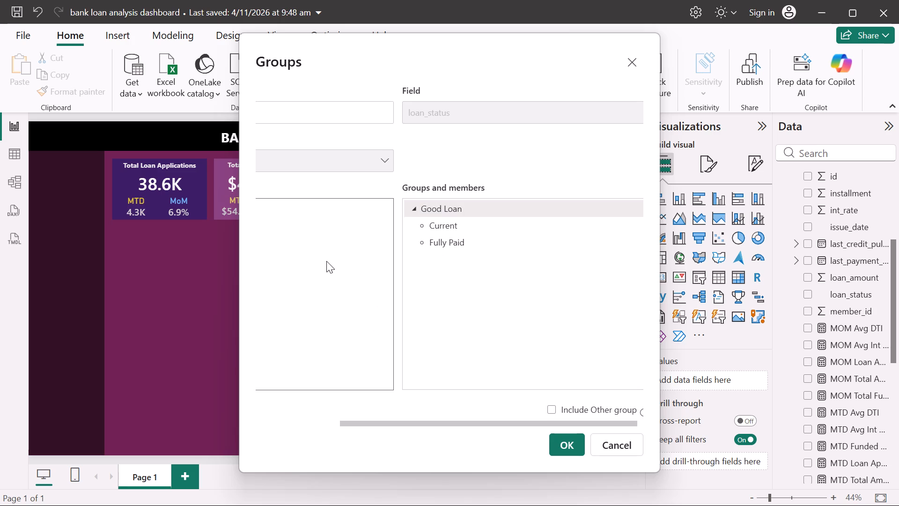
Group the Charged Off value under the name Bad Loan and save the loan_status grouping.
{"action": "scroll", "coordinate": [341, 262], "scroll_direction": "right", "scroll_amount": 3}
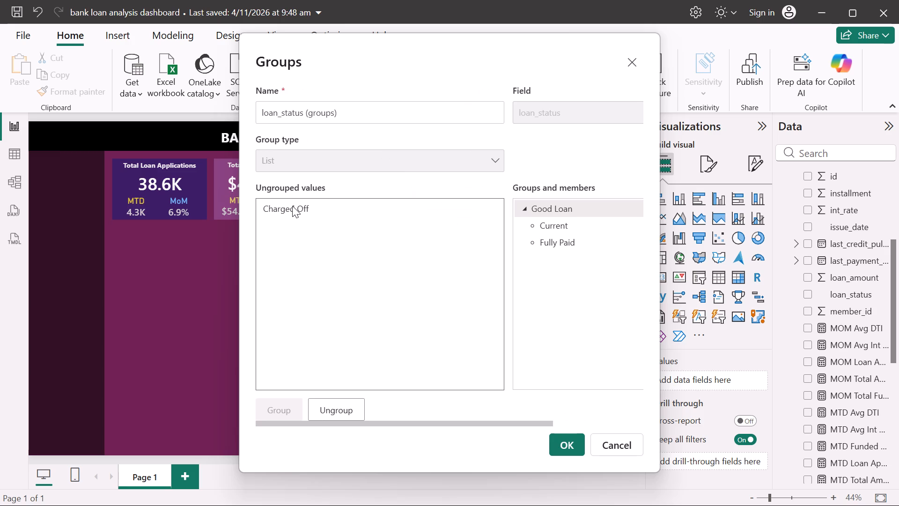
{"action": "left_click", "coordinate": [292, 206]}
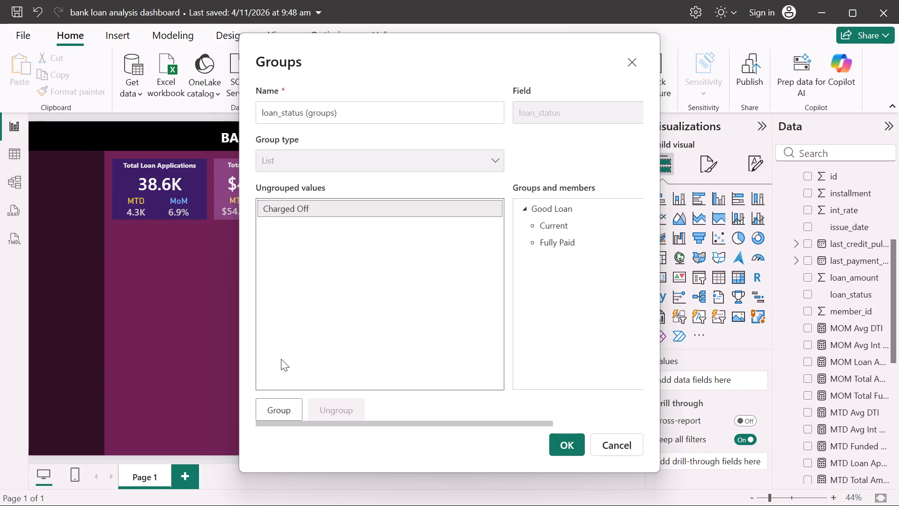
{"action": "left_click", "coordinate": [270, 412]}
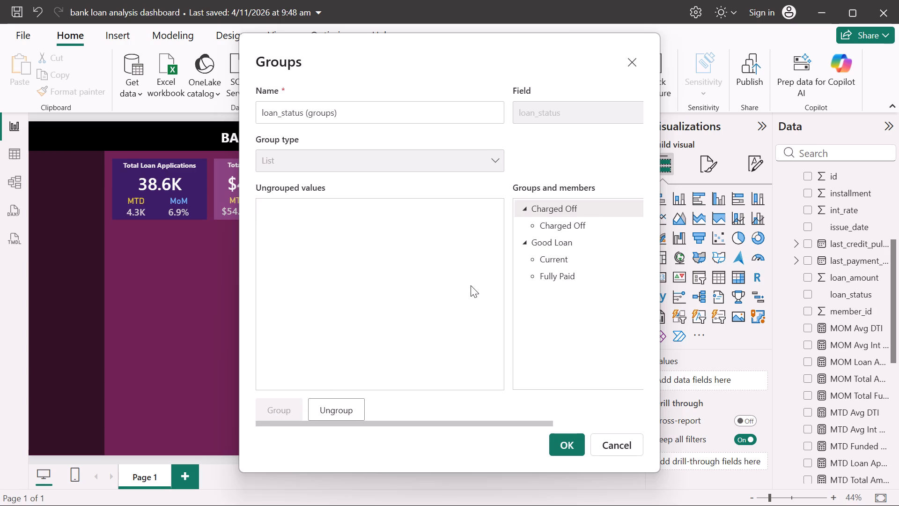
{"action": "left_click", "coordinate": [578, 206]}
{"action": "double_click", "coordinate": [578, 206]}
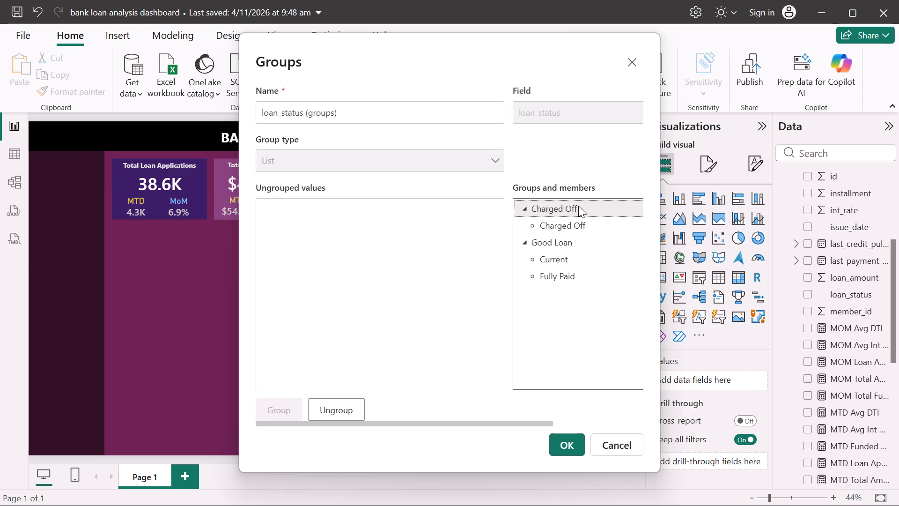
{"action": "key", "text": "BackSpace"}
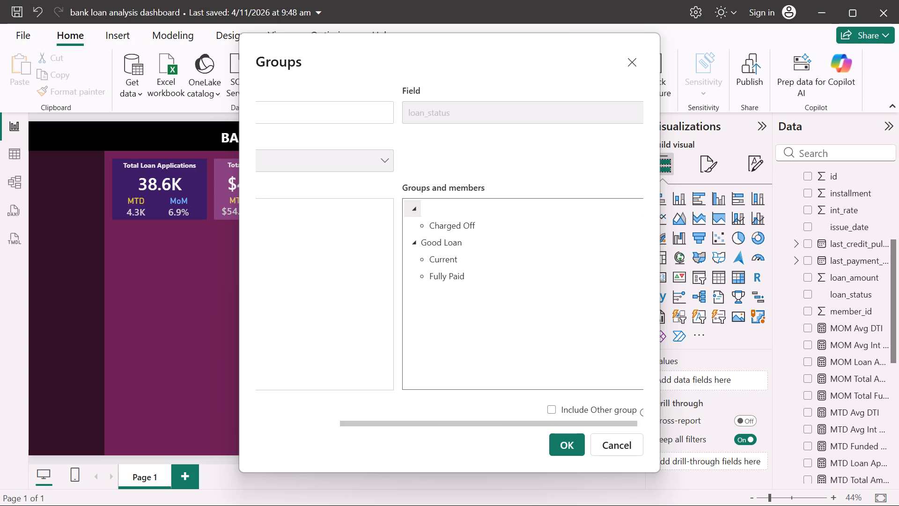
{"action": "type", "text": "Bad Loan"}
{"action": "left_click", "coordinate": [479, 338]}
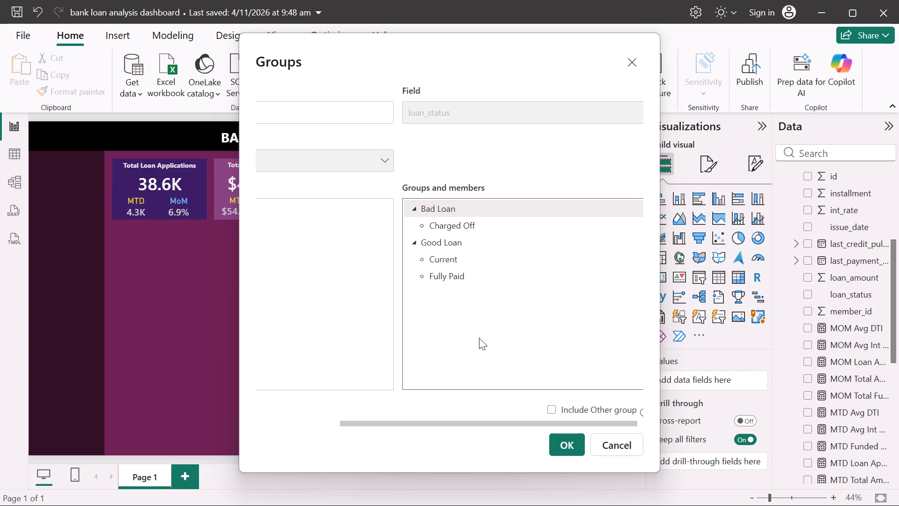
{"action": "left_click", "coordinate": [563, 444]}
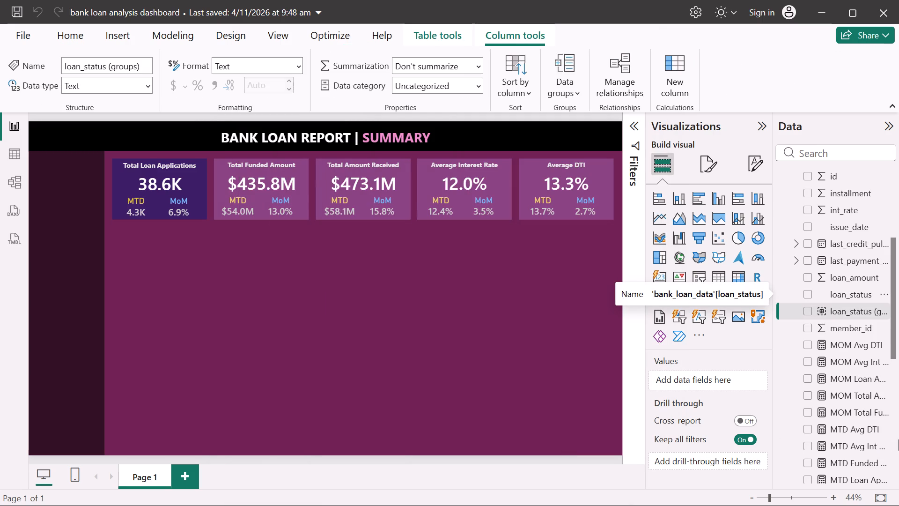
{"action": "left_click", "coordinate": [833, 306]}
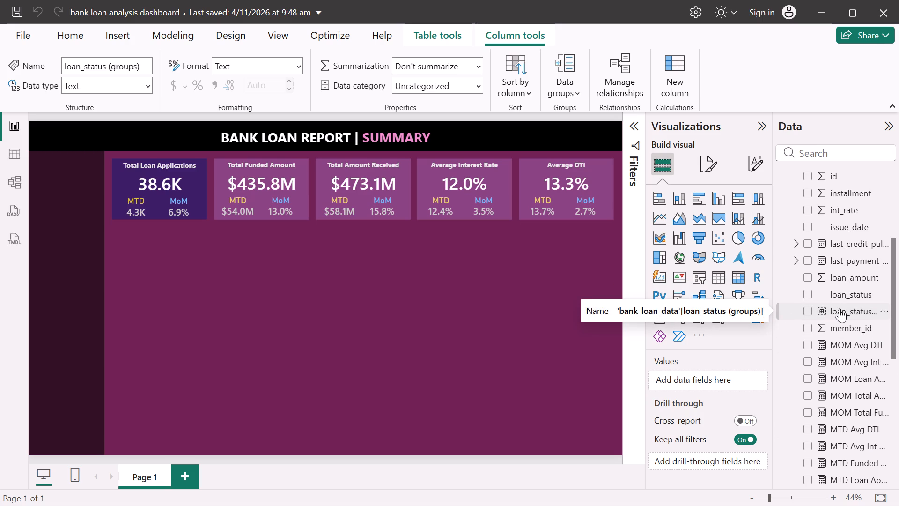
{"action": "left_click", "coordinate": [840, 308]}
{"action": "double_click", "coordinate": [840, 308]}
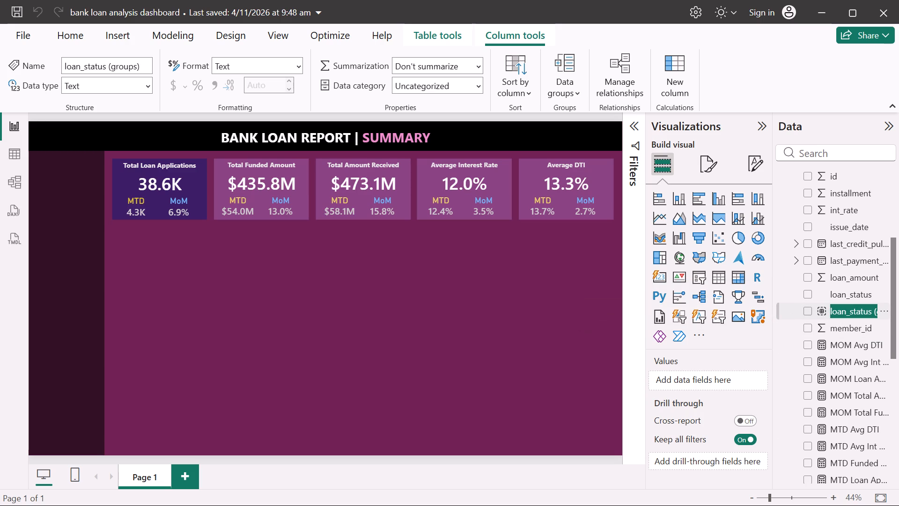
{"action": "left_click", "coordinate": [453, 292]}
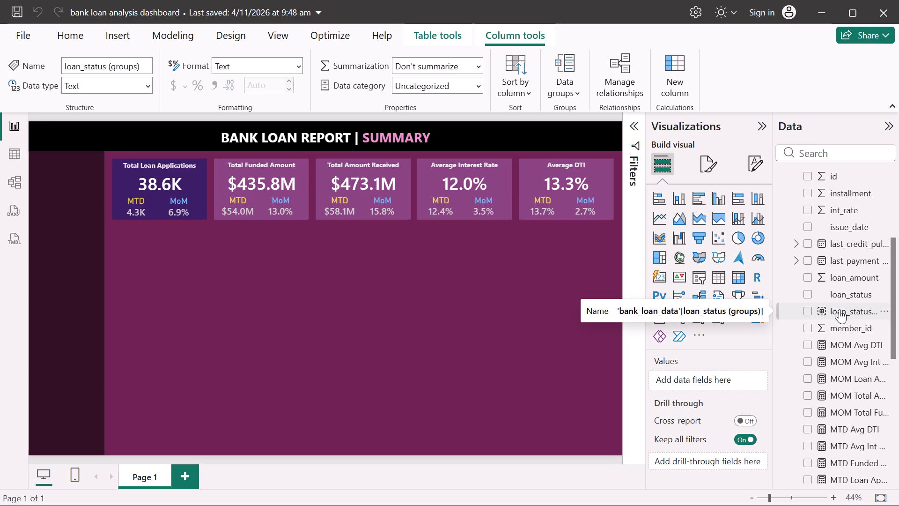
Edit the loan_status grouping and rename it as Good V Bad Loan.
{"action": "right_click", "coordinate": [840, 309]}
{"action": "left_click", "coordinate": [752, 261]}
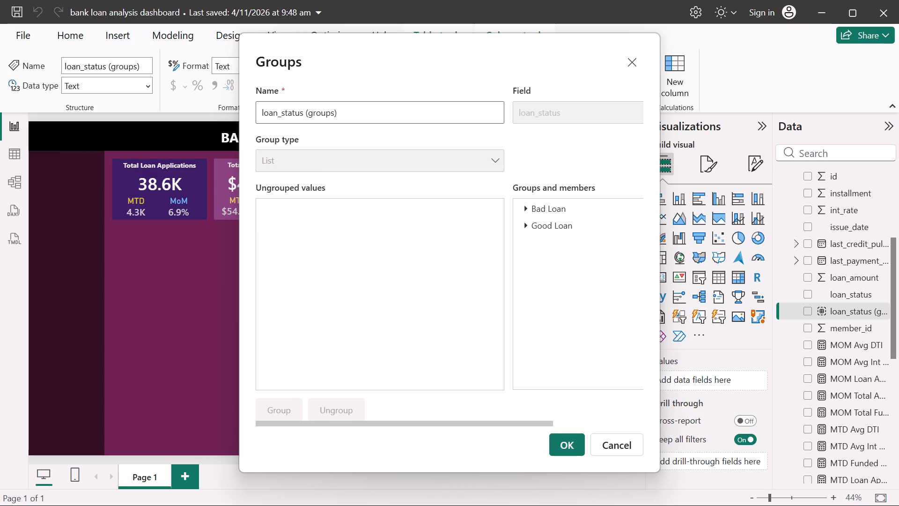
{"action": "key", "text": "BackSpace"}
{"action": "key", "text": "BackSpace"}
{"action": "key", "text": "BackSpace"}
{"action": "key", "text": "BackSpace"}
{"action": "key", "text": "BackSpace"}
{"action": "key", "text": "BackSpace"}
{"action": "key", "text": "BackSpace"}
{"action": "key", "text": "BackSpace"}
{"action": "key", "text": "BackSpace"}
{"action": "key", "text": "BackSpace"}
{"action": "key", "text": "BackSpace"}
{"action": "key", "text": "BackSpace"}
{"action": "key", "text": "BackSpace"}
{"action": "key", "text": "BackSpace"}
{"action": "key", "text": "BackSpace"}
{"action": "key", "text": "BackSpace"}
{"action": "key", "text": "BackSpace"}
{"action": "key", "text": "BackSpace"}
{"action": "key", "text": "BackSpace"}
{"action": "key", "text": "BackSpace"}
{"action": "key", "text": "BackSpace"}
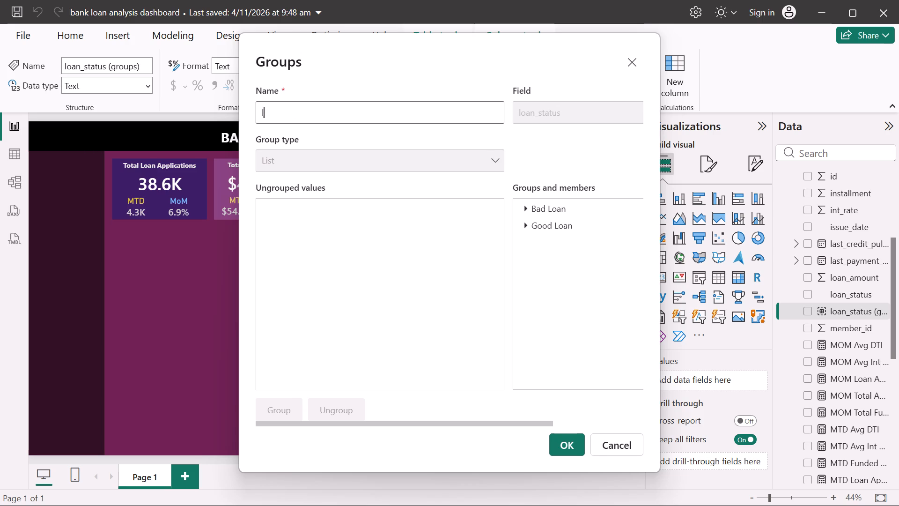
{"action": "type", "text": "Good"}
{"action": "key", "text": "space"}
{"action": "type", "text": "Vs"}
{"action": "key", "text": "BackSpace"}
{"action": "key", "text": "BackSpace"}
{"action": "type", "text": "V"}
{"action": "key", "text": "space"}
{"action": "type", "text": "Bad Loan"}
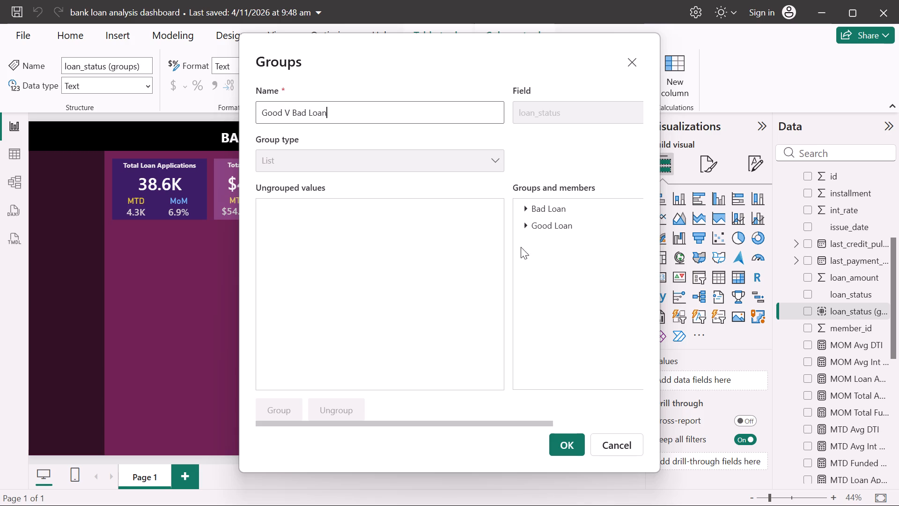
{"action": "left_click", "coordinate": [572, 439]}
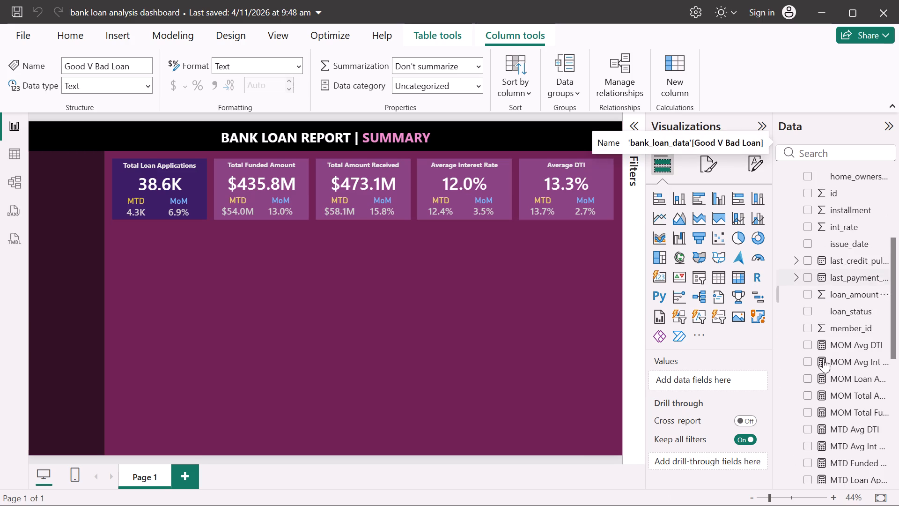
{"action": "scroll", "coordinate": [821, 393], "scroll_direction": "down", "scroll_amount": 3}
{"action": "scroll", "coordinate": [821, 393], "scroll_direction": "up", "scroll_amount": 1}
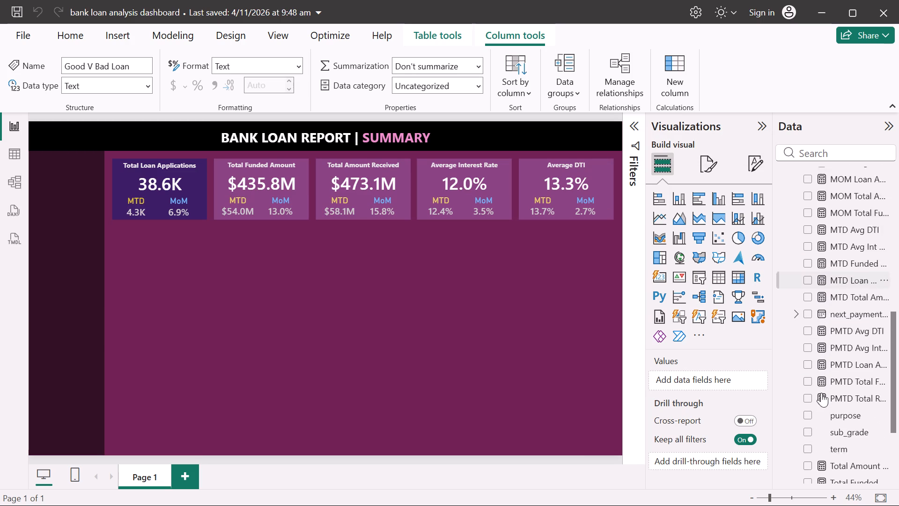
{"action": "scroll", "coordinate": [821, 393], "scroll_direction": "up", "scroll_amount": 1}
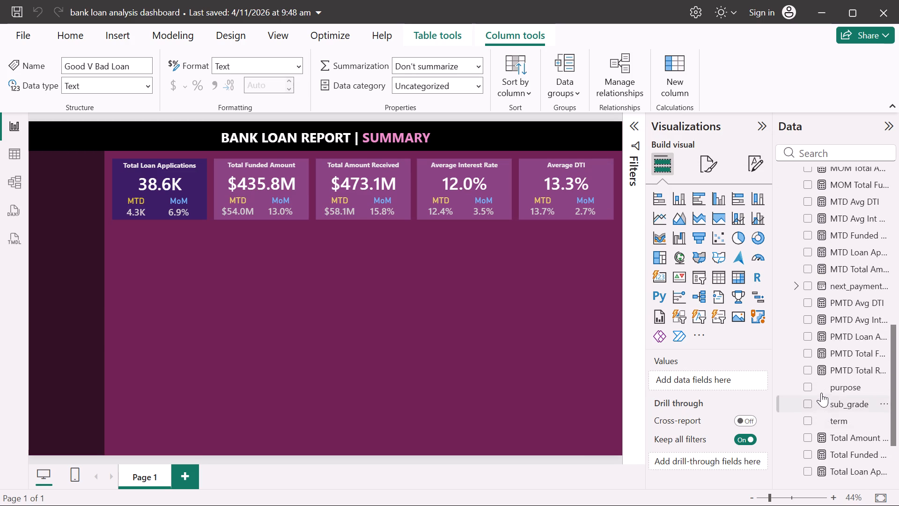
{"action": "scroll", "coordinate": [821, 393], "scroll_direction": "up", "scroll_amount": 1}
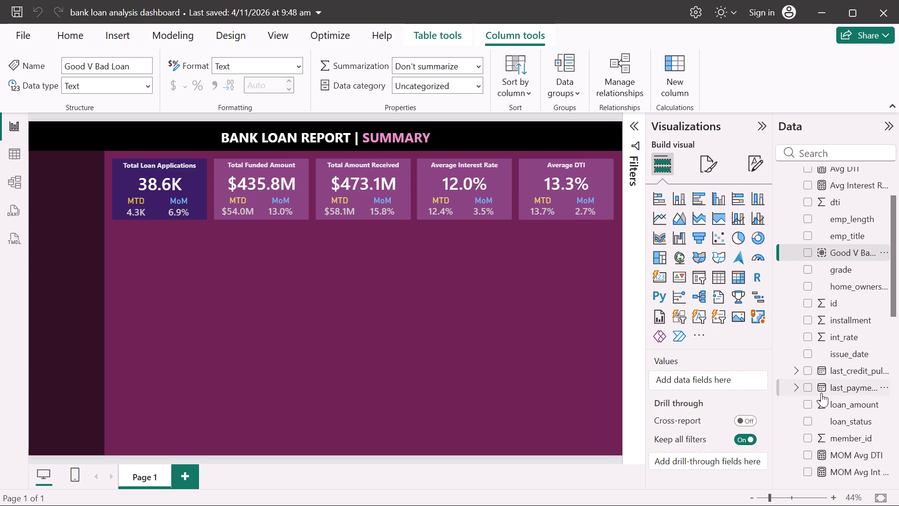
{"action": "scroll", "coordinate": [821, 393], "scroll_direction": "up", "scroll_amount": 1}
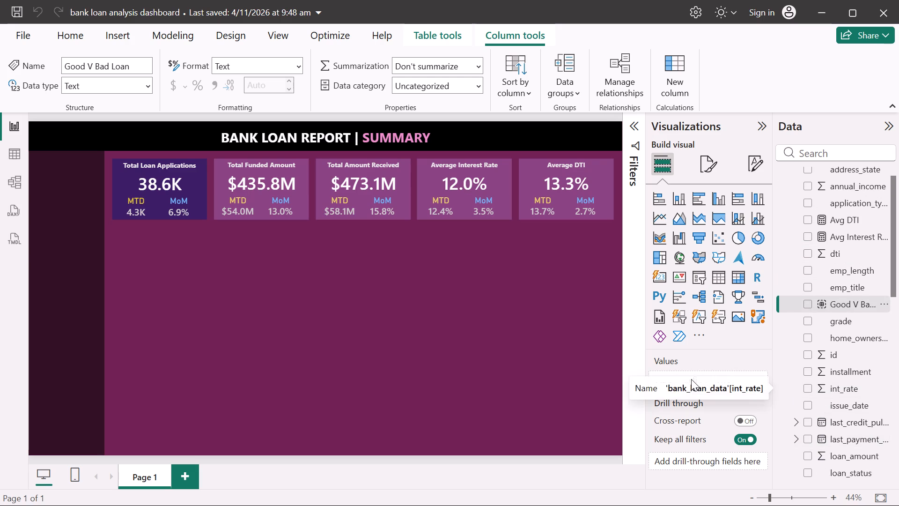
Insert a rounded rectangle and size it as a large panel beneath the first three KPI cards, starting at their left edge.
{"action": "left_click", "coordinate": [550, 364]}
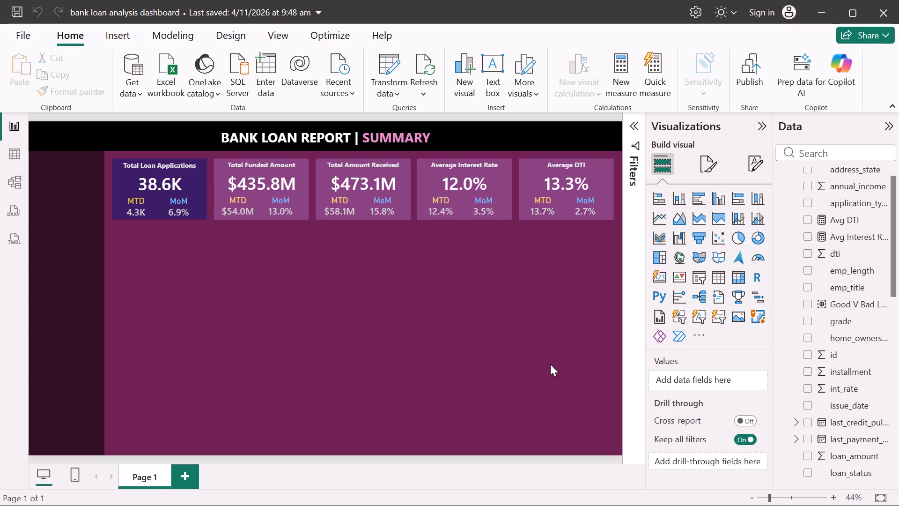
{"action": "left_click", "coordinate": [113, 34]}
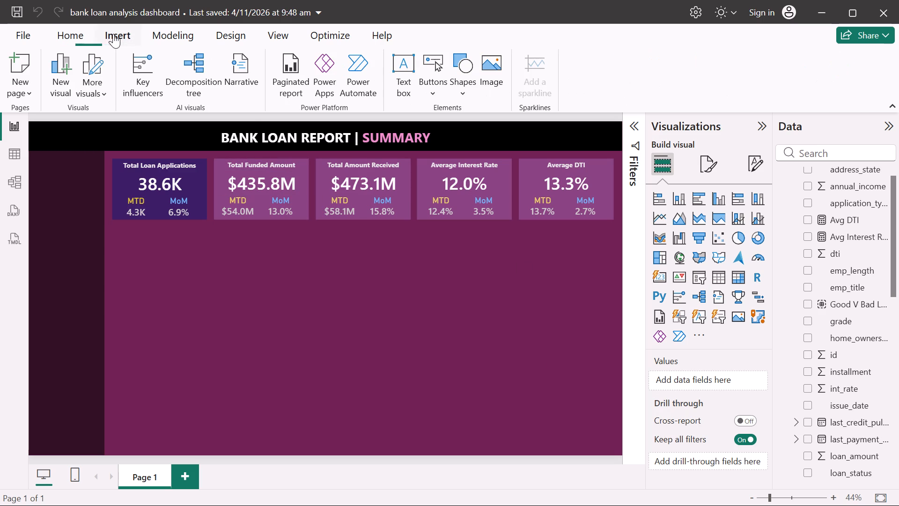
{"action": "left_click", "coordinate": [463, 62]}
{"action": "left_click", "coordinate": [493, 142]}
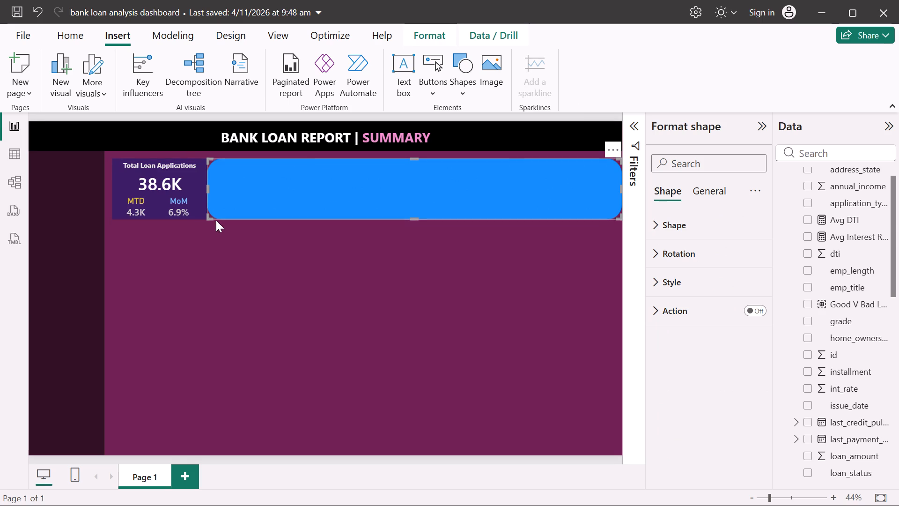
{"action": "left_click_drag", "start_coordinate": [207, 216], "coordinate": [102, 351]}
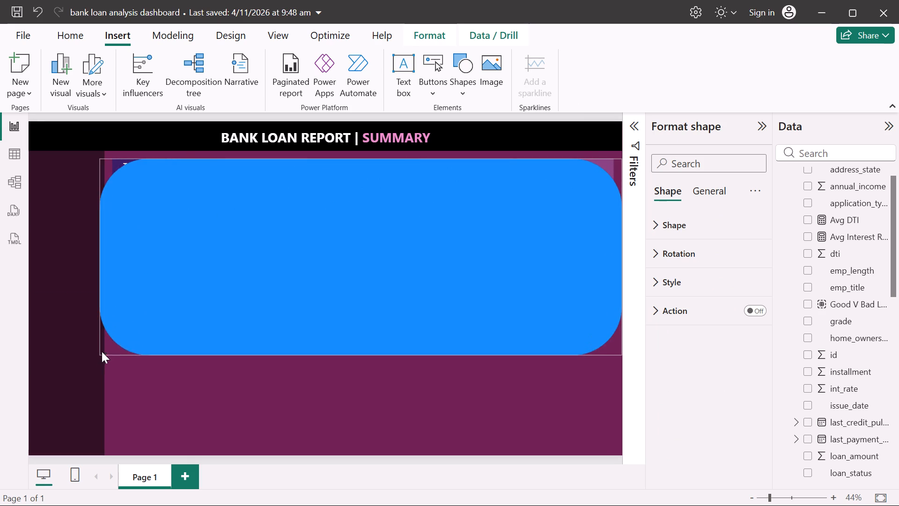
{"action": "left_click_drag", "start_coordinate": [102, 351], "coordinate": [115, 363]}
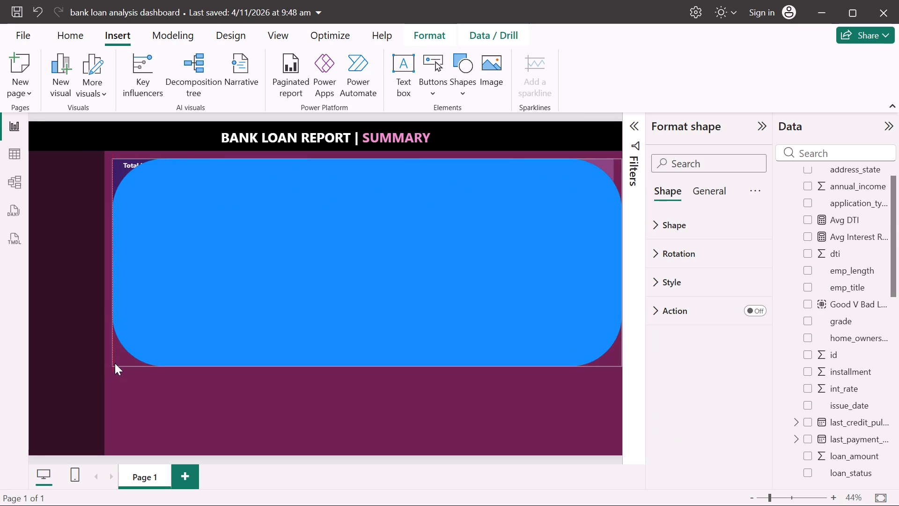
{"action": "left_click_drag", "start_coordinate": [115, 363], "coordinate": [114, 363]}
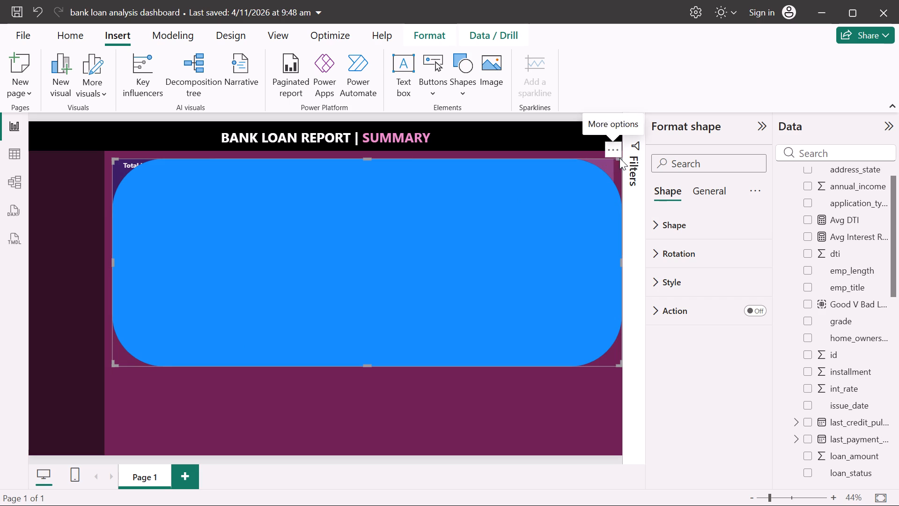
{"action": "left_click_drag", "start_coordinate": [620, 160], "coordinate": [411, 249]}
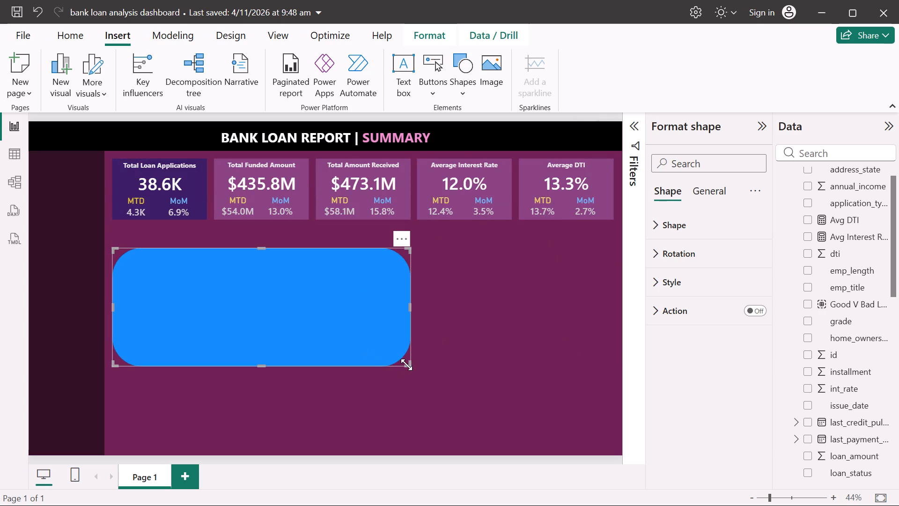
{"action": "left_click_drag", "start_coordinate": [406, 364], "coordinate": [375, 385]}
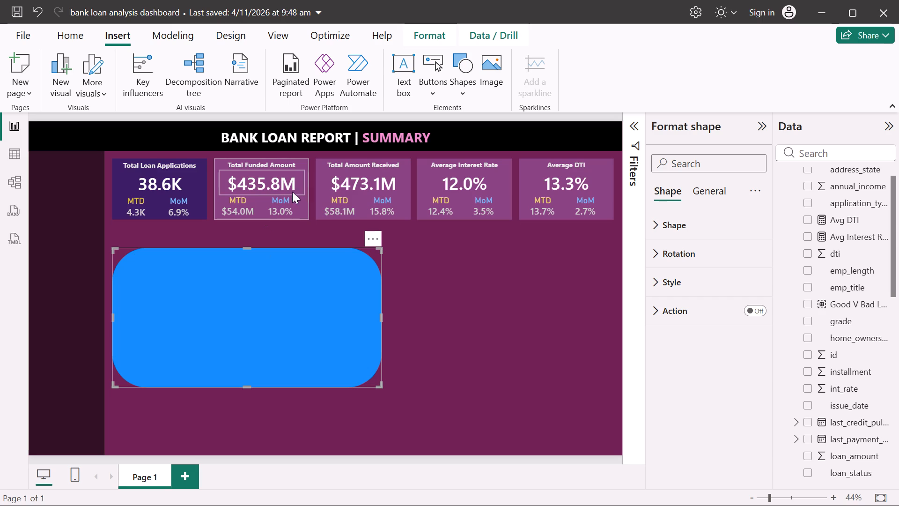
Examine the size and background effect settings of the Total Funded Amount card group.
{"action": "left_click", "coordinate": [306, 198]}
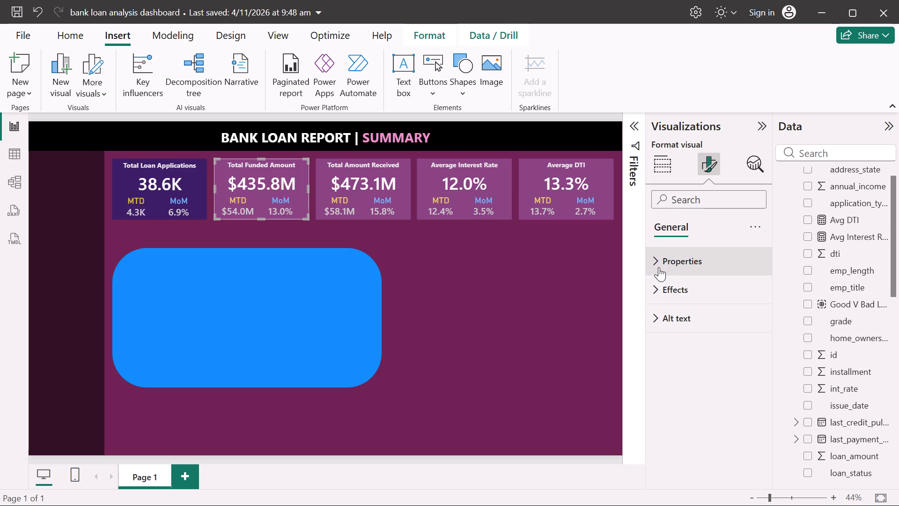
{"action": "left_click", "coordinate": [659, 265]}
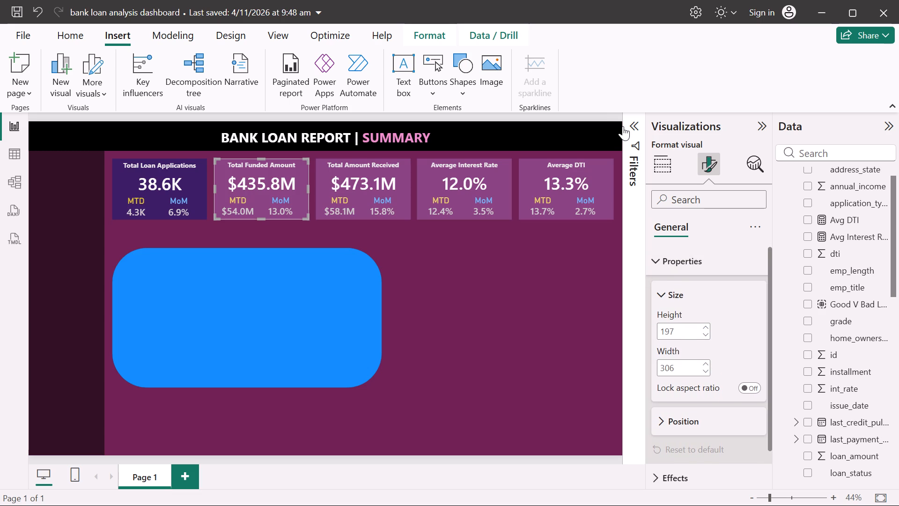
{"action": "scroll", "coordinate": [683, 365], "scroll_direction": "down", "scroll_amount": 3}
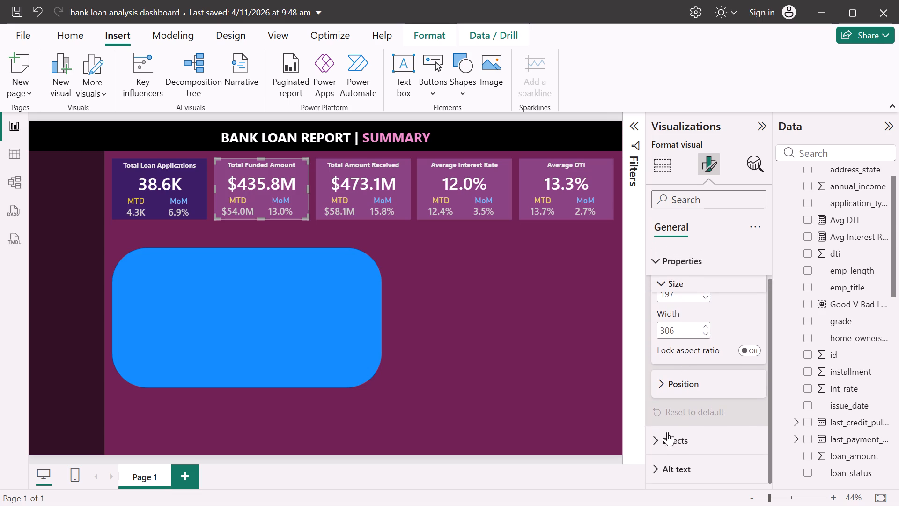
{"action": "left_click", "coordinate": [662, 440]}
{"action": "scroll", "coordinate": [662, 440], "scroll_direction": "down", "scroll_amount": 2}
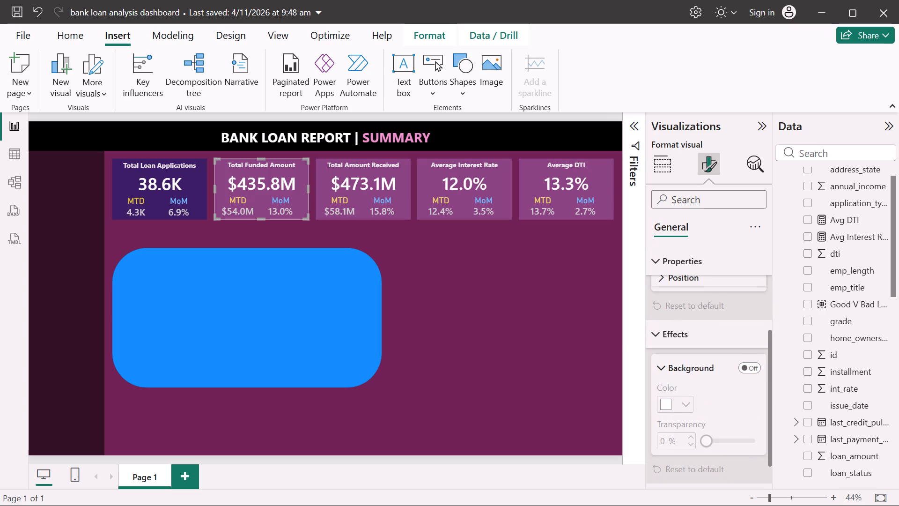
{"action": "left_click", "coordinate": [549, 314]}
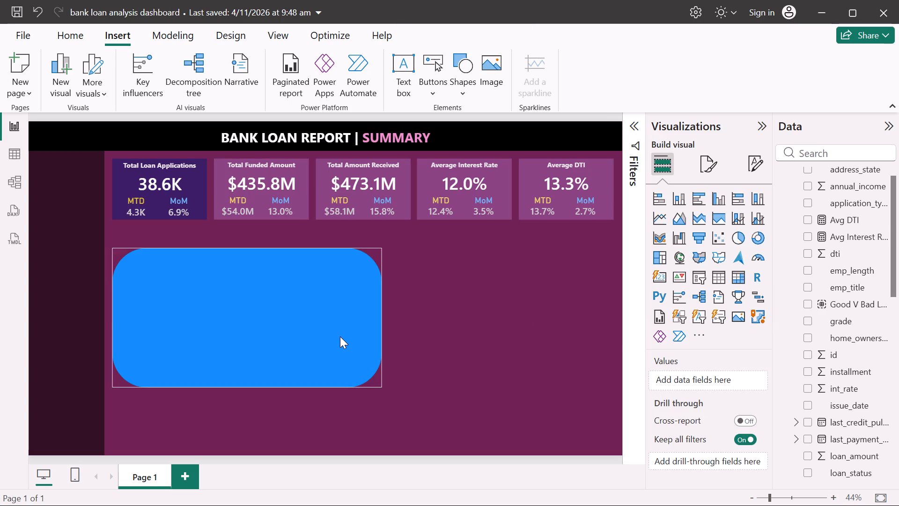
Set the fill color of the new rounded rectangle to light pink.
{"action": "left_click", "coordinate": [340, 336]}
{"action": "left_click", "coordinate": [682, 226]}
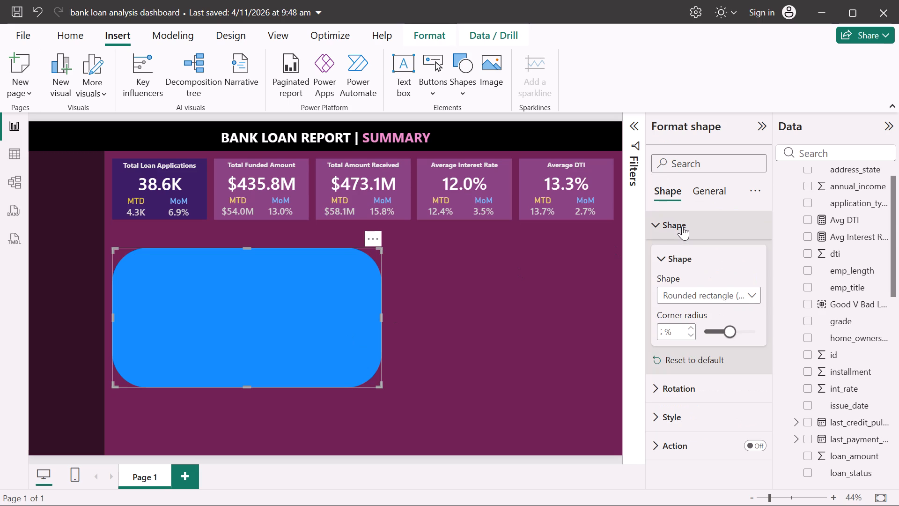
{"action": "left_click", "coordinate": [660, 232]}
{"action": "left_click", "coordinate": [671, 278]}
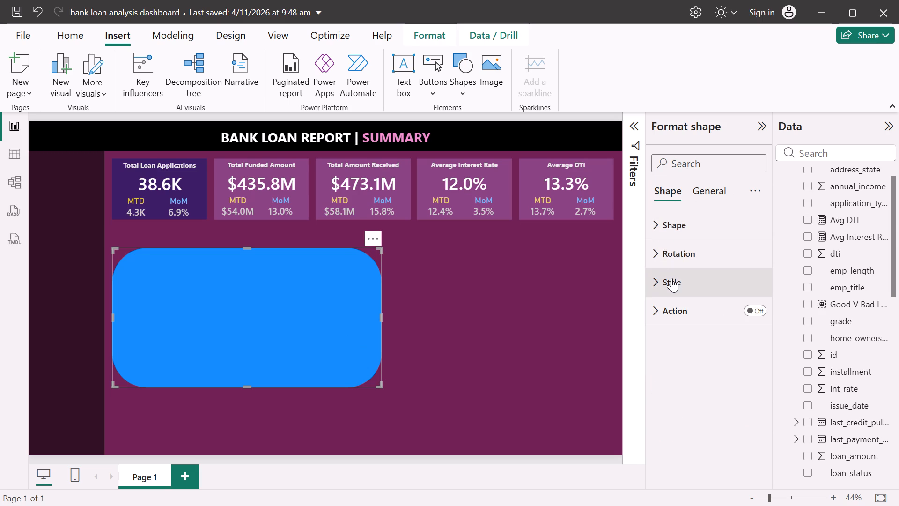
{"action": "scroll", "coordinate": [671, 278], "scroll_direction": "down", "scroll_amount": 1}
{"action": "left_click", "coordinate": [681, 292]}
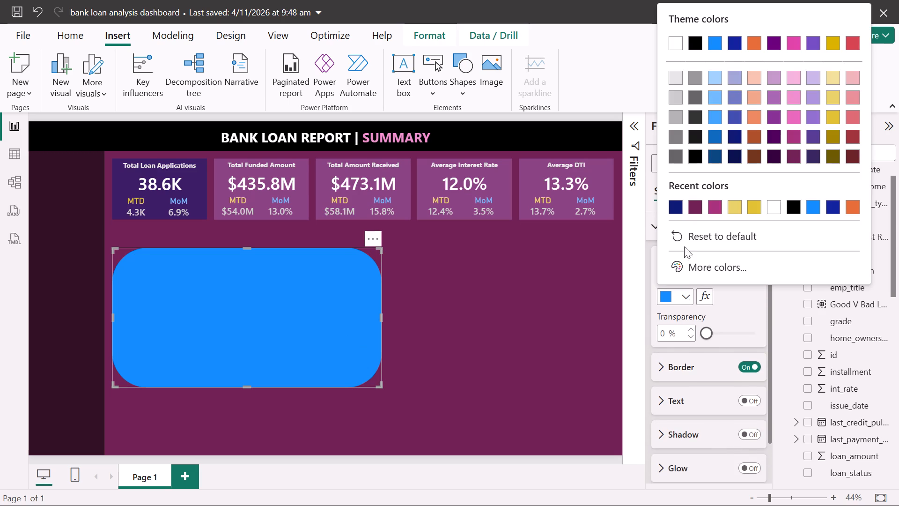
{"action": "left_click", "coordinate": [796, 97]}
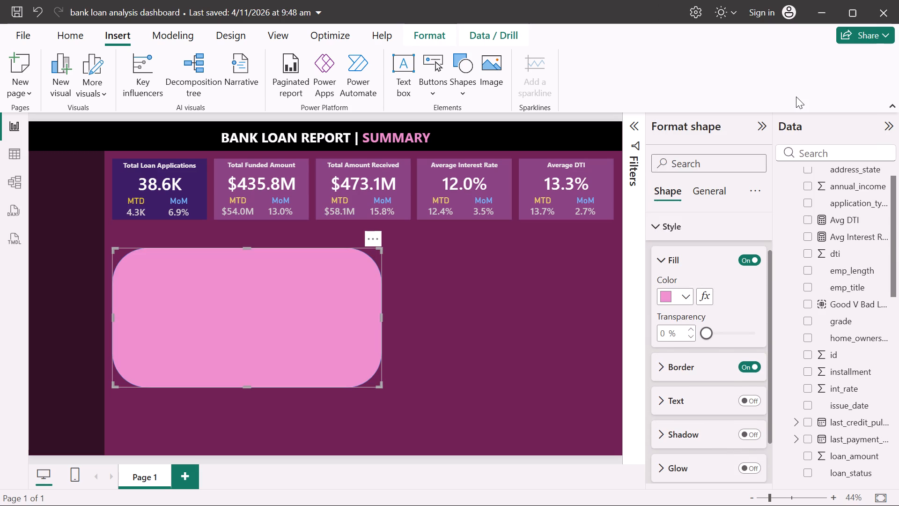
Ungroup the Average DTI card.
{"action": "left_click", "coordinate": [521, 186]}
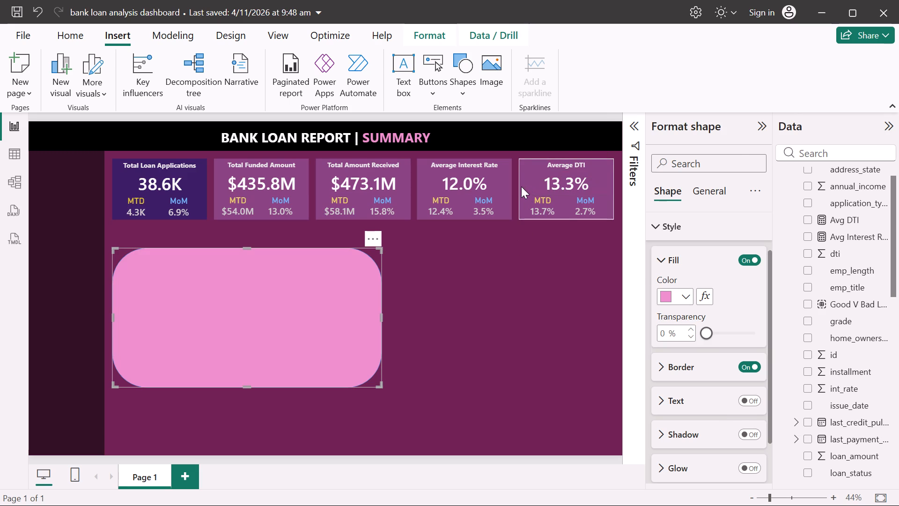
{"action": "double_click", "coordinate": [521, 186]}
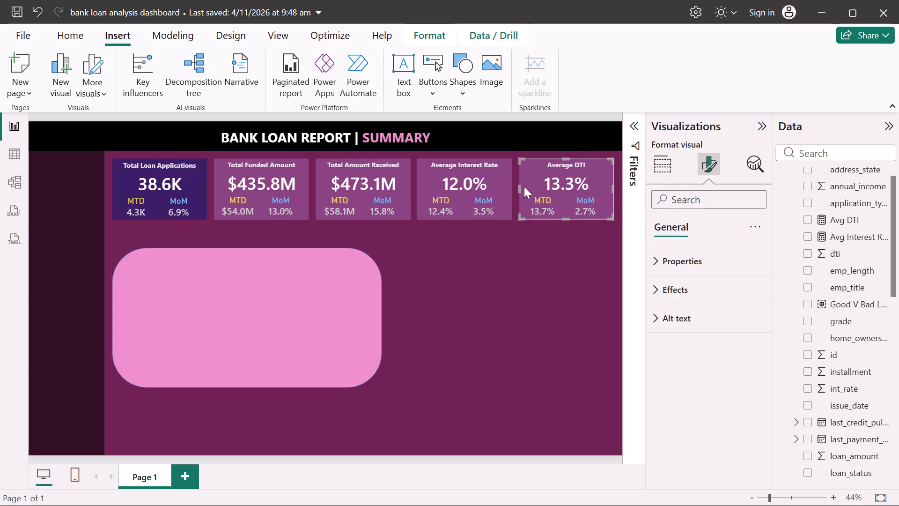
{"action": "key", "text": "ctrl+shift+g"}
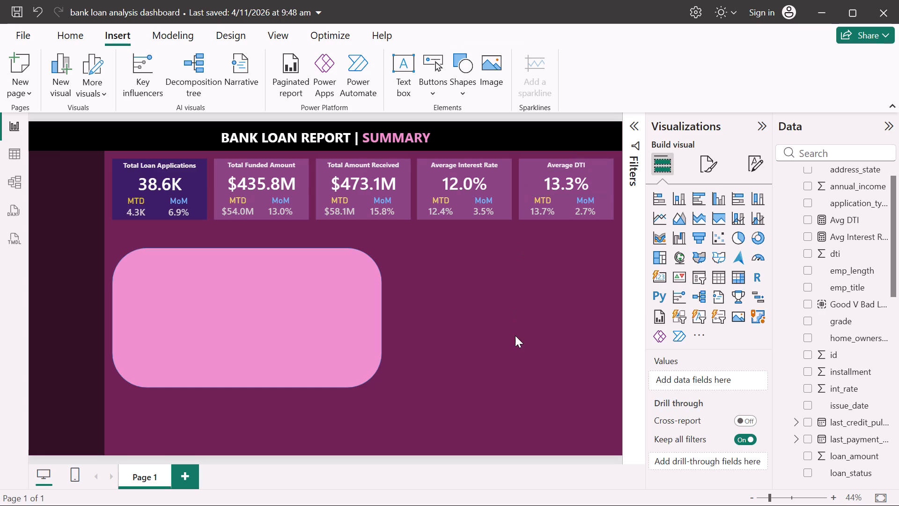
{"action": "left_click", "coordinate": [515, 335]}
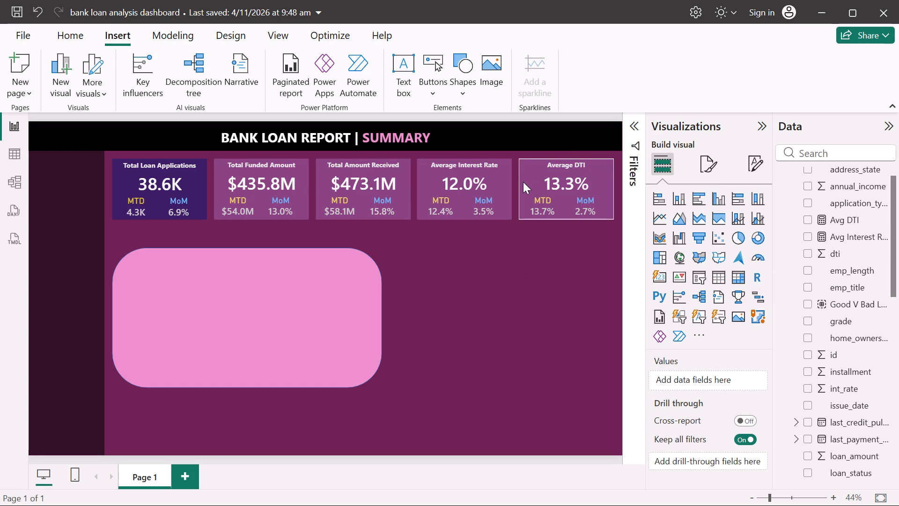
{"action": "left_click", "coordinate": [523, 182]}
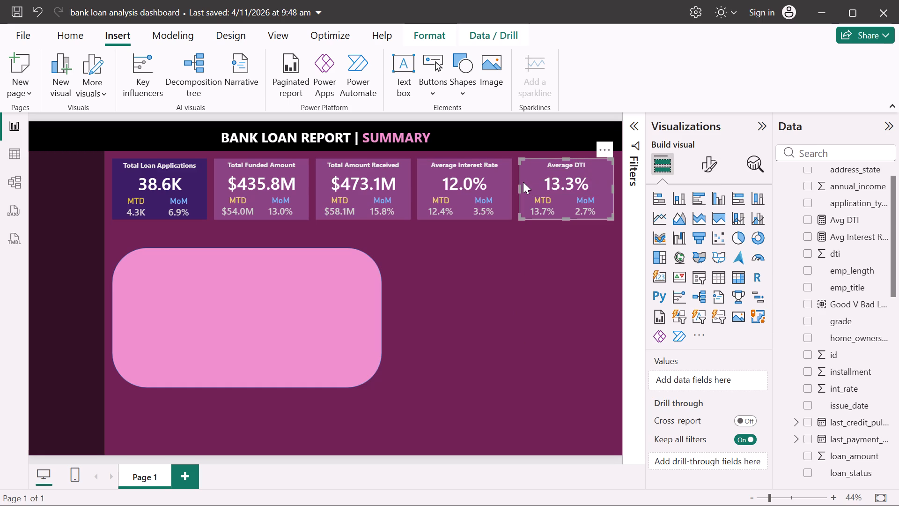
{"action": "key", "text": "ctrl+shift+g"}
{"action": "left_click", "coordinate": [535, 317]}
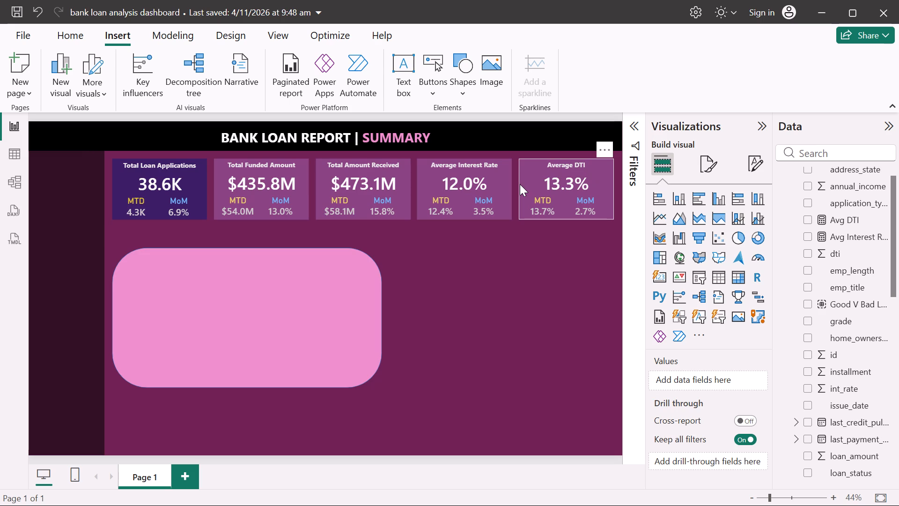
Check the fill color and transparency of the Average DTI card's background shape.
{"action": "left_click", "coordinate": [520, 184]}
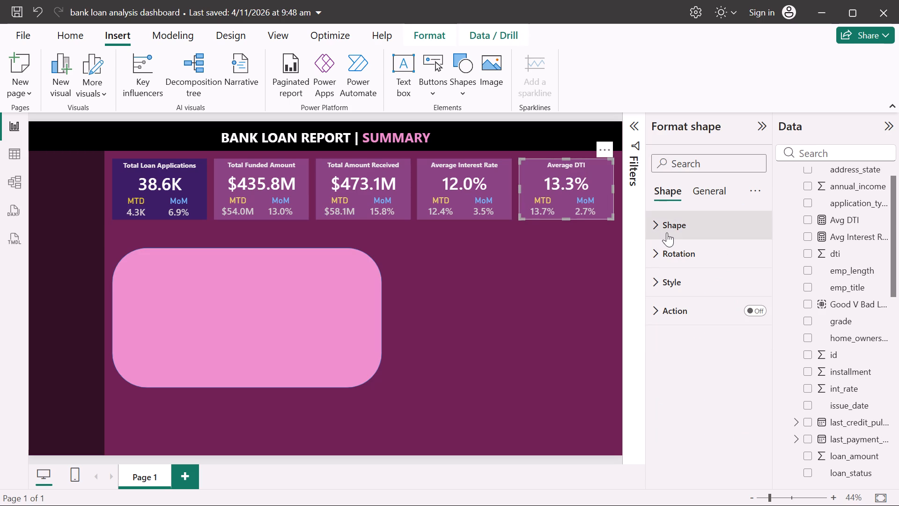
{"action": "left_click", "coordinate": [653, 281]}
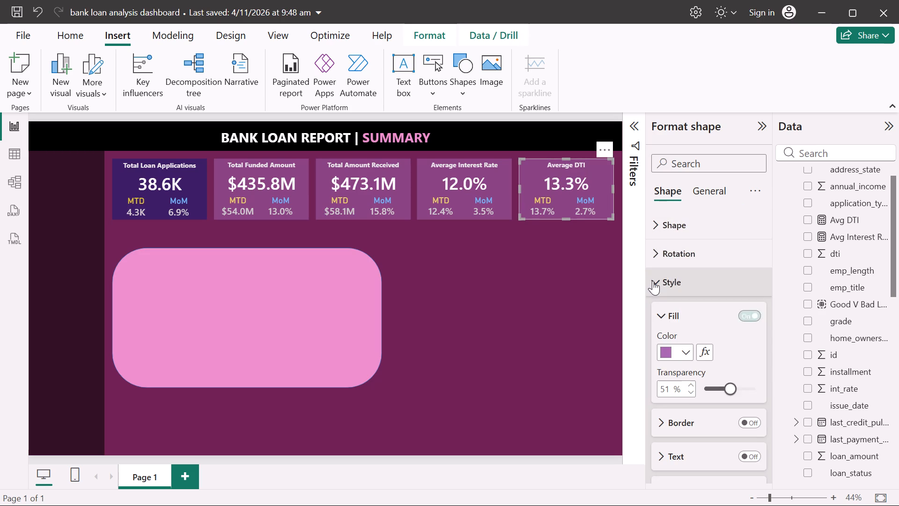
{"action": "scroll", "coordinate": [653, 281], "scroll_direction": "down", "scroll_amount": 1}
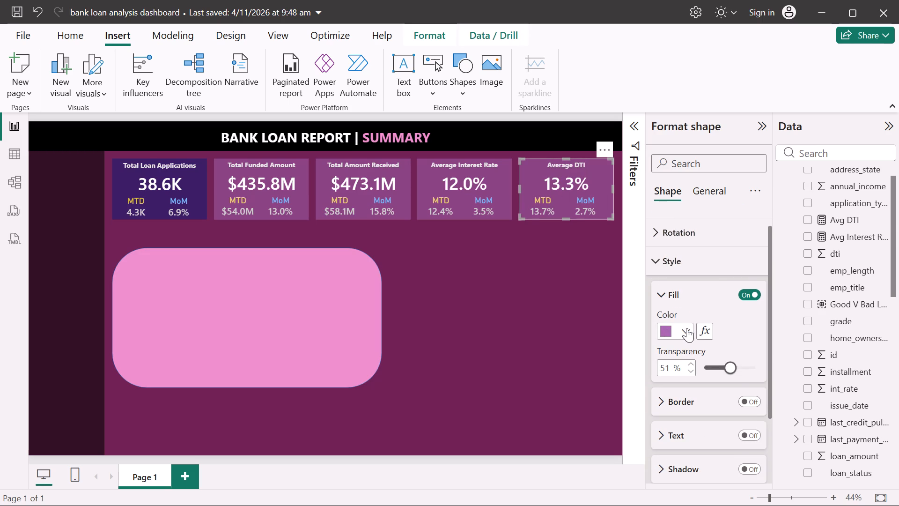
{"action": "left_click", "coordinate": [687, 328]}
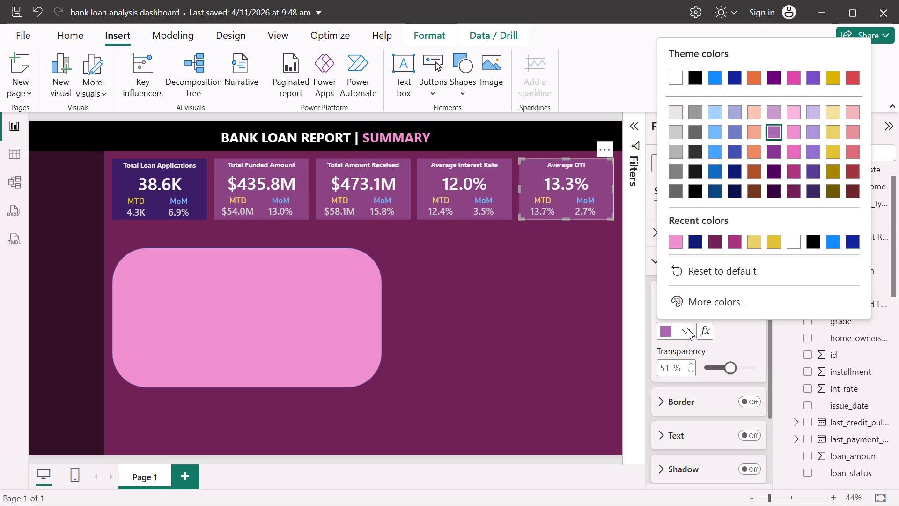
{"action": "left_click", "coordinate": [362, 312]}
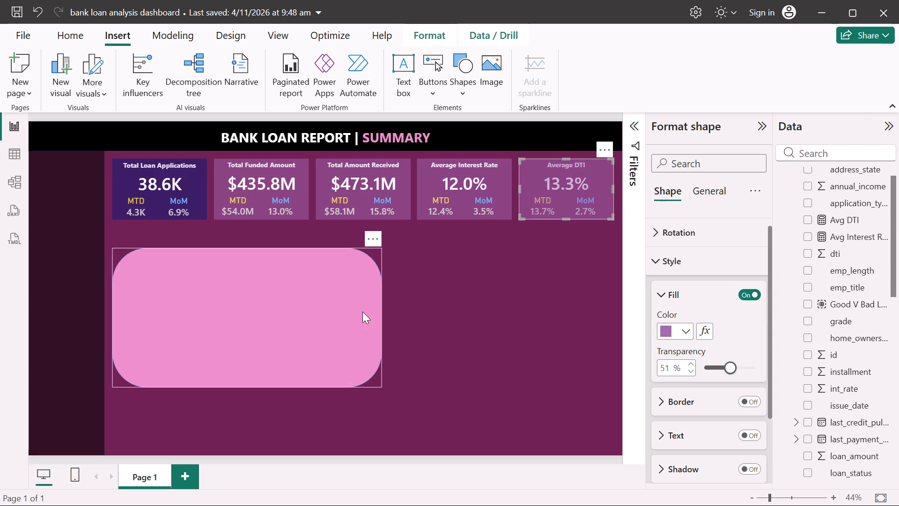
Set the large rounded rectangle's fill to the light purple used by the Average DTI card, with 51% transparency.
{"action": "left_click", "coordinate": [318, 323]}
{"action": "left_click", "coordinate": [686, 333]}
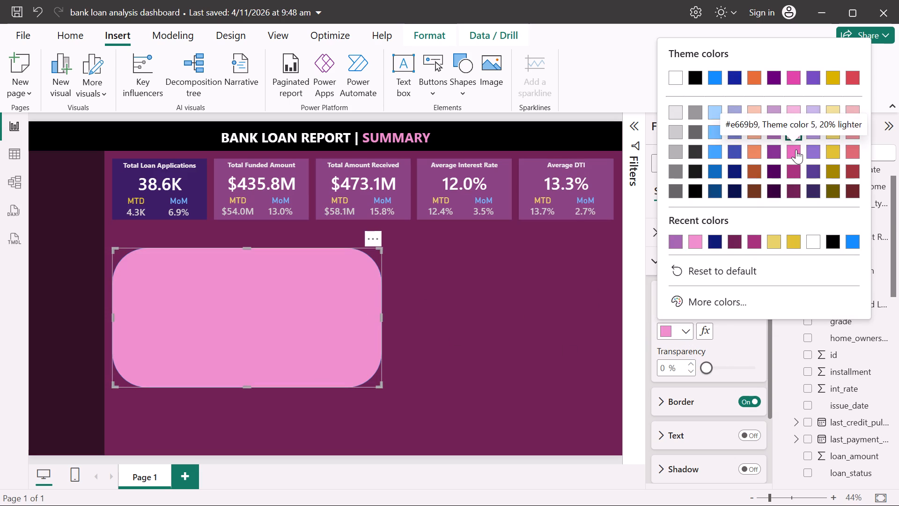
{"action": "left_click", "coordinate": [774, 136]}
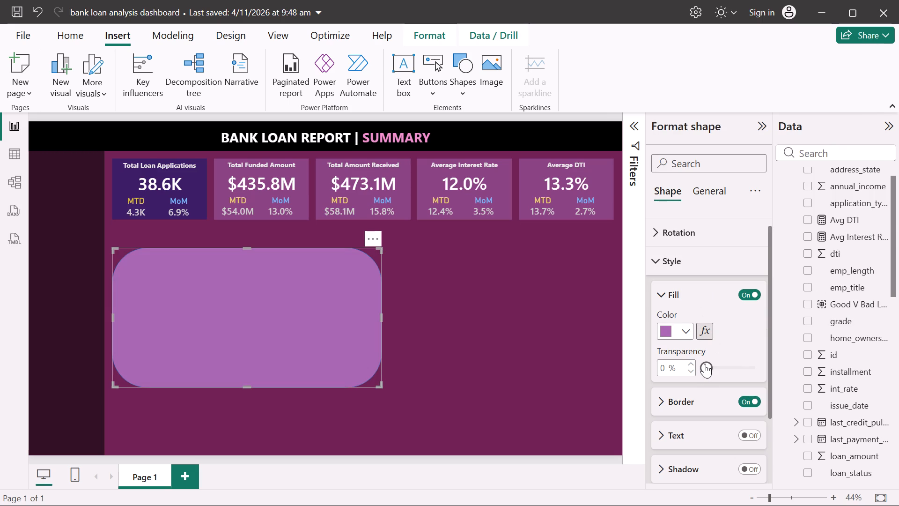
{"action": "left_click_drag", "start_coordinate": [705, 364], "coordinate": [726, 365]}
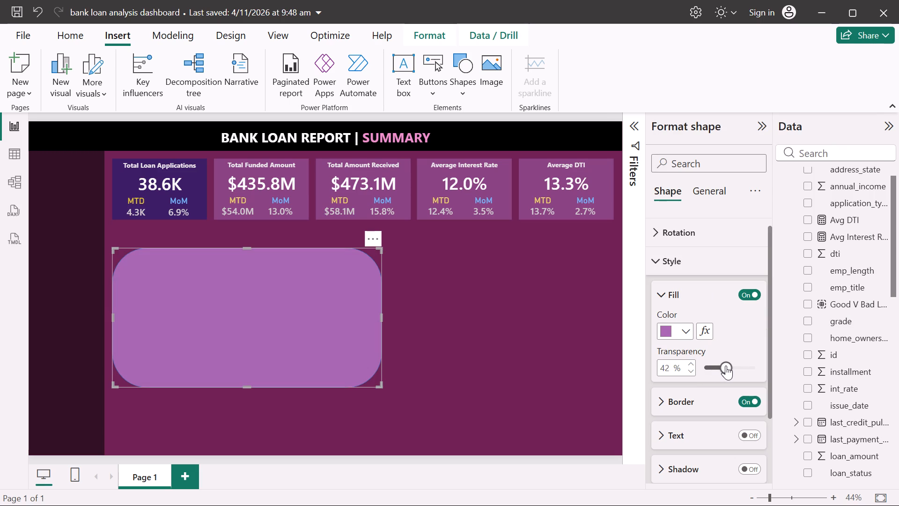
{"action": "left_click_drag", "start_coordinate": [726, 365], "coordinate": [731, 366]}
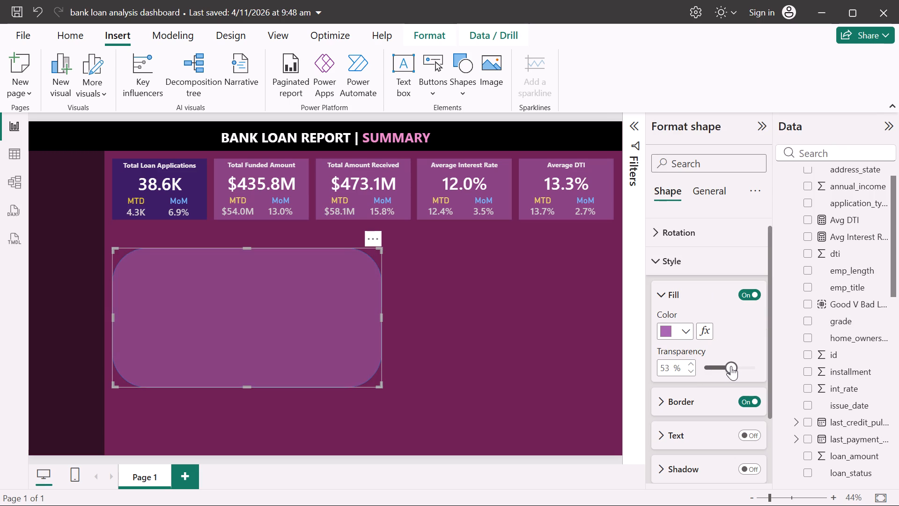
{"action": "left_click_drag", "start_coordinate": [731, 366], "coordinate": [729, 366]}
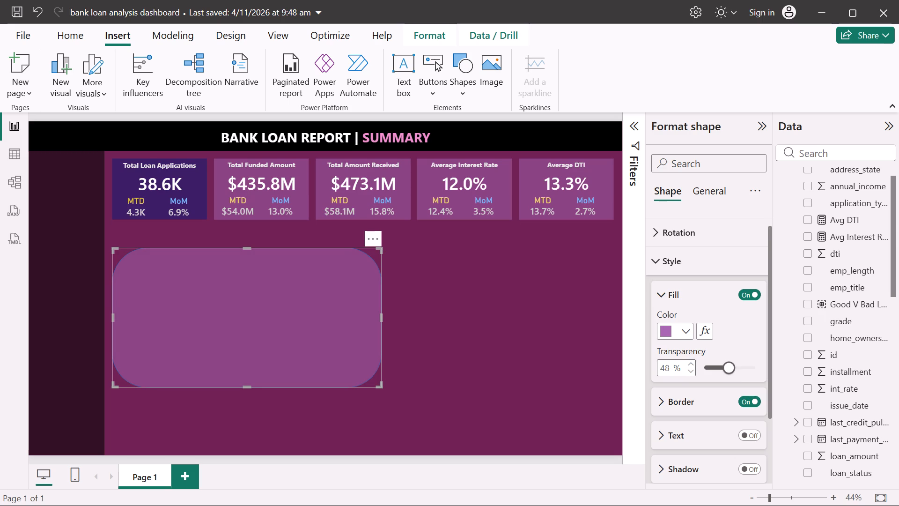
{"action": "left_click", "coordinate": [666, 369]}
{"action": "type", "text": "51"}
Look through the large rounded rectangle's shape, properties and effects settings for the options that control its outline and corners.
{"action": "key", "text": "Return"}
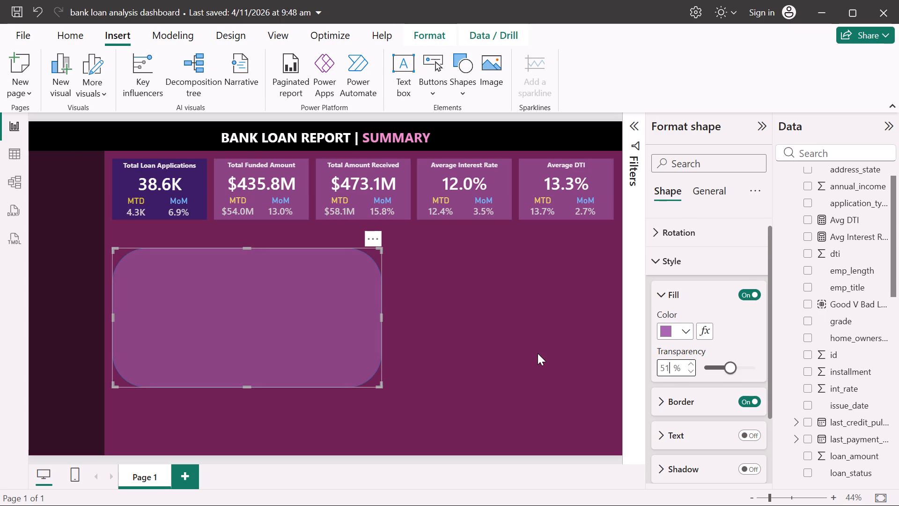
{"action": "left_click", "coordinate": [538, 353]}
{"action": "left_click", "coordinate": [333, 313]}
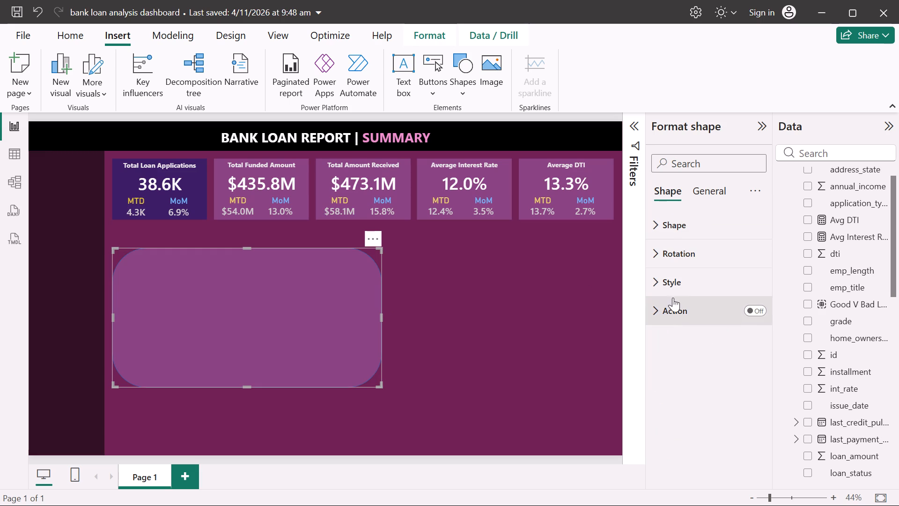
{"action": "left_click", "coordinate": [667, 220]}
{"action": "scroll", "coordinate": [689, 382], "scroll_direction": "down", "scroll_amount": 1}
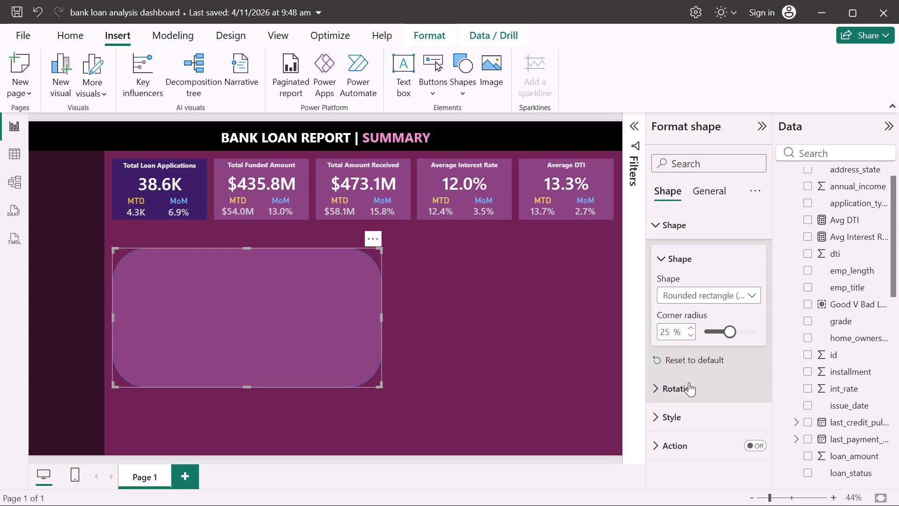
{"action": "scroll", "coordinate": [689, 382], "scroll_direction": "down", "scroll_amount": 1}
{"action": "left_click", "coordinate": [707, 186]}
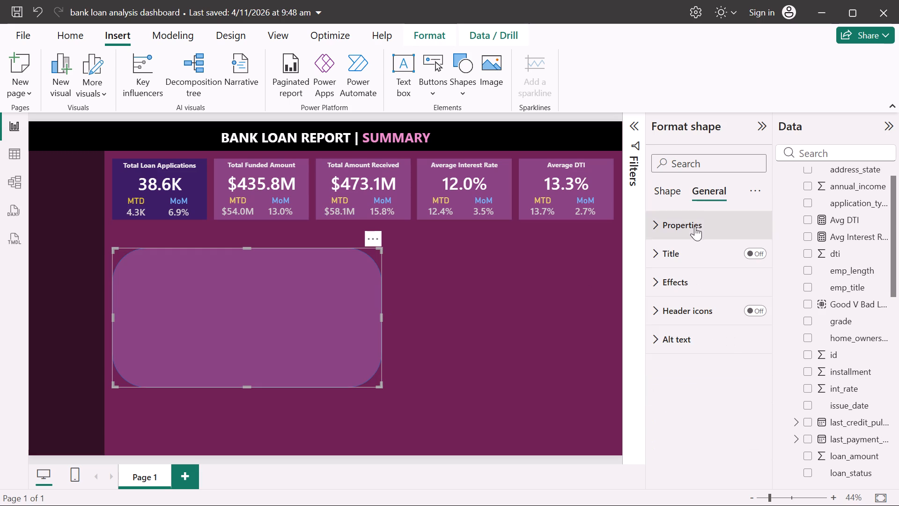
{"action": "left_click", "coordinate": [657, 223]}
{"action": "scroll", "coordinate": [688, 403], "scroll_direction": "down", "scroll_amount": 1}
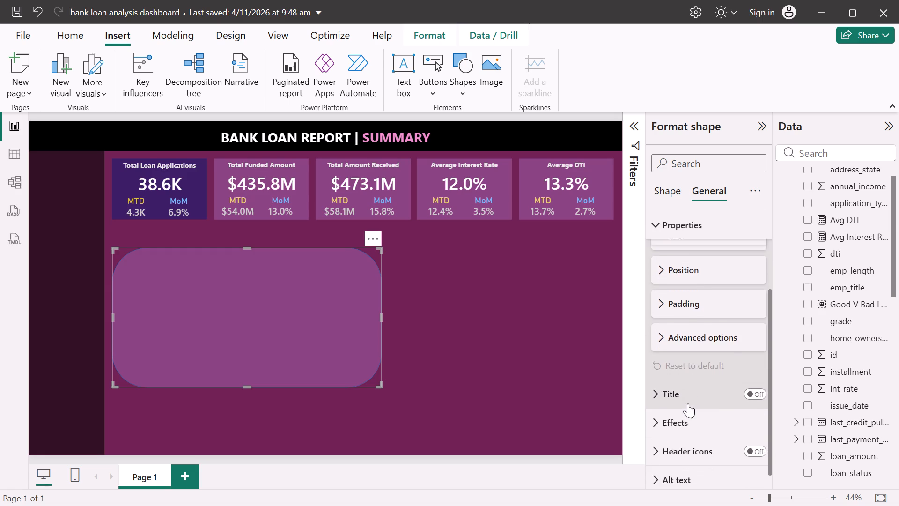
{"action": "scroll", "coordinate": [688, 403], "scroll_direction": "down", "scroll_amount": 2}
{"action": "left_click", "coordinate": [677, 401]}
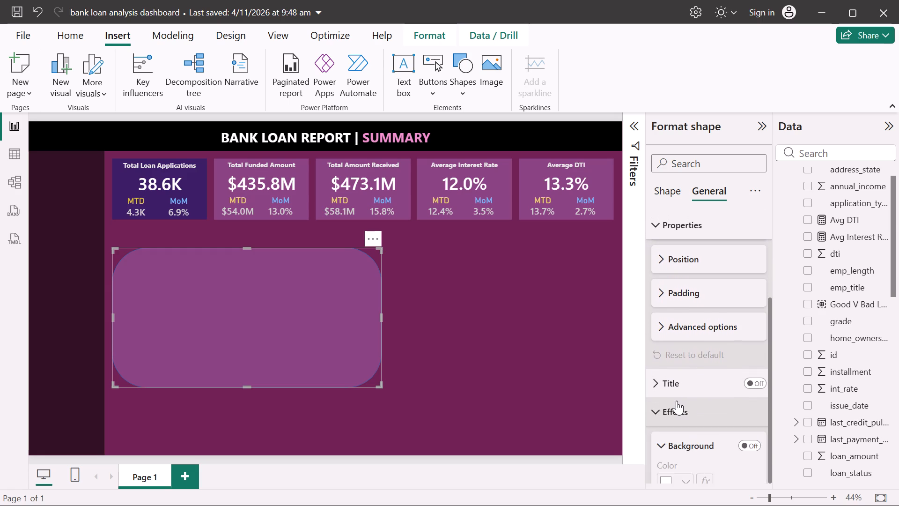
{"action": "scroll", "coordinate": [677, 401], "scroll_direction": "down", "scroll_amount": 6}
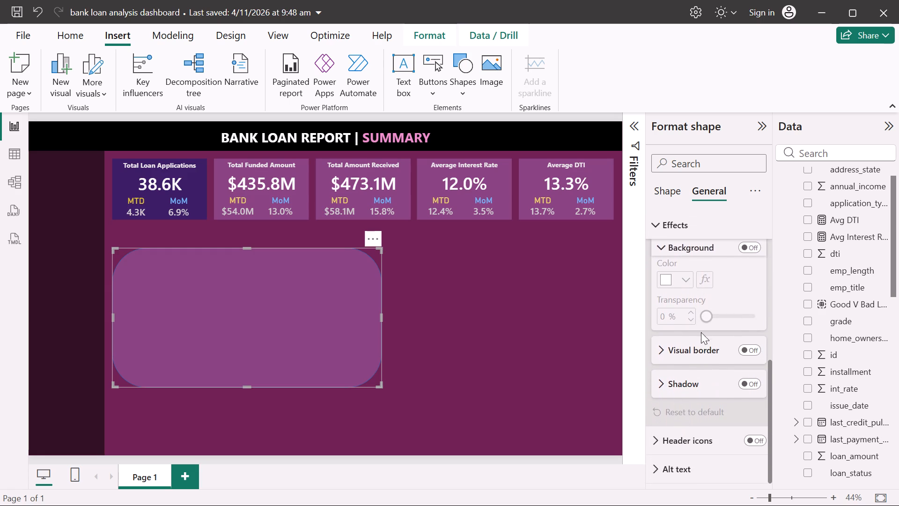
{"action": "scroll", "coordinate": [700, 327], "scroll_direction": "up", "scroll_amount": 3}
{"action": "left_click", "coordinate": [673, 191]}
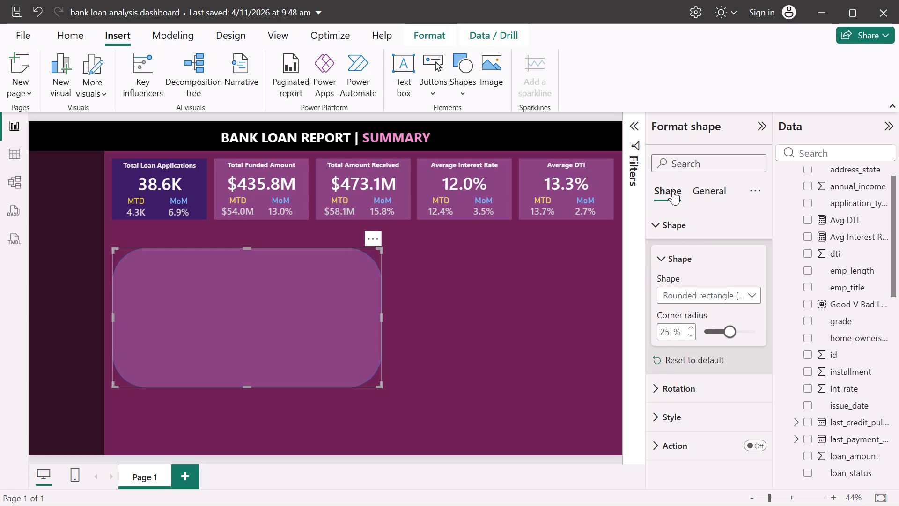
Try 10% fill transparency on the large rounded rectangle and settle on 50%.
{"action": "left_click", "coordinate": [668, 406]}
{"action": "scroll", "coordinate": [668, 406], "scroll_direction": "down", "scroll_amount": 1}
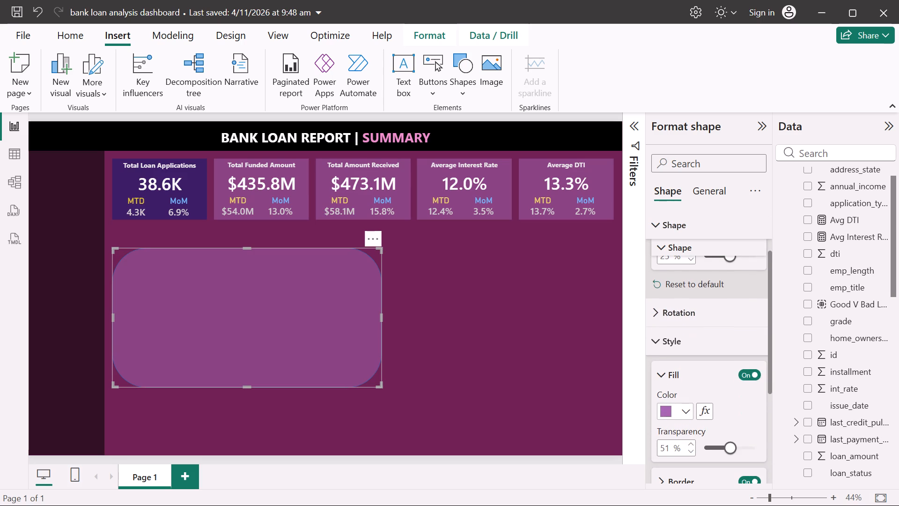
{"action": "scroll", "coordinate": [699, 436], "scroll_direction": "down", "scroll_amount": 1}
{"action": "left_click", "coordinate": [752, 445]}
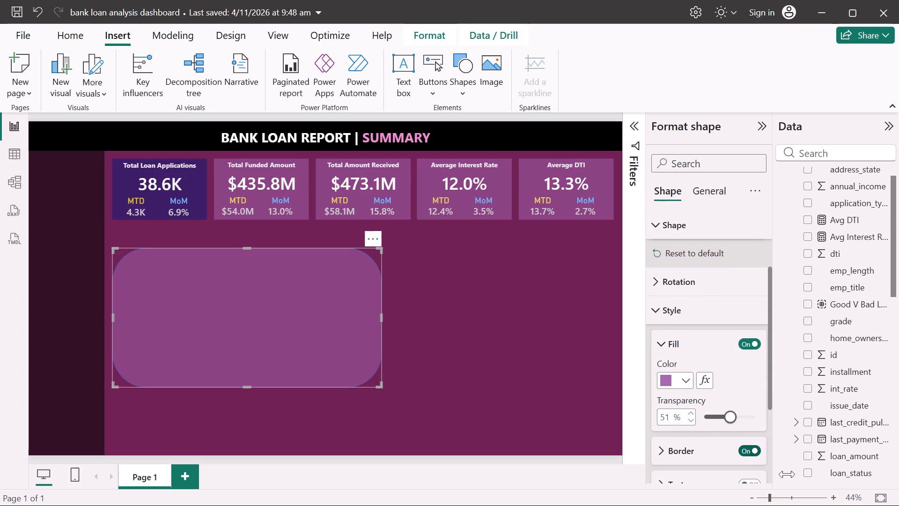
{"action": "left_click", "coordinate": [670, 417]}
{"action": "key", "text": "BackSpace"}
{"action": "key", "text": "1"}
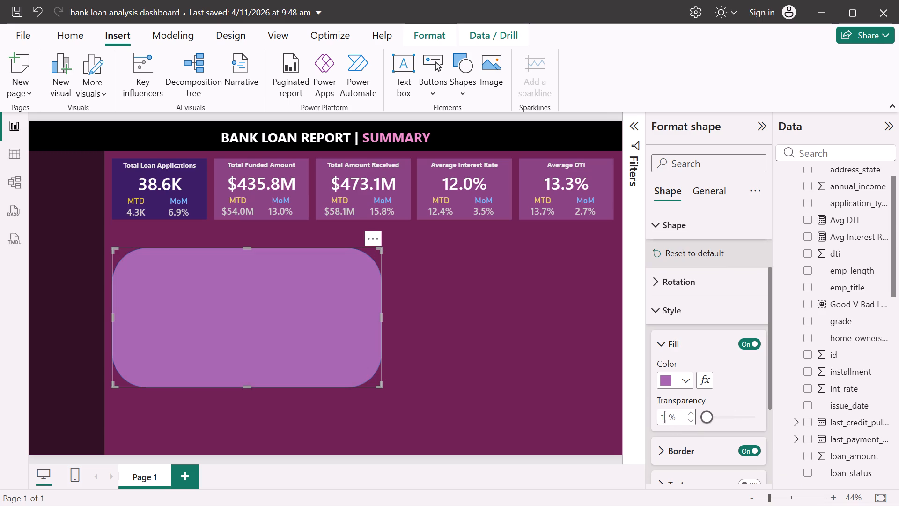
{"action": "key", "text": "0"}
{"action": "key", "text": "Return"}
{"action": "key", "text": "BackSpace"}
{"action": "key", "text": "BackSpace"}
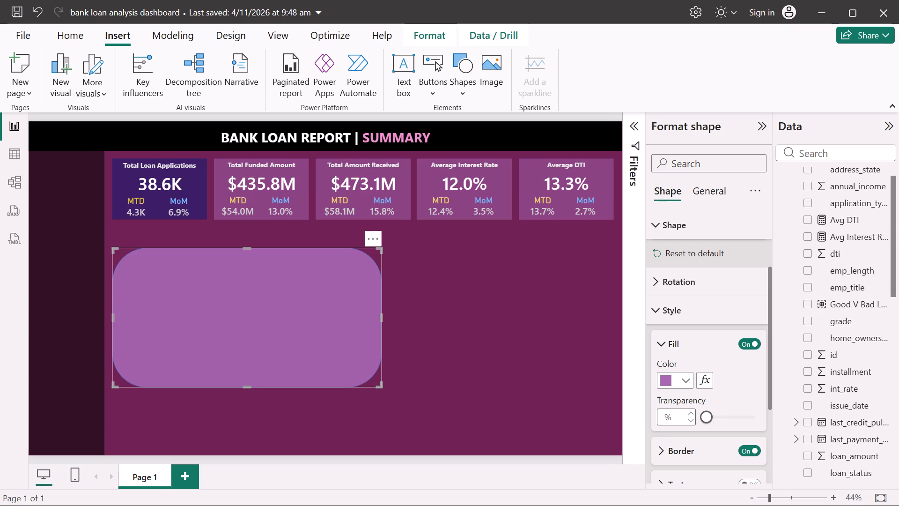
{"action": "key", "text": "5"}
{"action": "key", "text": "0"}
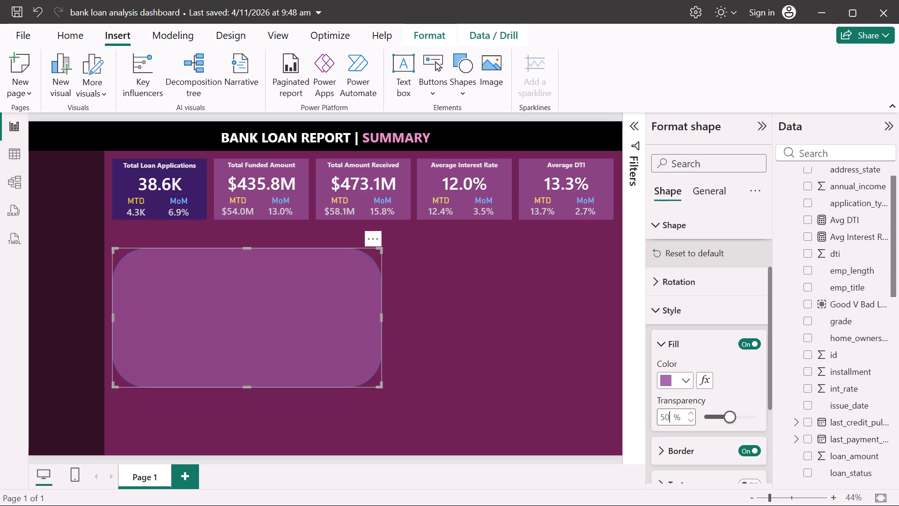
{"action": "key", "text": "Return"}
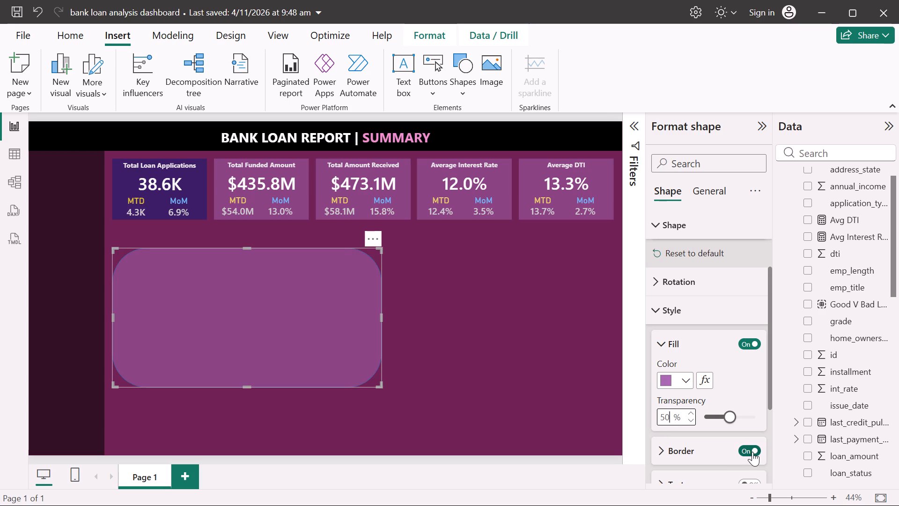
Turn off the border of the large rounded rectangle.
{"action": "left_click", "coordinate": [753, 452]}
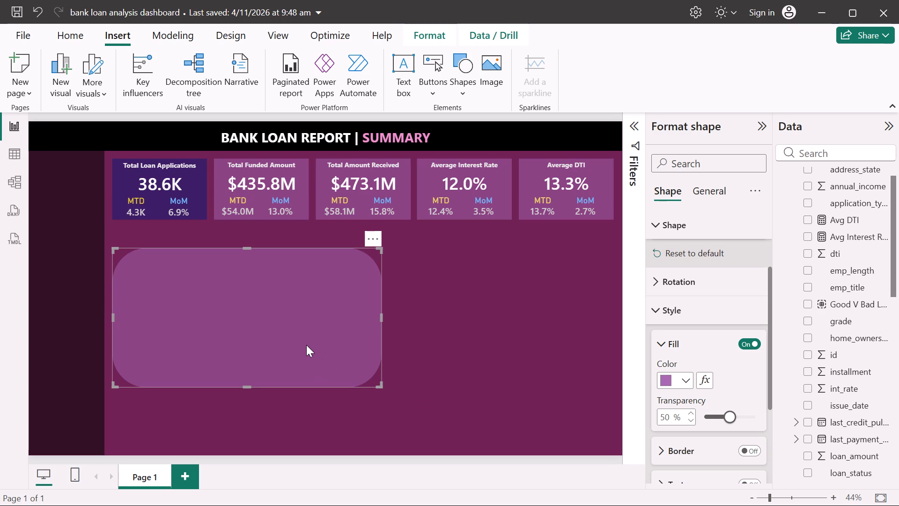
Reduce the large rounded rectangle's corner radius to 5%.
{"action": "scroll", "coordinate": [705, 351], "scroll_direction": "up", "scroll_amount": 1}
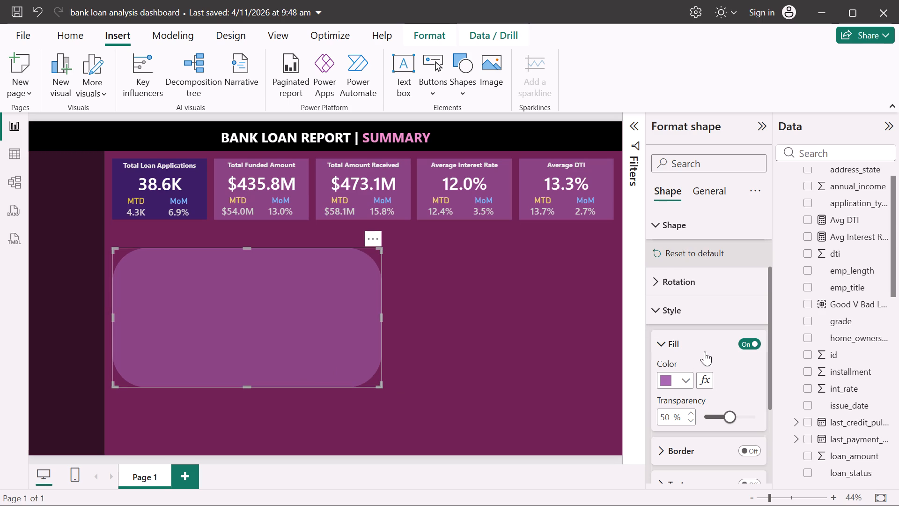
{"action": "scroll", "coordinate": [705, 351], "scroll_direction": "up", "scroll_amount": 1}
{"action": "scroll", "coordinate": [695, 300], "scroll_direction": "up", "scroll_amount": 1}
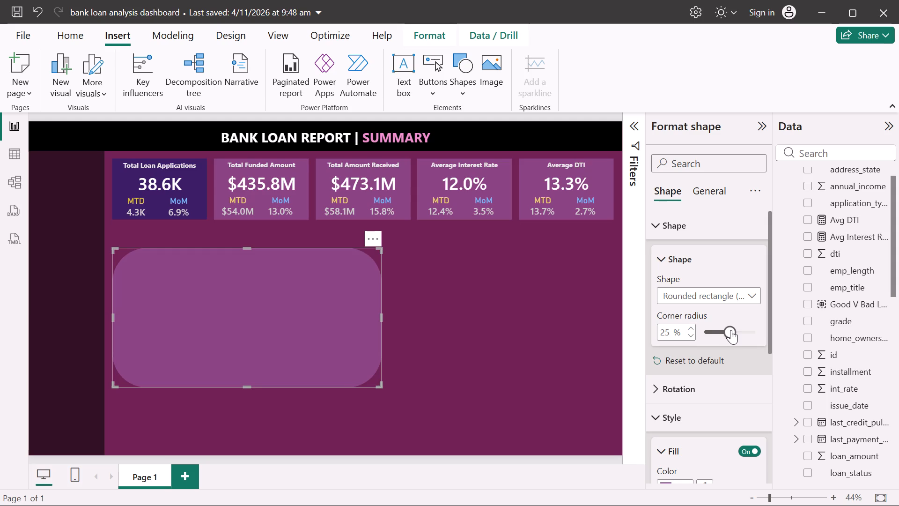
{"action": "left_click_drag", "start_coordinate": [731, 330], "coordinate": [727, 330]}
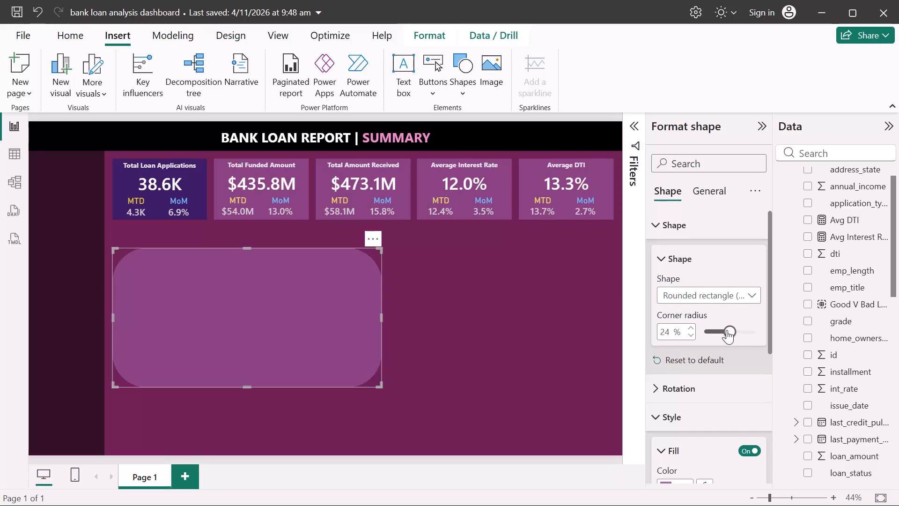
{"action": "left_click_drag", "start_coordinate": [727, 330], "coordinate": [714, 330]}
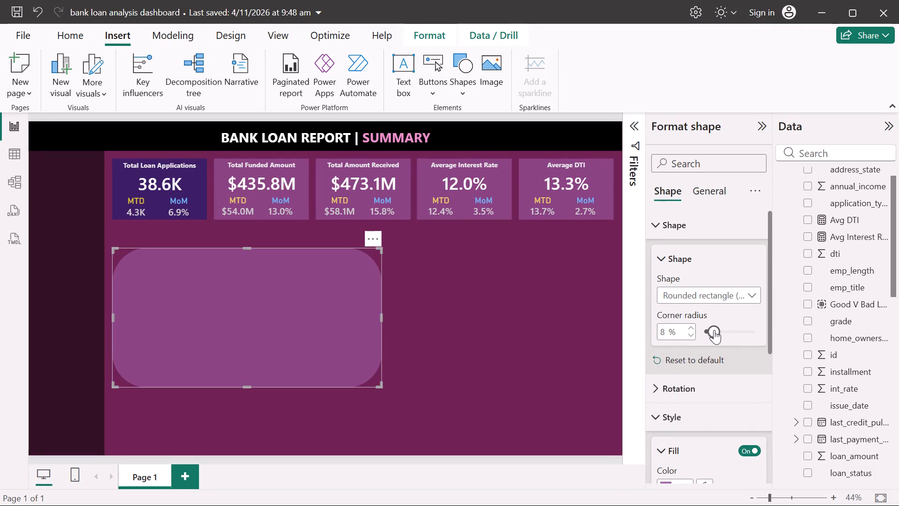
{"action": "left_click_drag", "start_coordinate": [714, 330], "coordinate": [714, 330]}
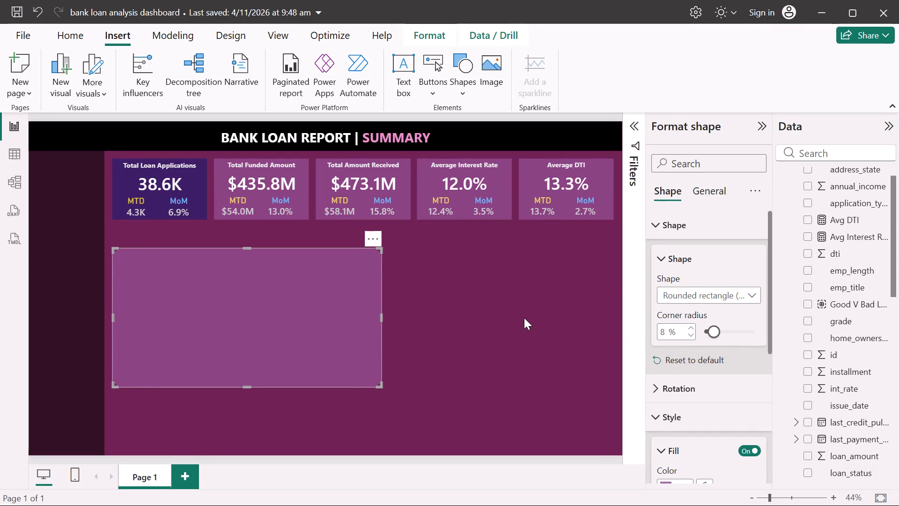
{"action": "left_click", "coordinate": [667, 328]}
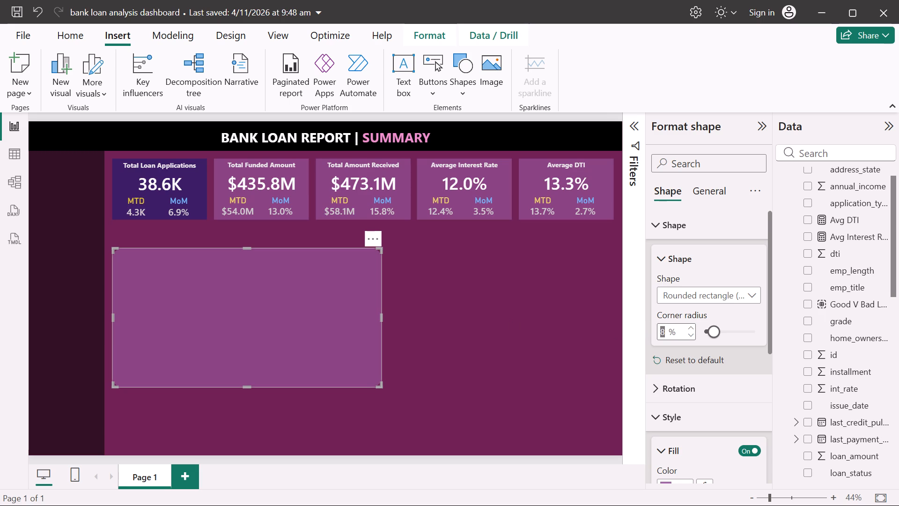
{"action": "key", "text": "5"}
{"action": "key", "text": "Return"}
{"action": "left_click", "coordinate": [520, 325]}
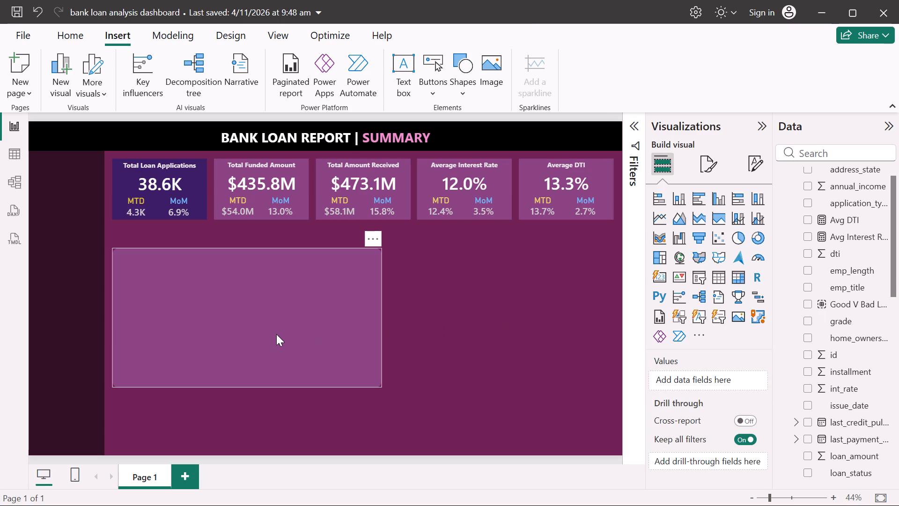
Move the purple panel up just below the KPI cards and narrow it so its right edge falls under the Total Amount Received card.
{"action": "left_click_drag", "start_coordinate": [274, 334], "coordinate": [275, 314]}
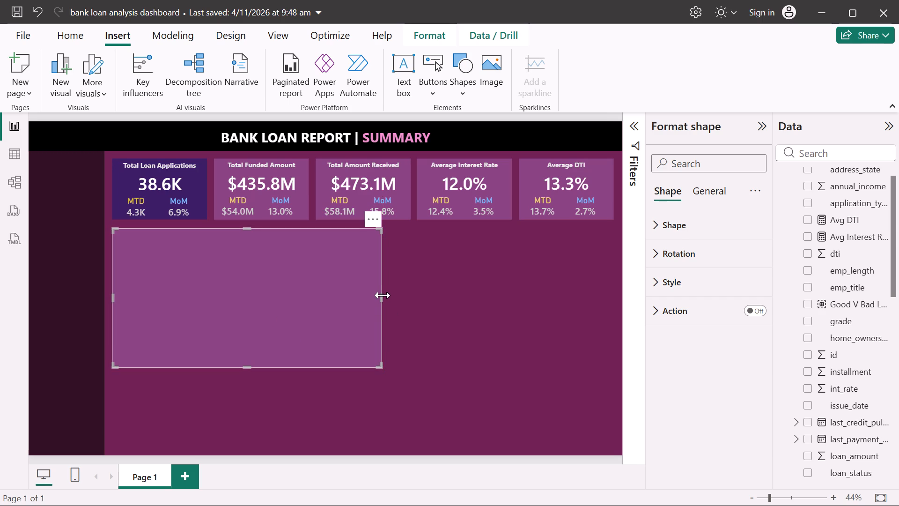
{"action": "left_click_drag", "start_coordinate": [383, 295], "coordinate": [371, 295]}
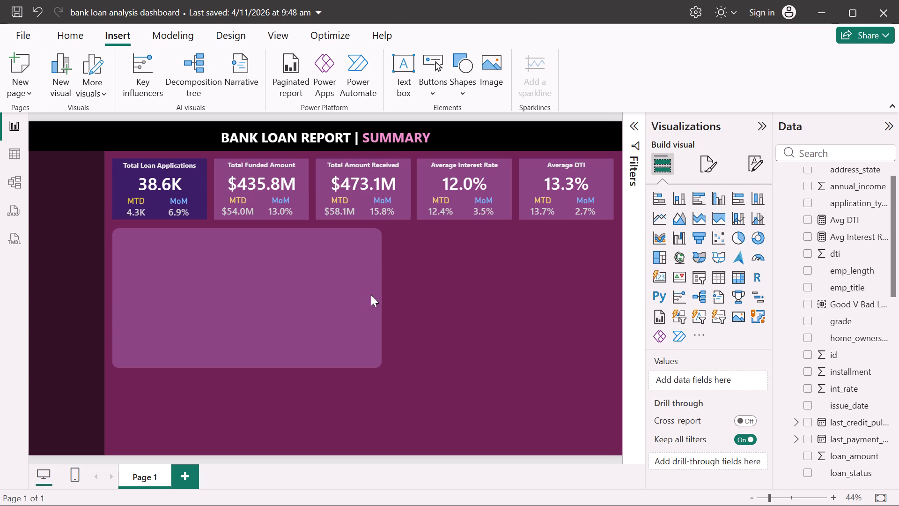
{"action": "left_click", "coordinate": [369, 293]}
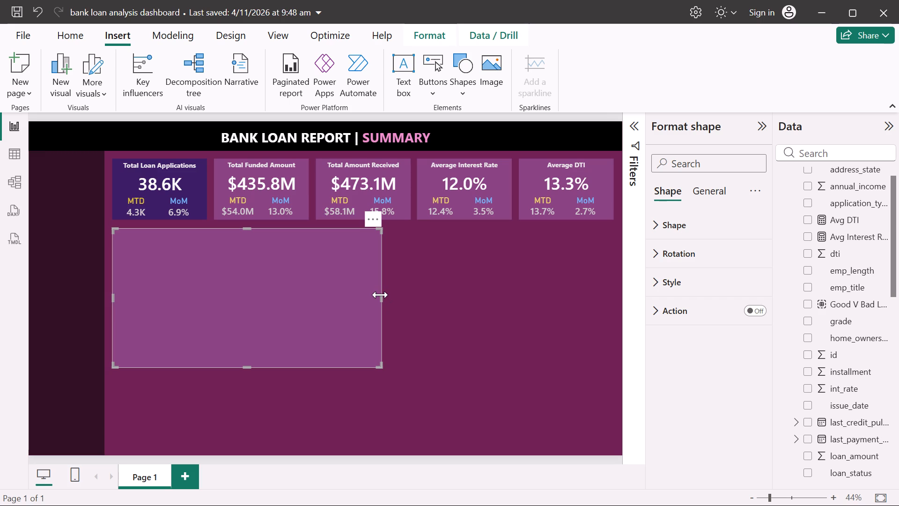
{"action": "left_click_drag", "start_coordinate": [380, 295], "coordinate": [360, 294]}
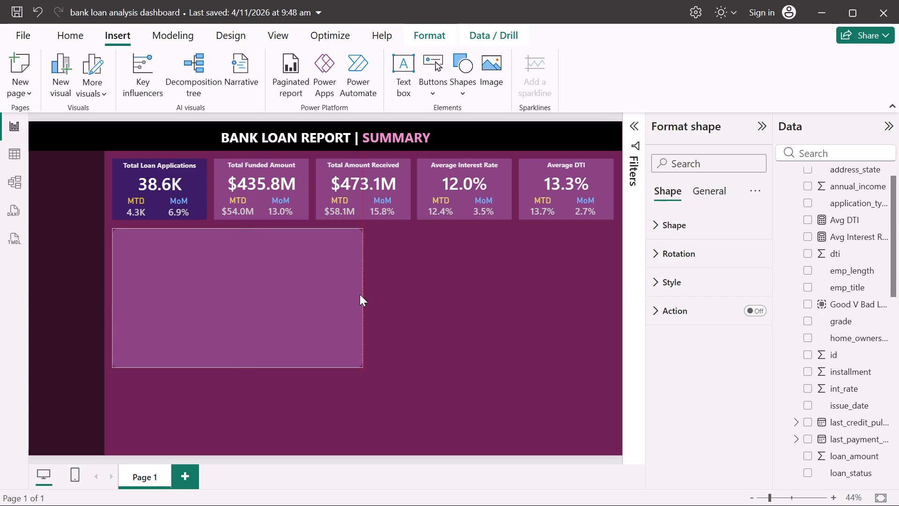
{"action": "left_click_drag", "start_coordinate": [360, 294], "coordinate": [354, 294]}
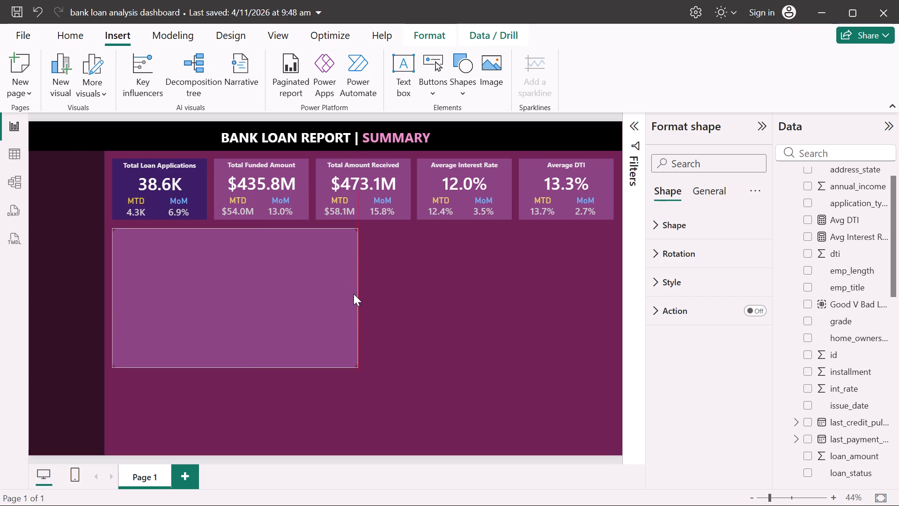
{"action": "left_click_drag", "start_coordinate": [354, 294], "coordinate": [354, 293]}
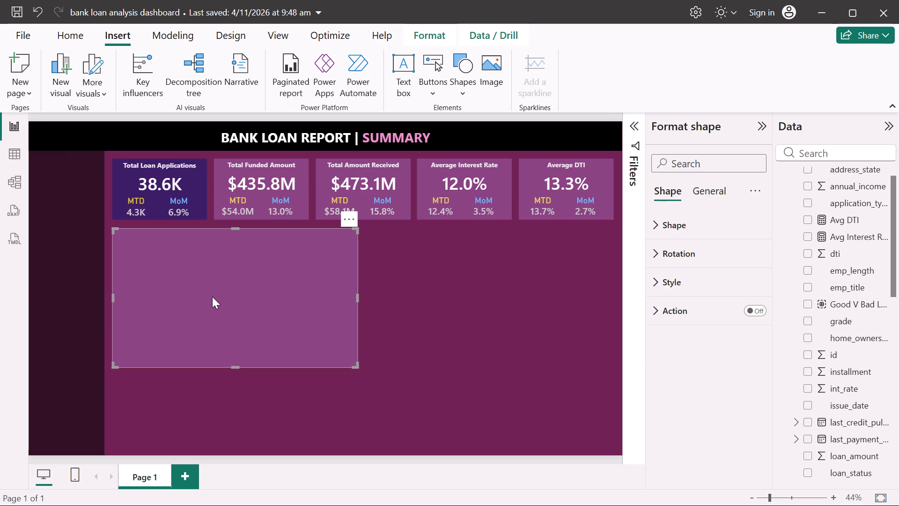
{"action": "scroll", "coordinate": [372, 291], "scroll_direction": "right", "scroll_amount": 1}
{"action": "left_click_drag", "start_coordinate": [357, 296], "coordinate": [351, 296]}
Duplicate the large purple panel on the same page.
{"action": "left_click", "coordinate": [241, 327]}
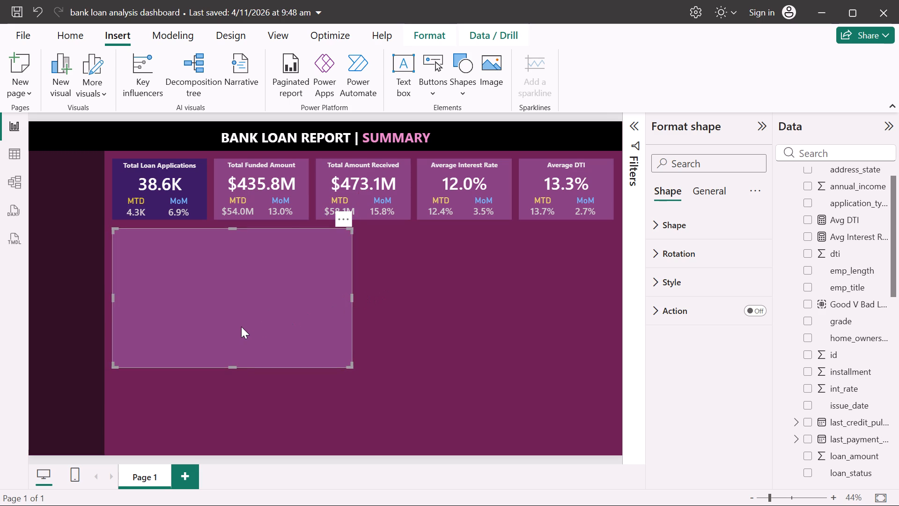
{"action": "key", "text": "ctrl+c"}
{"action": "key", "text": "ctrl+v"}
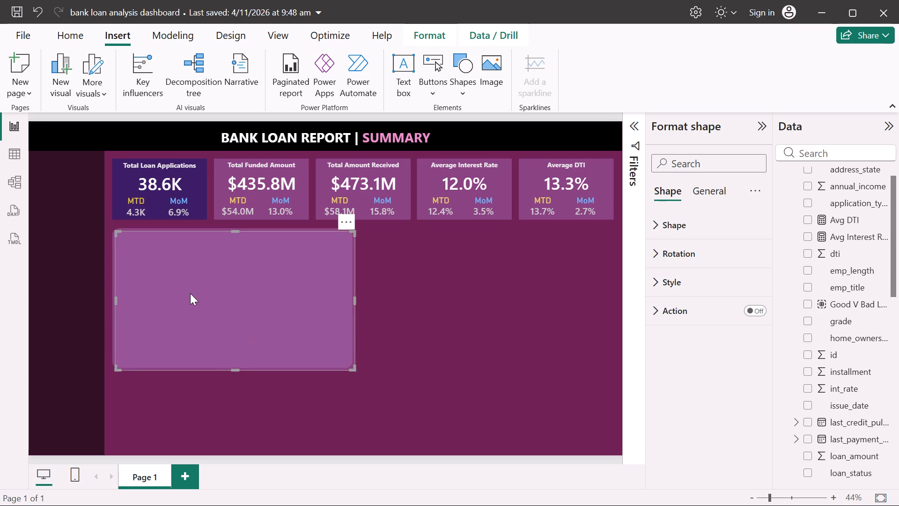
Place the duplicate panel beside the original, right edge aligned with the Average DTI card, and extend its left edge to narrow the gap.
{"action": "left_click_drag", "start_coordinate": [190, 293], "coordinate": [435, 288]}
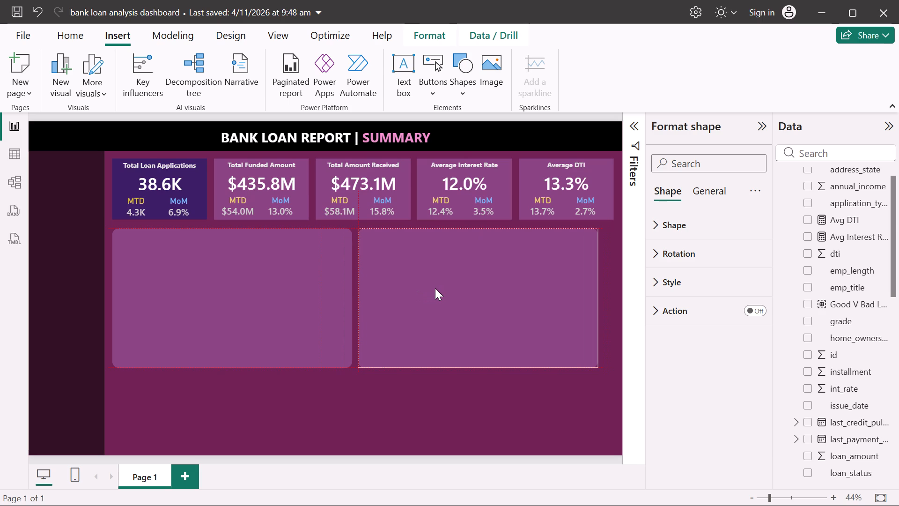
{"action": "left_click_drag", "start_coordinate": [435, 288], "coordinate": [449, 288]}
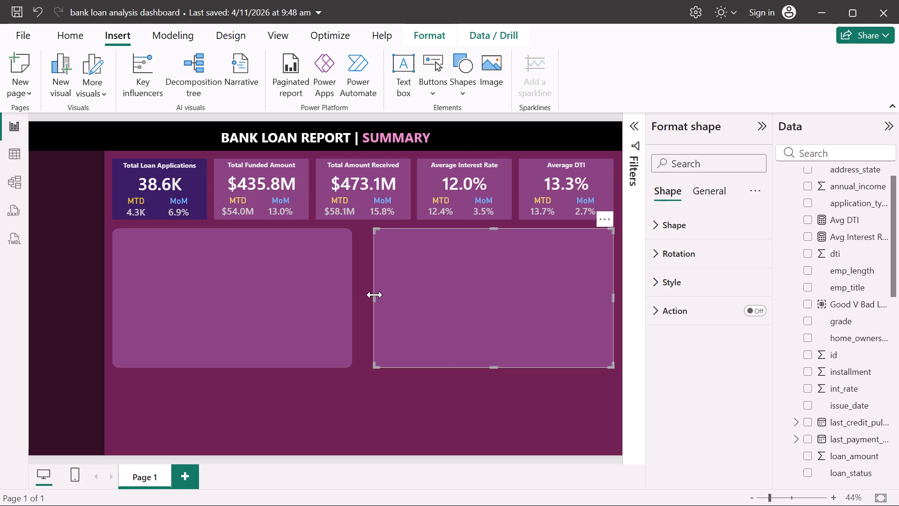
{"action": "left_click_drag", "start_coordinate": [375, 295], "coordinate": [370, 295]}
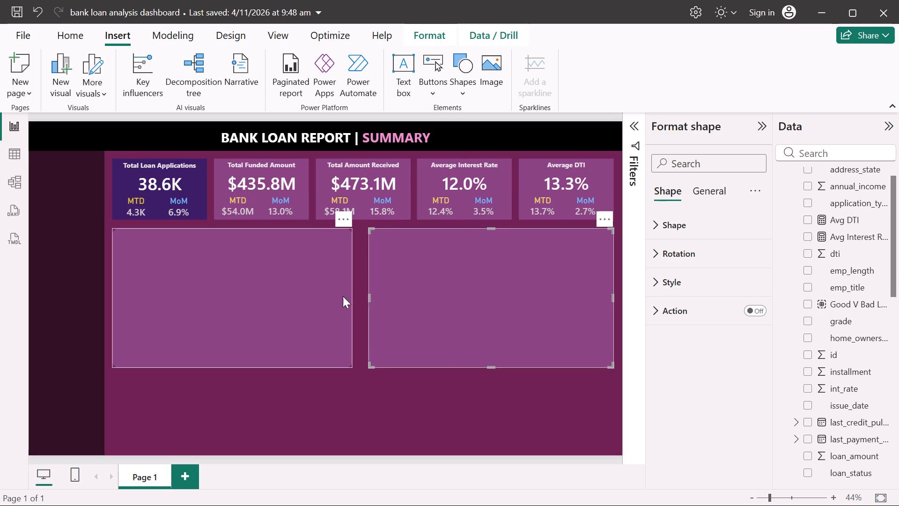
{"action": "left_click", "coordinate": [341, 296]}
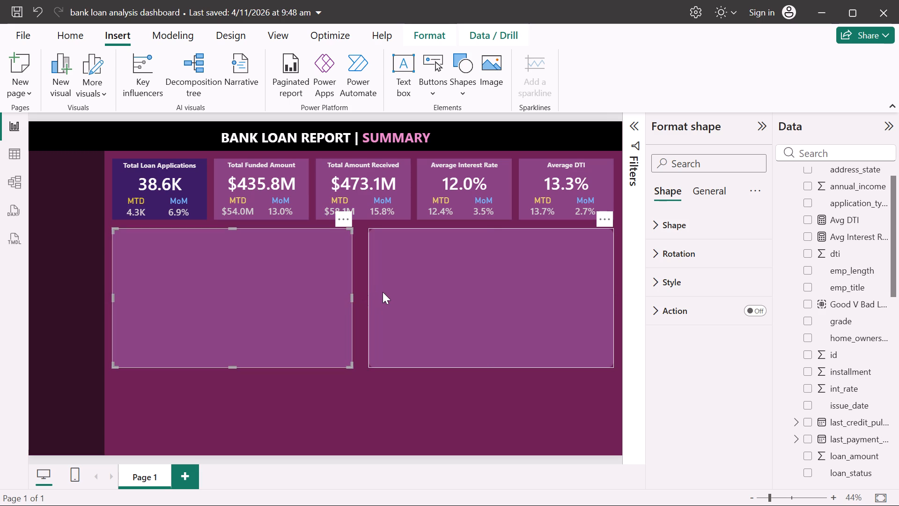
{"action": "left_click", "coordinate": [383, 292]}
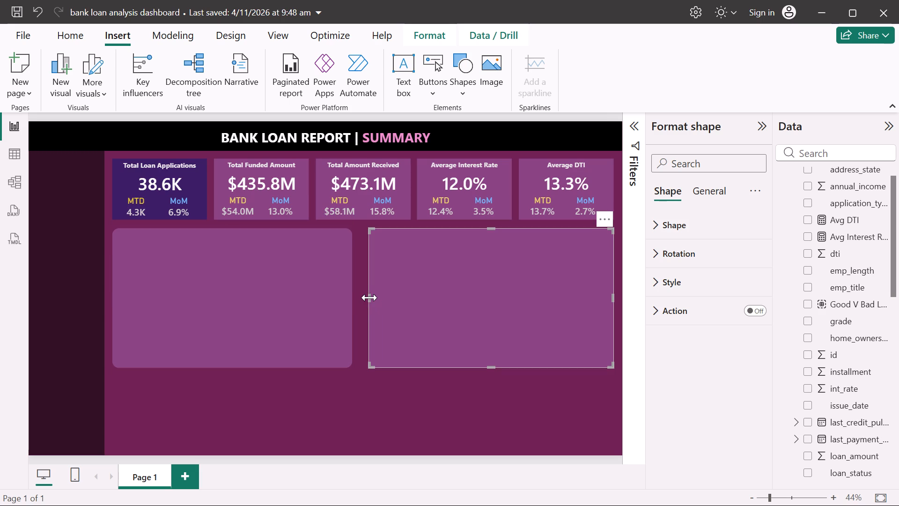
{"action": "left_click_drag", "start_coordinate": [369, 298], "coordinate": [365, 297]}
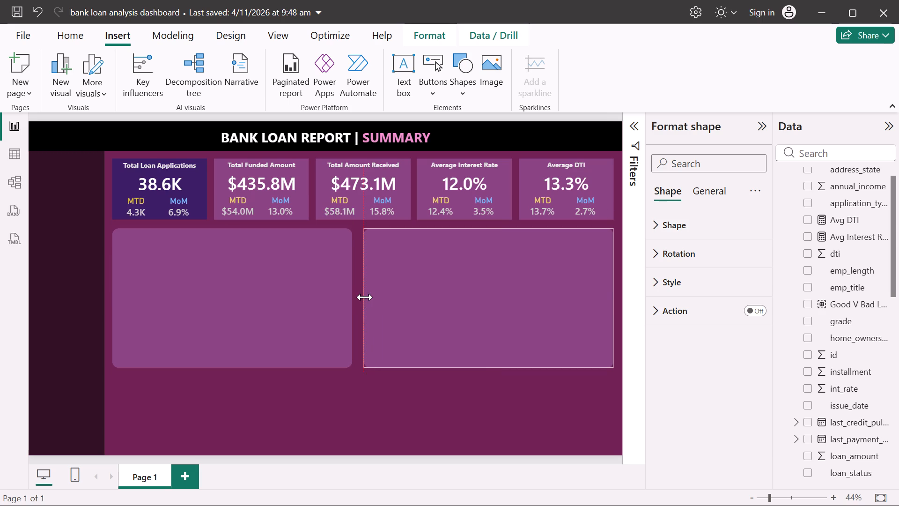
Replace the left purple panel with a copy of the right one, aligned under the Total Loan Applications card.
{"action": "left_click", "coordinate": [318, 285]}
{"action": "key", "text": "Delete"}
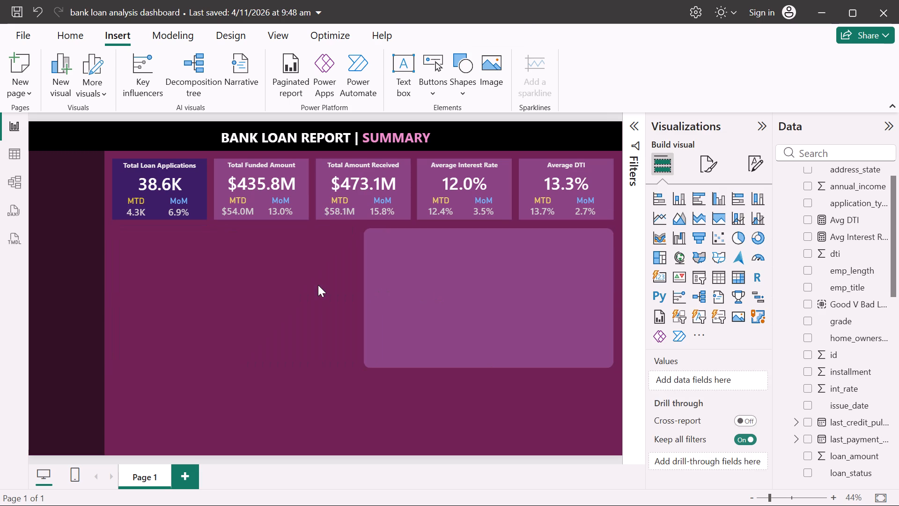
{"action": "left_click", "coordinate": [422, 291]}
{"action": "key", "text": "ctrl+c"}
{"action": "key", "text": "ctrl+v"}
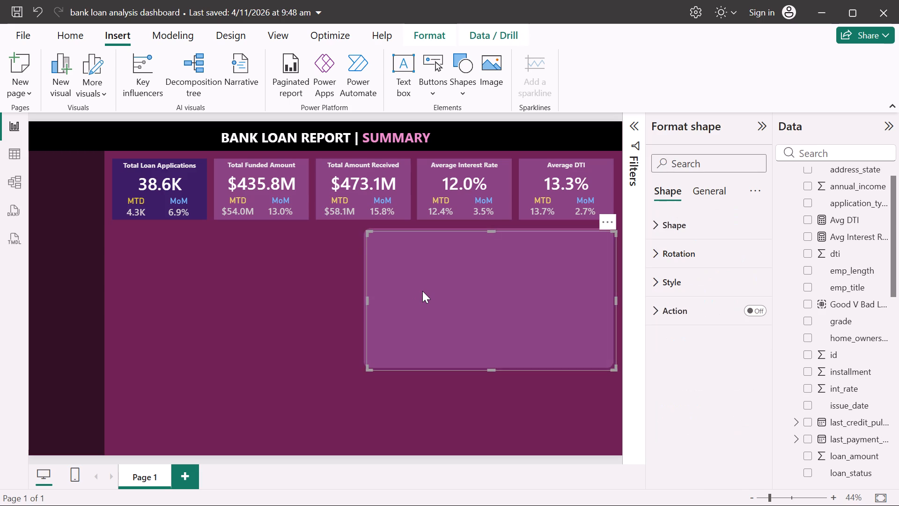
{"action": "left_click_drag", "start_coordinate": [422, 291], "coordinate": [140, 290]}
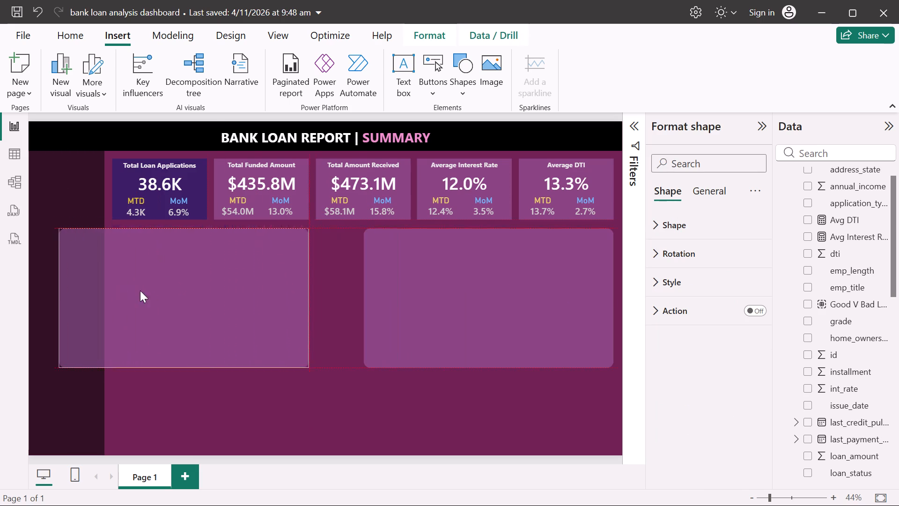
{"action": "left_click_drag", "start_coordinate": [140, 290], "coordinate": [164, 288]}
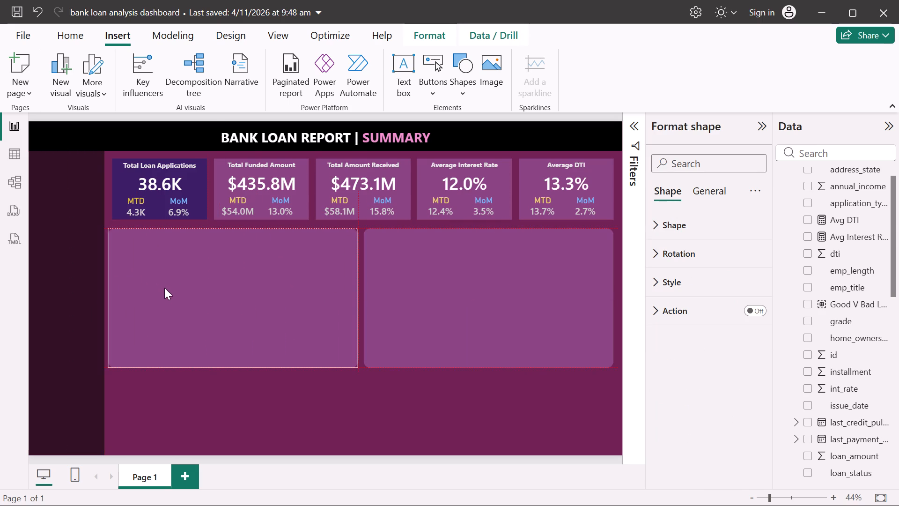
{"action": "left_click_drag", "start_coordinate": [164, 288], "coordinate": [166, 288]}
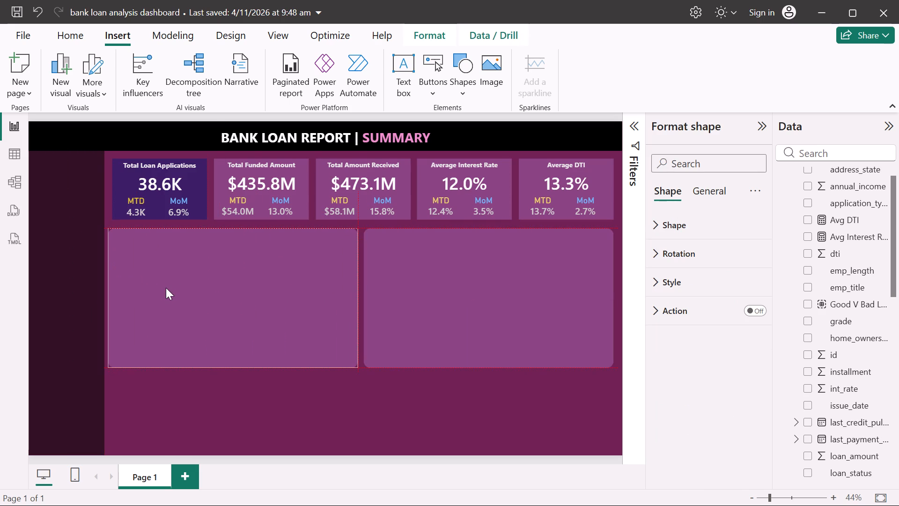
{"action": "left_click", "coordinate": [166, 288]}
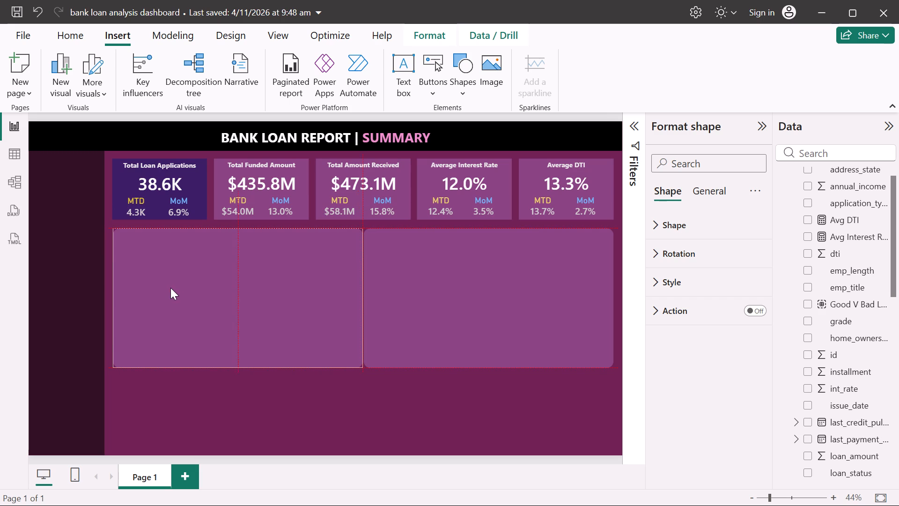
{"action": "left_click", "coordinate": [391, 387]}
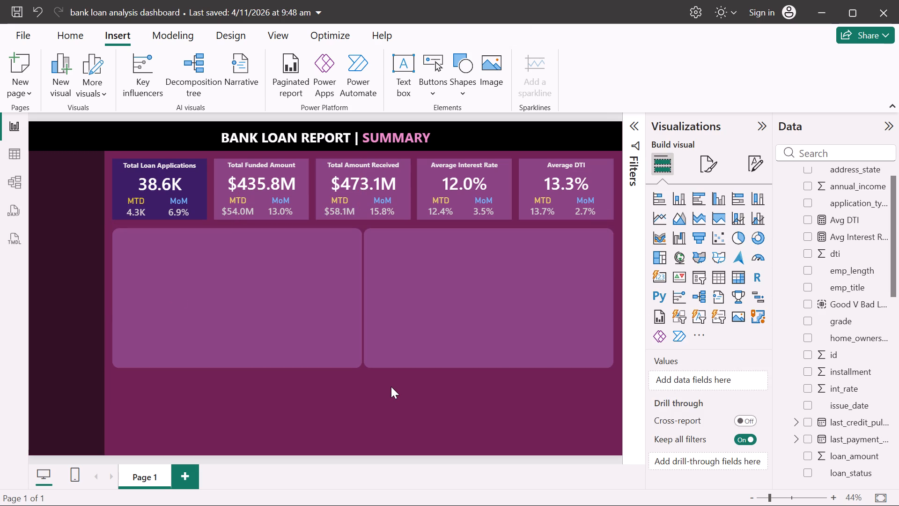
Narrow the right purple panel from its left edge to leave a small gap between the two panels.
{"action": "left_click", "coordinate": [371, 334]}
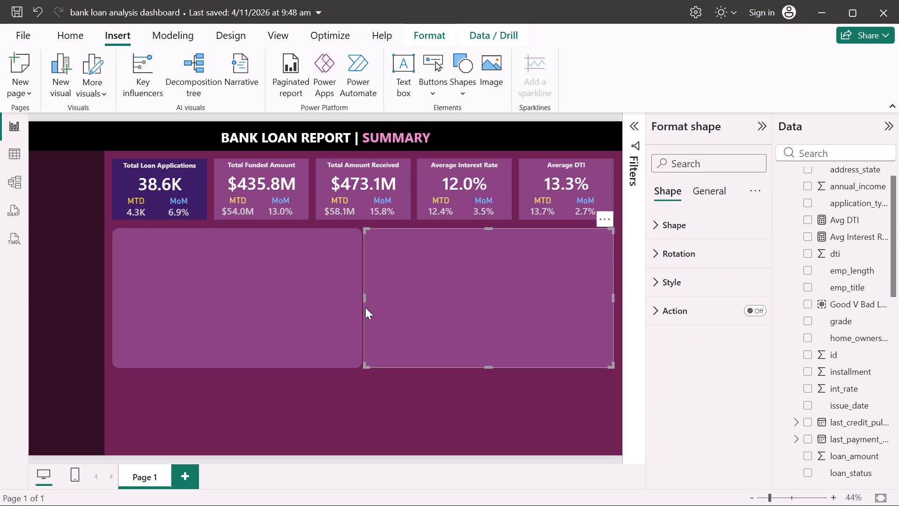
{"action": "left_click_drag", "start_coordinate": [362, 296], "coordinate": [367, 296]}
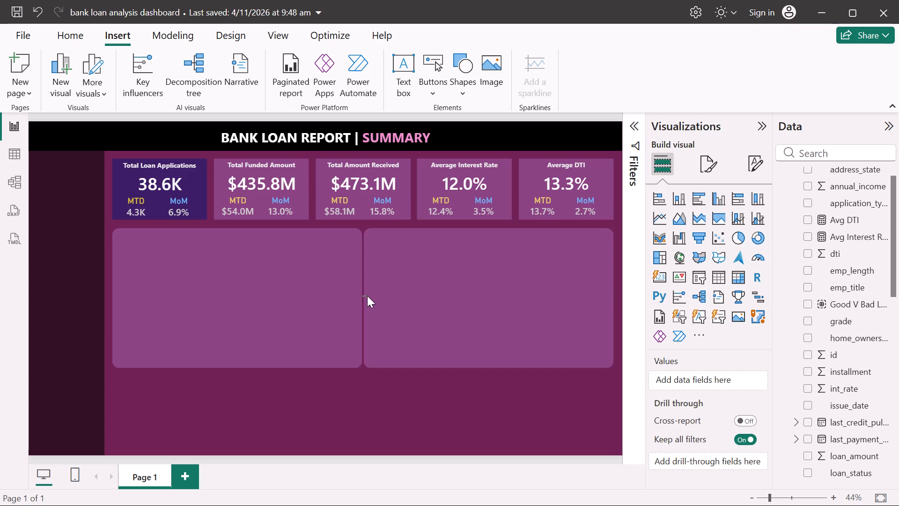
{"action": "left_click_drag", "start_coordinate": [367, 296], "coordinate": [369, 296]}
{"action": "left_click", "coordinate": [369, 296]}
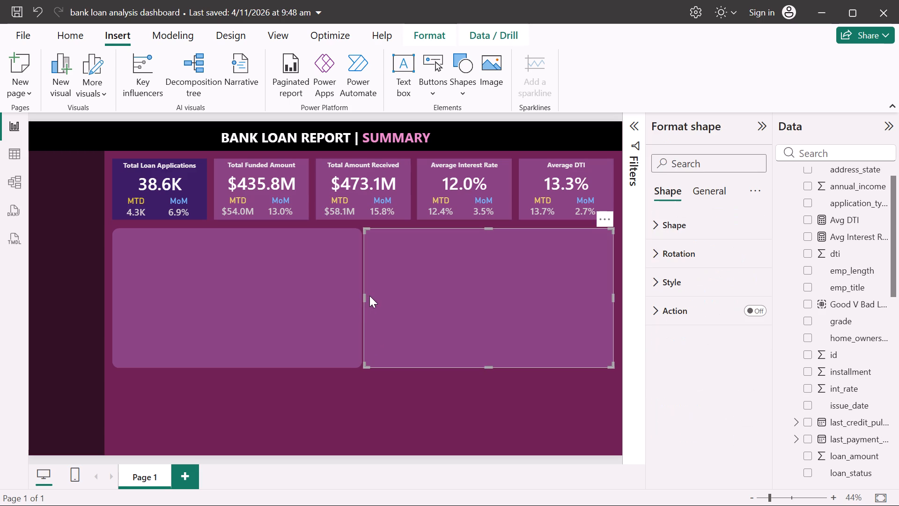
{"action": "left_click_drag", "start_coordinate": [363, 296], "coordinate": [367, 296]}
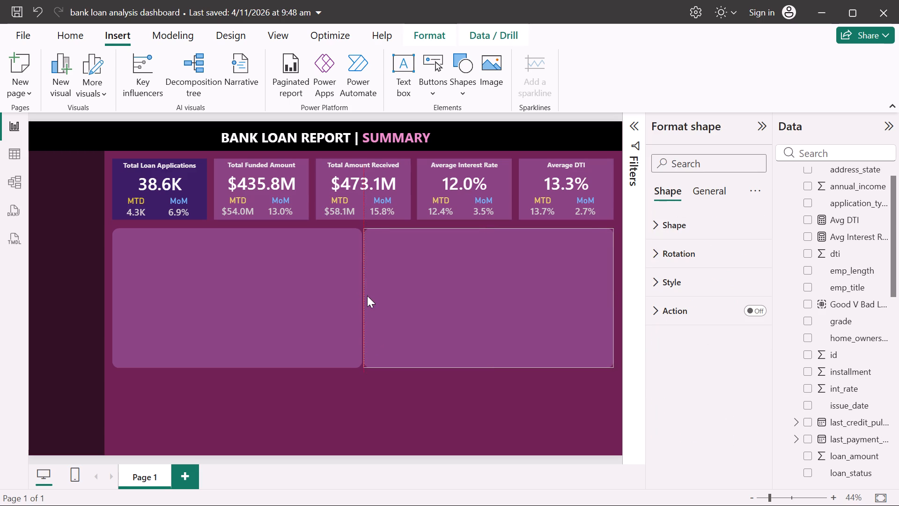
{"action": "left_click_drag", "start_coordinate": [367, 296], "coordinate": [369, 295]}
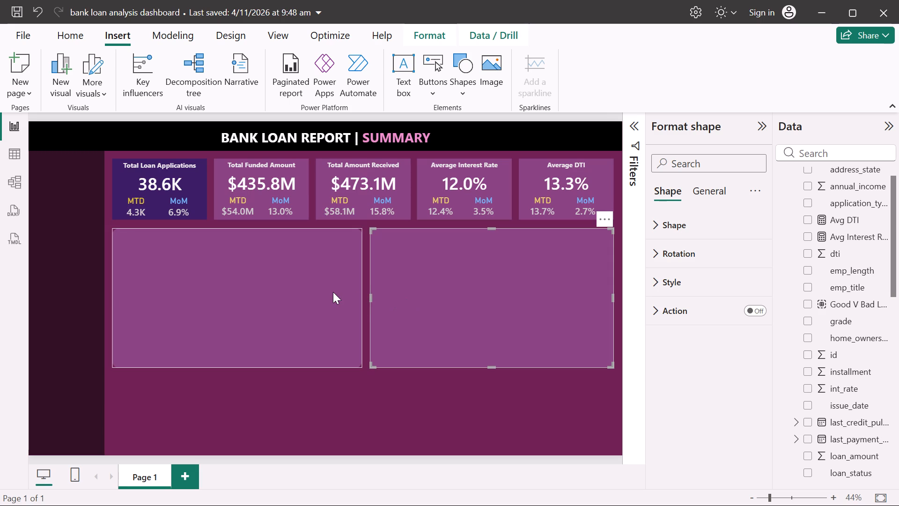
{"action": "left_click", "coordinate": [371, 297]}
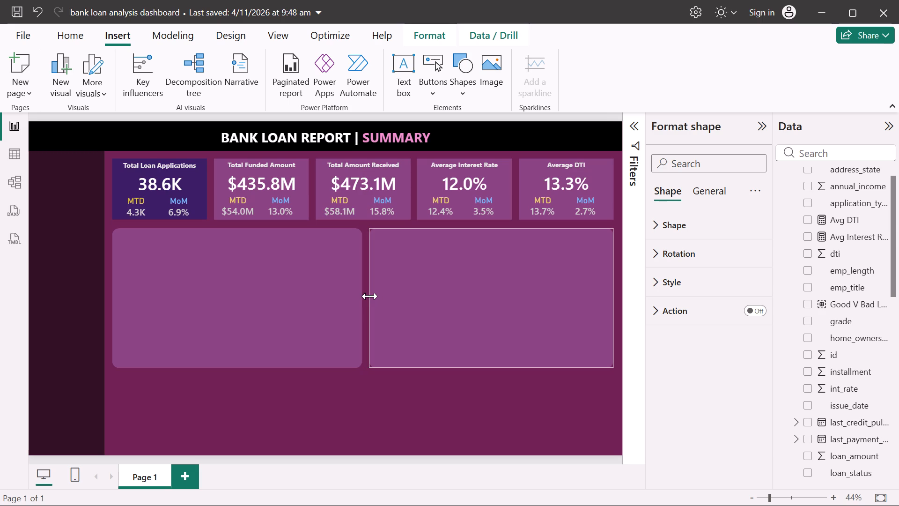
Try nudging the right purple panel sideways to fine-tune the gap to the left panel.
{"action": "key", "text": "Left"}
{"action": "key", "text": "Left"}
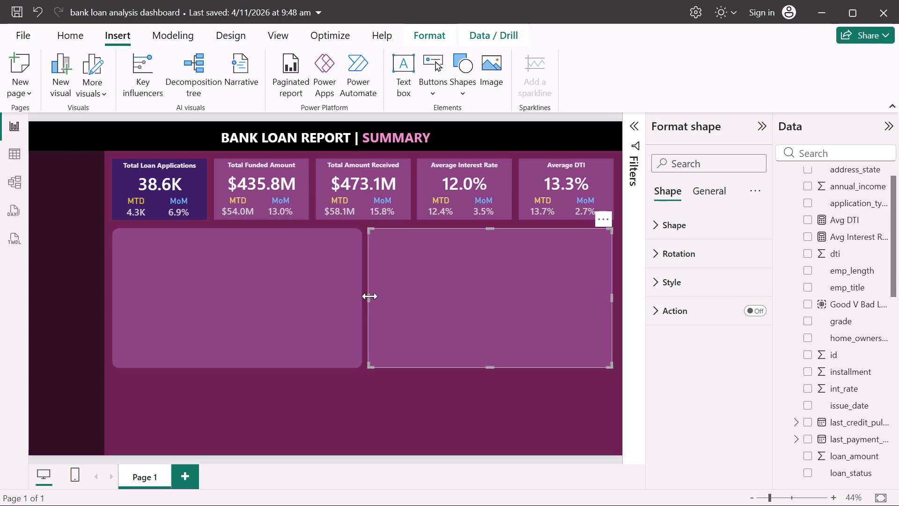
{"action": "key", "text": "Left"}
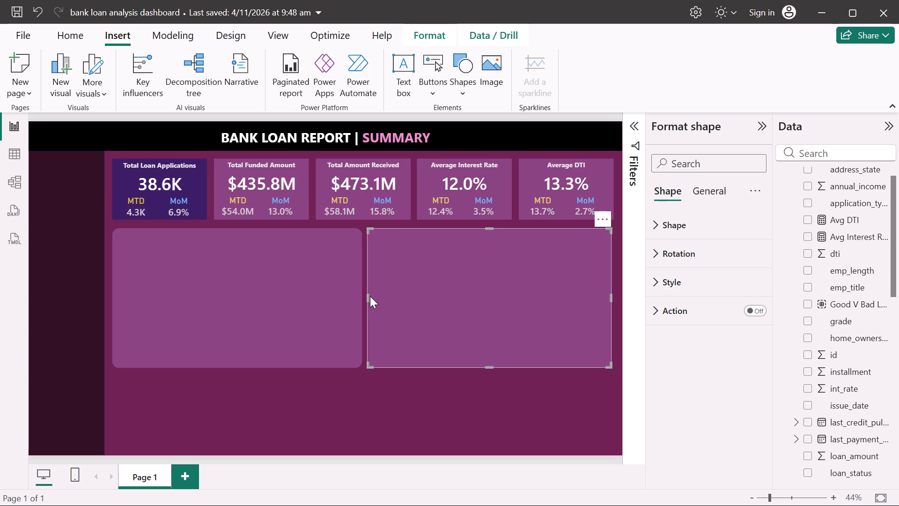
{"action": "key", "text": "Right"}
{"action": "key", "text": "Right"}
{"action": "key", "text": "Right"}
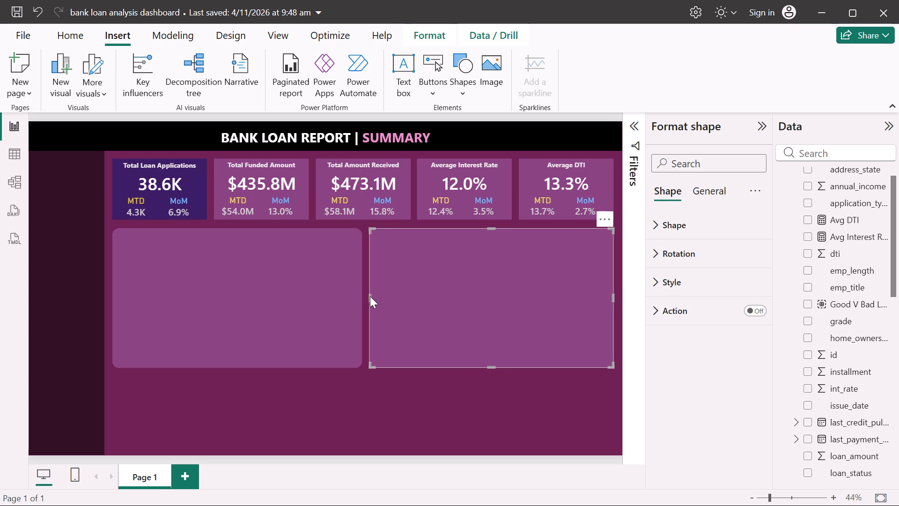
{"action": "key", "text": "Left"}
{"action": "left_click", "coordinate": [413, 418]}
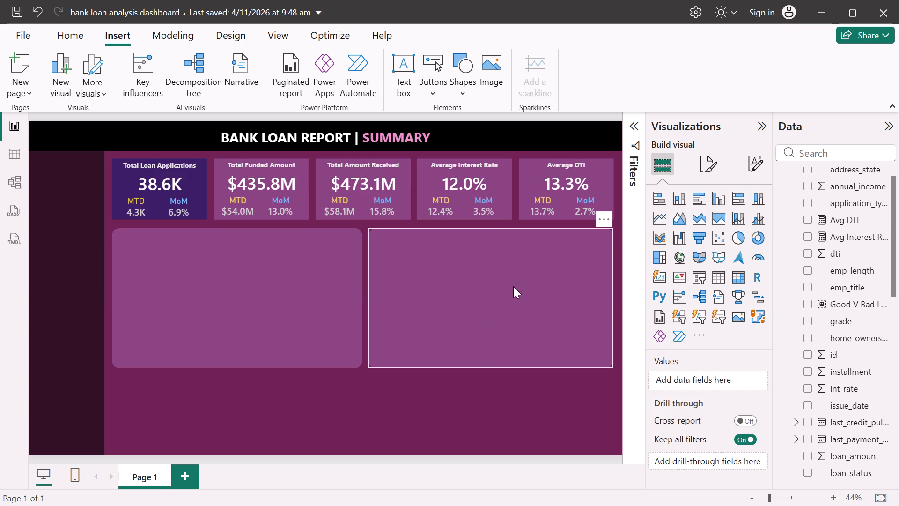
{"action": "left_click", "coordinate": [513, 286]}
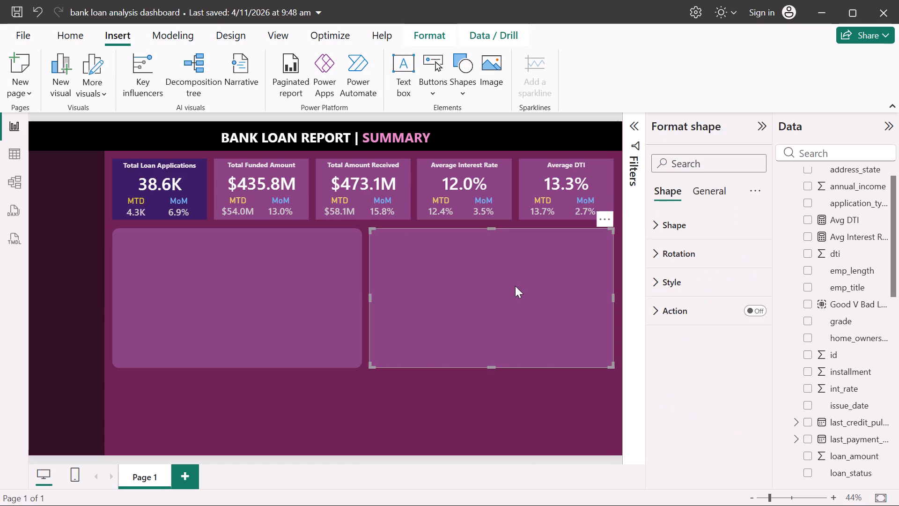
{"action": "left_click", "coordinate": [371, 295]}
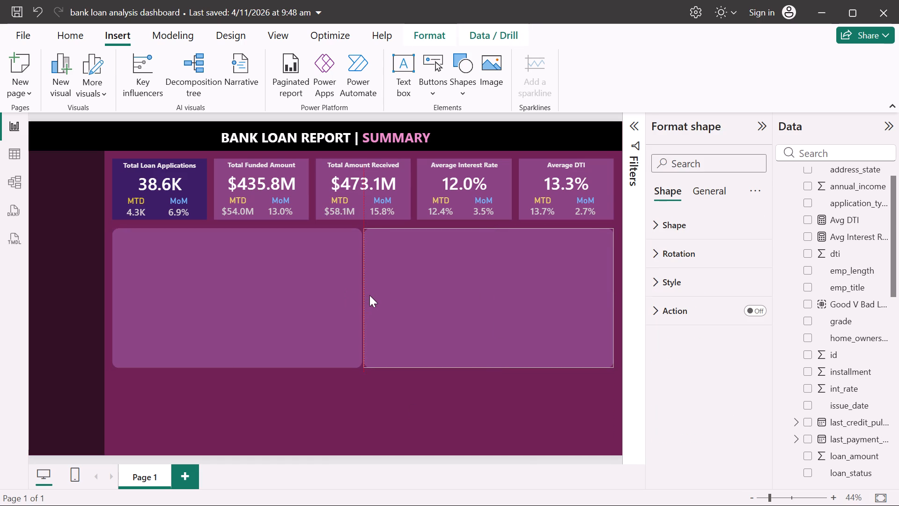
Replace the left purple panel with a copy of the right one, its left edge aligned under the Total Loan Applications card.
{"action": "left_click", "coordinate": [338, 292]}
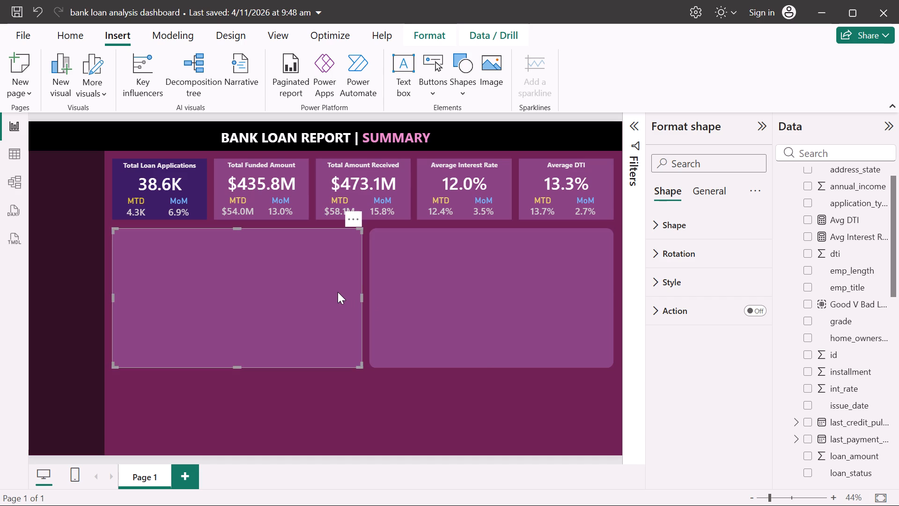
{"action": "key", "text": "Delete"}
{"action": "left_click", "coordinate": [421, 294]}
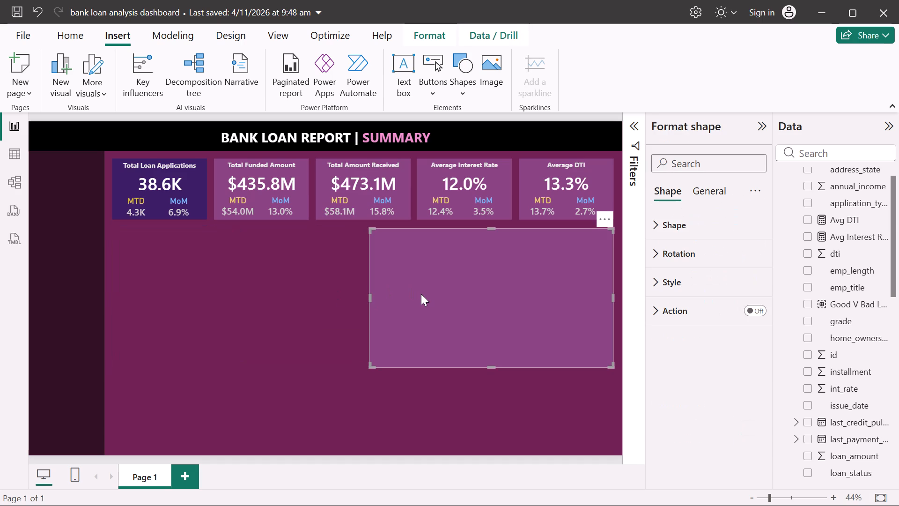
{"action": "key", "text": "ctrl+c"}
{"action": "key", "text": "ctrl+v"}
{"action": "left_click_drag", "start_coordinate": [421, 294], "coordinate": [389, 294]}
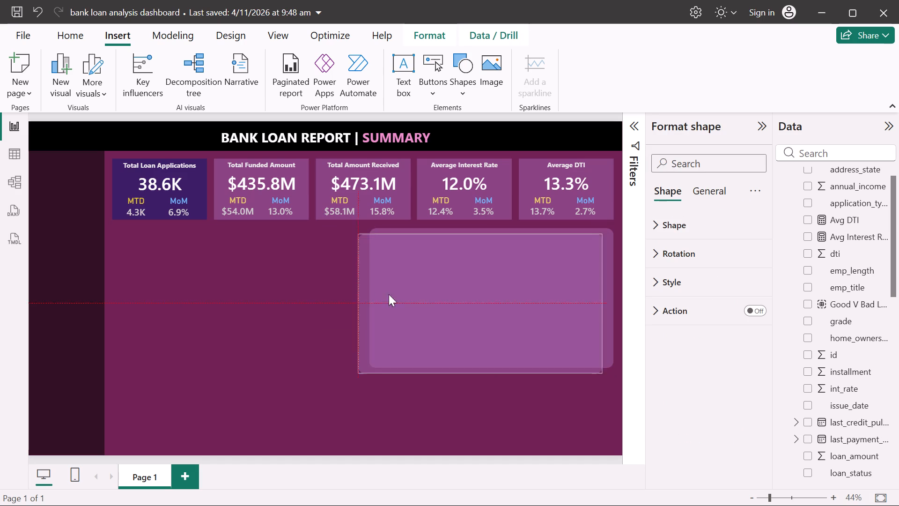
{"action": "left_click_drag", "start_coordinate": [389, 294], "coordinate": [164, 294]}
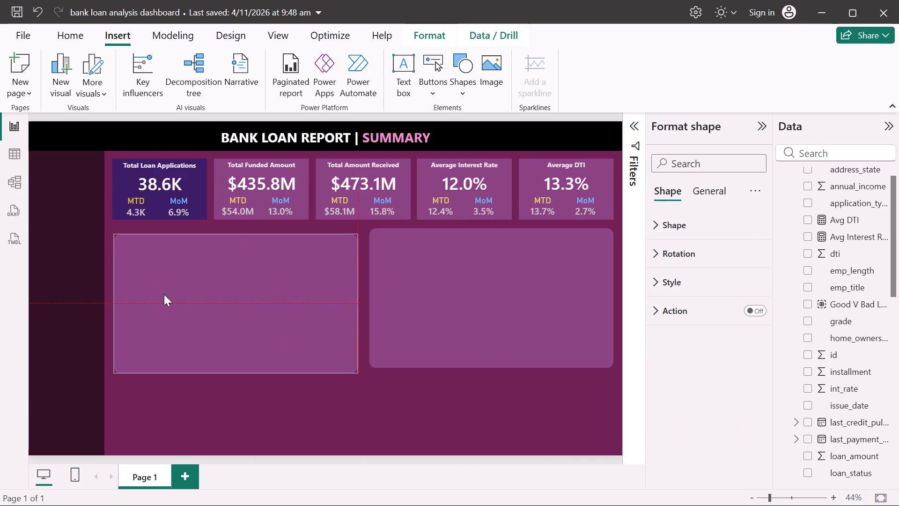
{"action": "left_click_drag", "start_coordinate": [164, 294], "coordinate": [160, 292]}
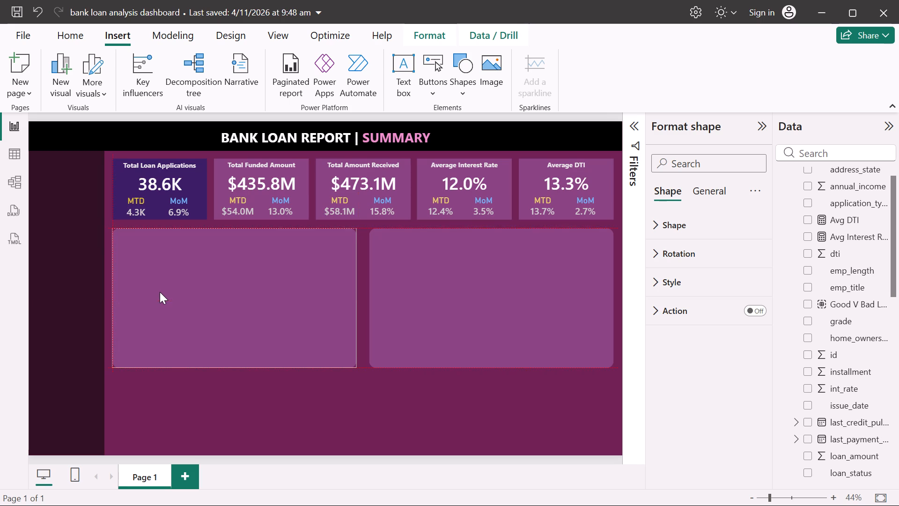
{"action": "left_click_drag", "start_coordinate": [160, 292], "coordinate": [160, 290]}
{"action": "left_click", "coordinate": [281, 399]}
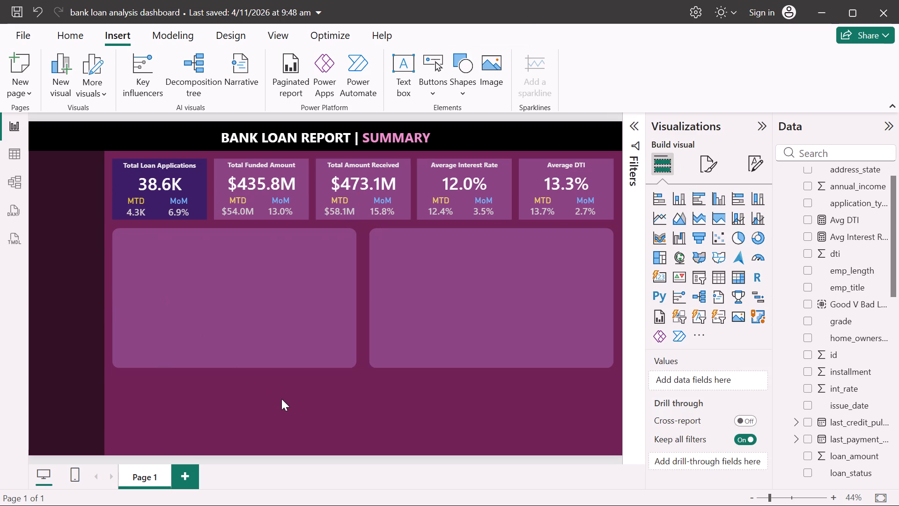
Widen the left purple panel slightly from its right edge to tighten the gap between the two panels.
{"action": "left_click", "coordinate": [325, 314]}
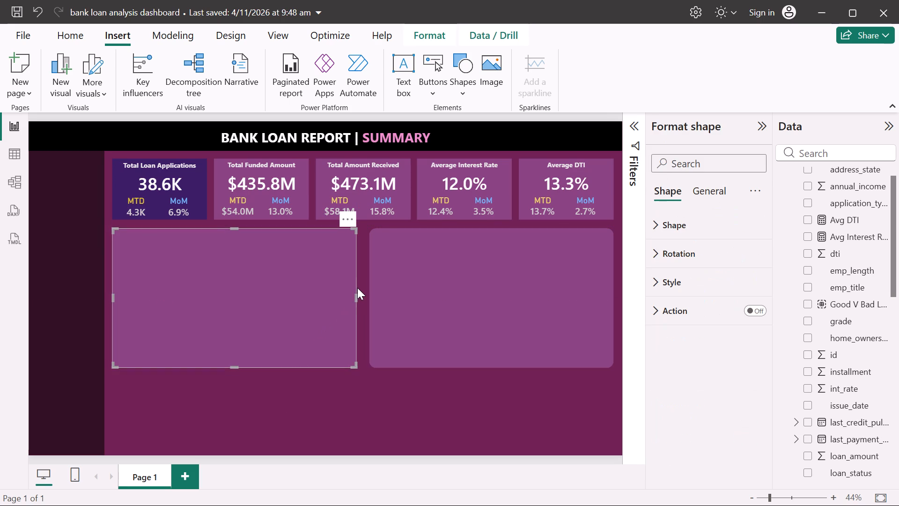
{"action": "scroll", "coordinate": [357, 287], "scroll_direction": "down", "scroll_amount": 3}
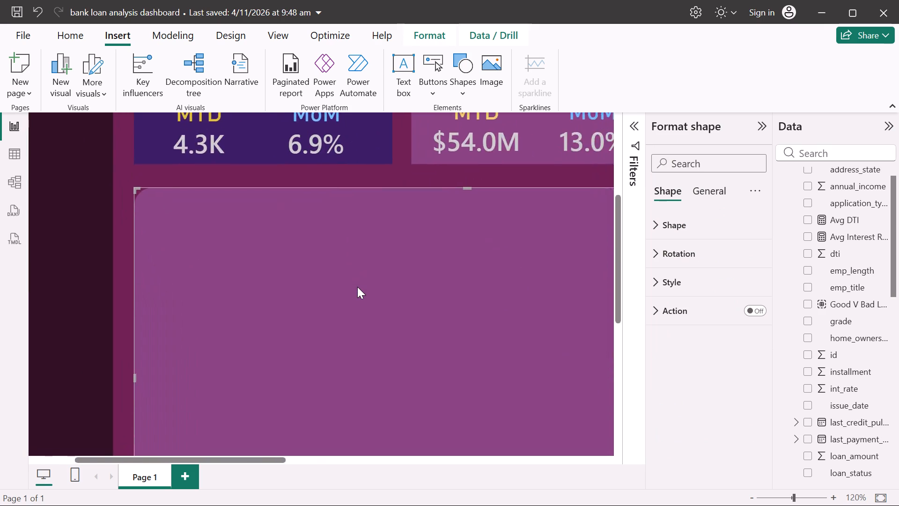
{"action": "scroll", "coordinate": [357, 287], "scroll_direction": "left", "scroll_amount": 4}
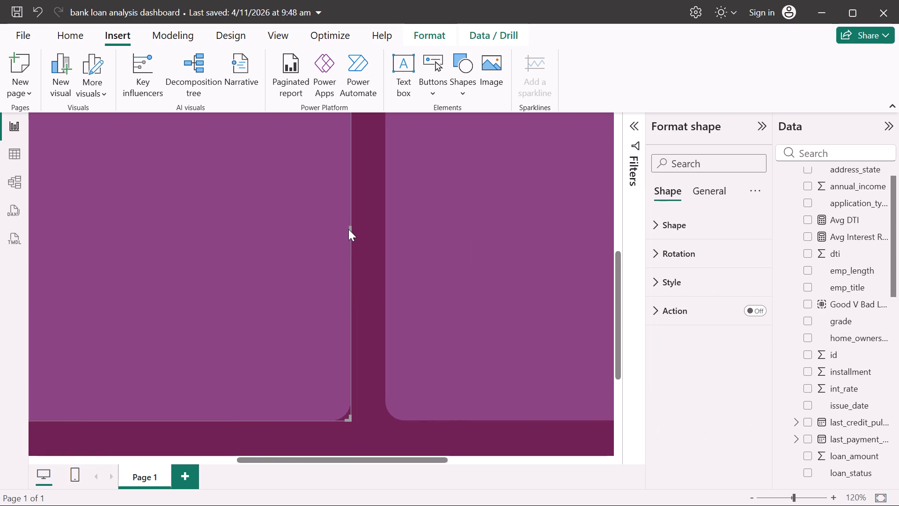
{"action": "left_click_drag", "start_coordinate": [351, 229], "coordinate": [362, 229]}
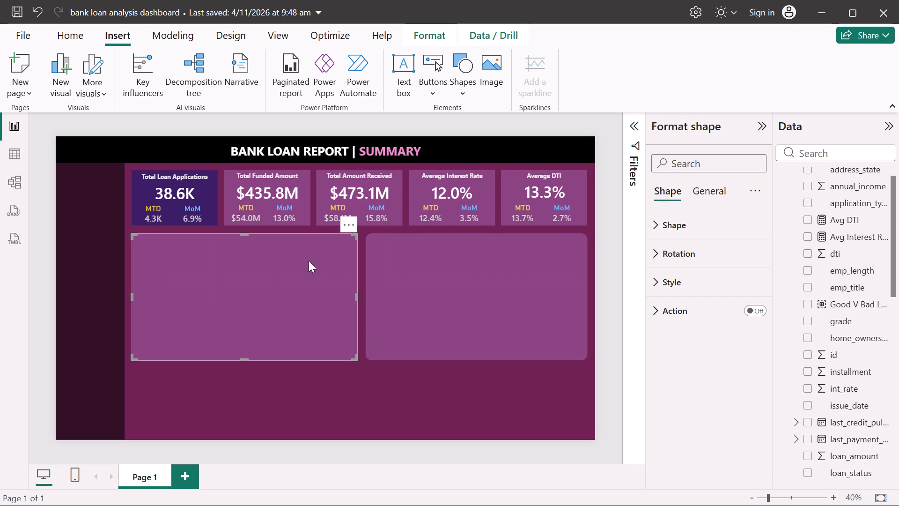
Replace the right purple panel with a copy of the left one, its right edge aligned under the Average DTI card.
{"action": "left_click", "coordinate": [422, 275]}
{"action": "key", "text": "Delete"}
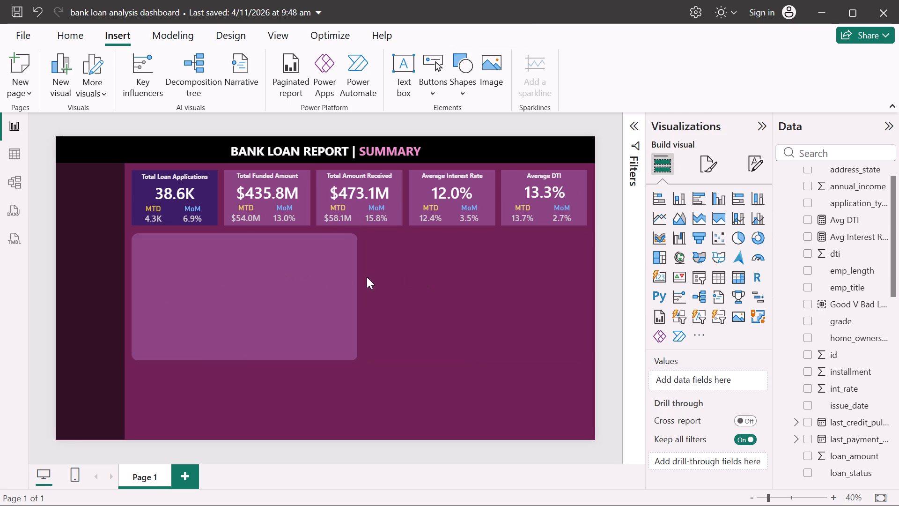
{"action": "left_click", "coordinate": [296, 279]}
{"action": "key", "text": "ctrl+c"}
{"action": "key", "text": "ctrl+v"}
{"action": "left_click_drag", "start_coordinate": [296, 279], "coordinate": [523, 274]}
{"action": "left_click", "coordinate": [271, 406]}
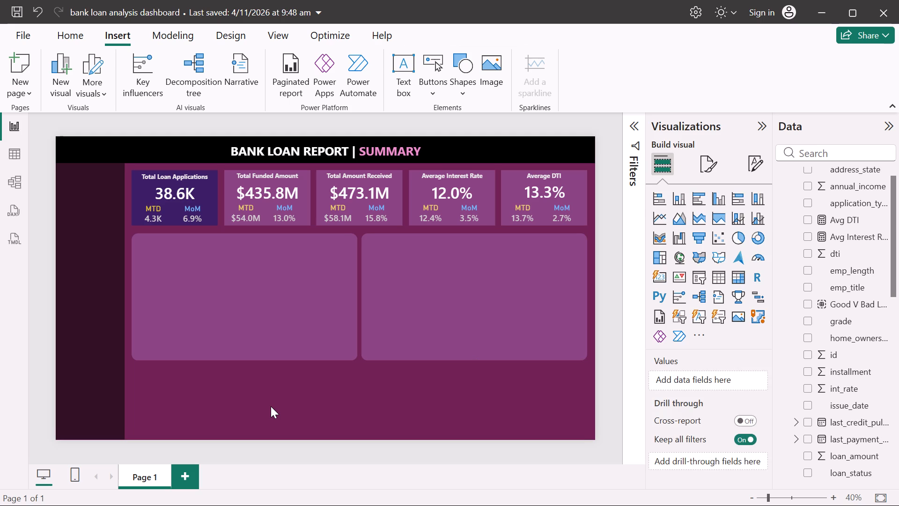
Widen the gap between the two purple panels by slightly trimming the left panel's right edge and the right panel's left edge.
{"action": "left_click", "coordinate": [313, 297]}
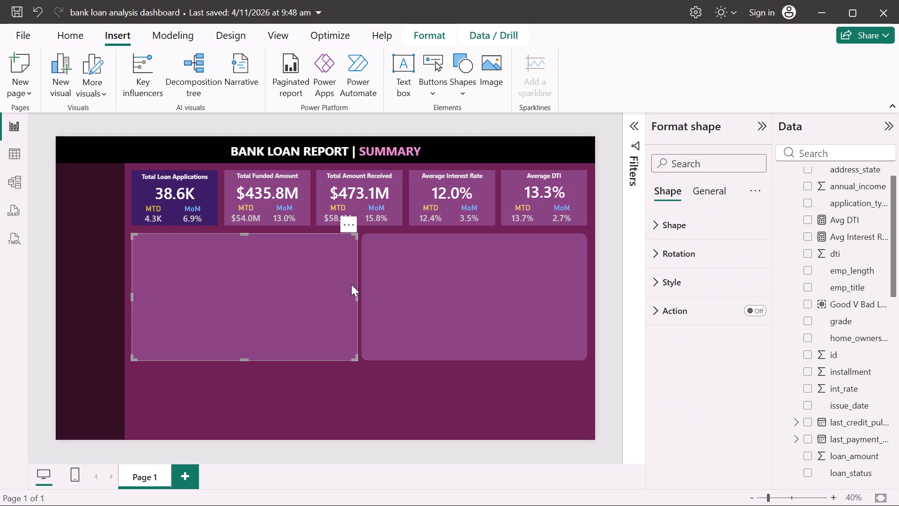
{"action": "scroll", "coordinate": [401, 310], "scroll_direction": "down", "scroll_amount": 3}
{"action": "scroll", "coordinate": [401, 310], "scroll_direction": "left", "scroll_amount": 2}
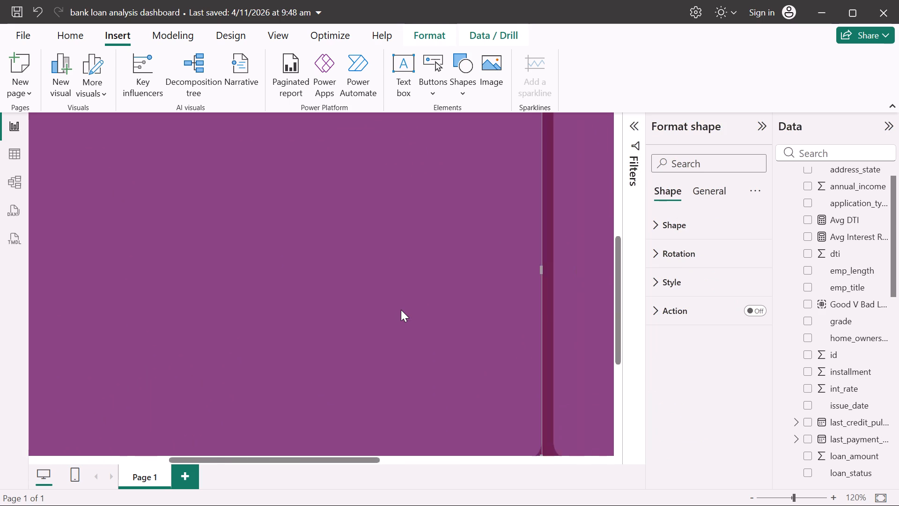
{"action": "scroll", "coordinate": [401, 310], "scroll_direction": "left", "scroll_amount": 2}
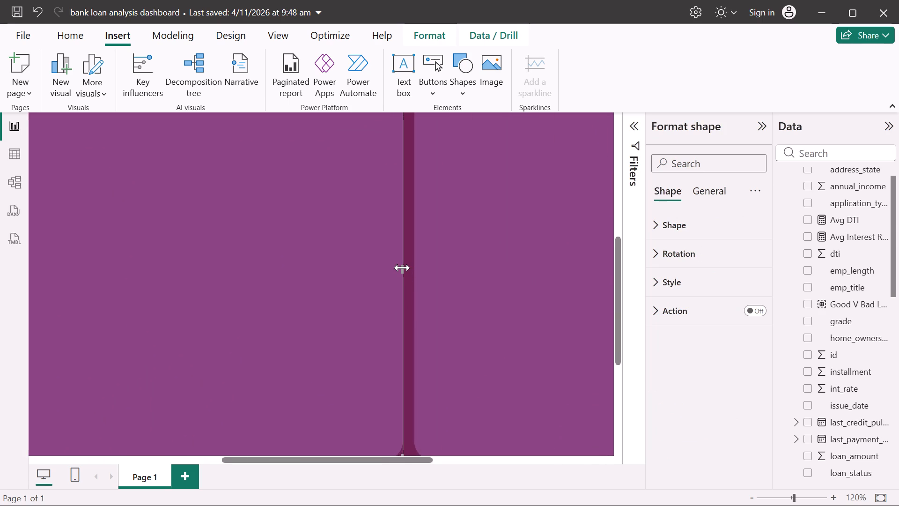
{"action": "left_click_drag", "start_coordinate": [402, 268], "coordinate": [397, 268]}
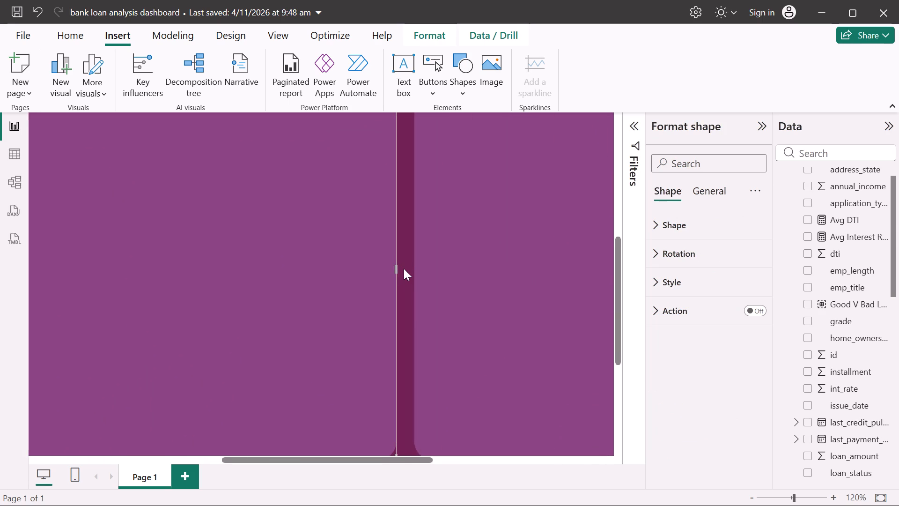
{"action": "left_click", "coordinate": [423, 263]}
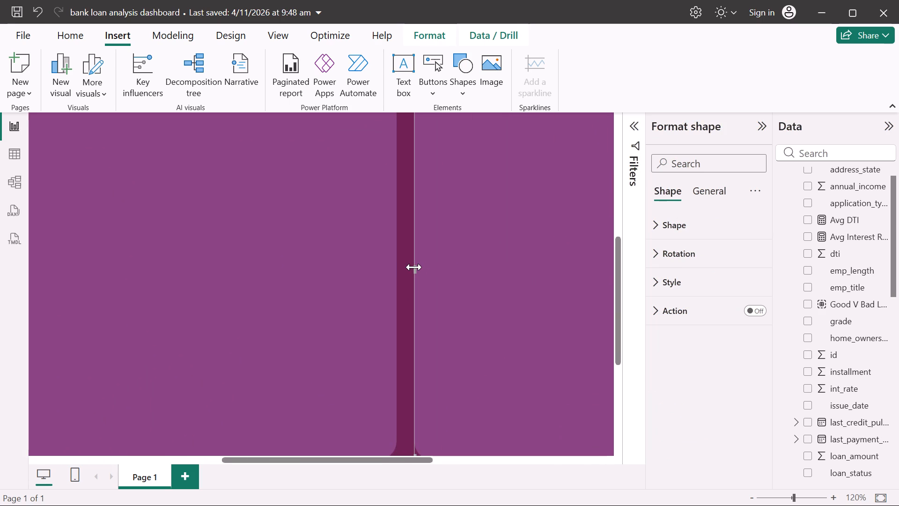
{"action": "left_click_drag", "start_coordinate": [414, 267], "coordinate": [419, 267]}
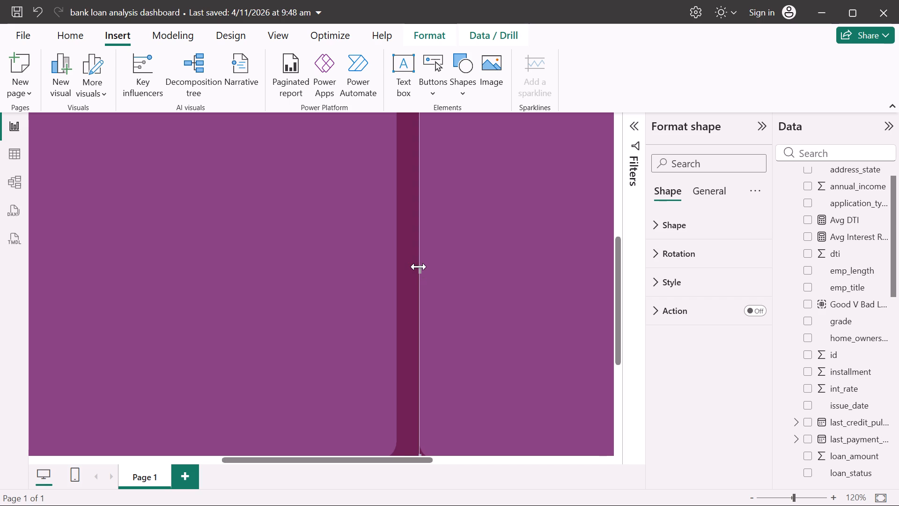
{"action": "left_click", "coordinate": [280, 393]}
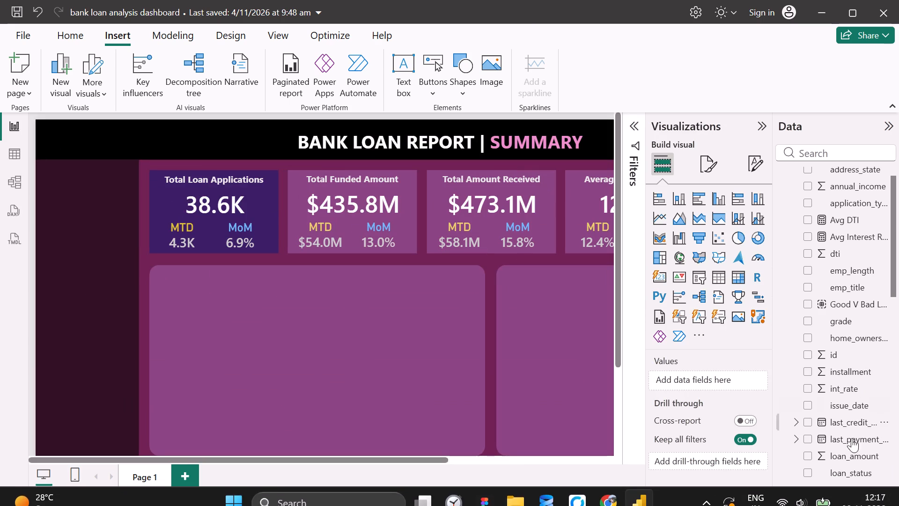
{"action": "left_click", "coordinate": [884, 495]}
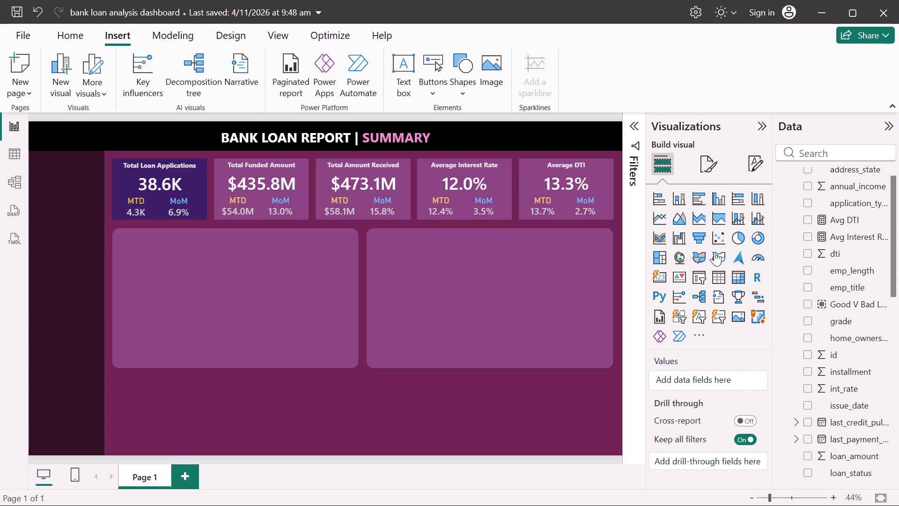
Insert a donut chart with Good V Bad Loan as legend and Total Loan Applications as values.
{"action": "left_click", "coordinate": [757, 241]}
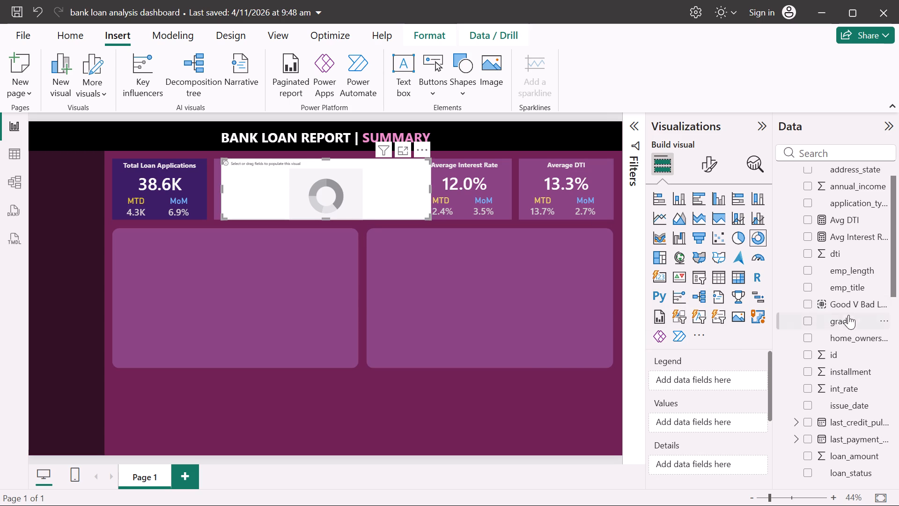
{"action": "left_click_drag", "start_coordinate": [841, 303], "coordinate": [703, 380]}
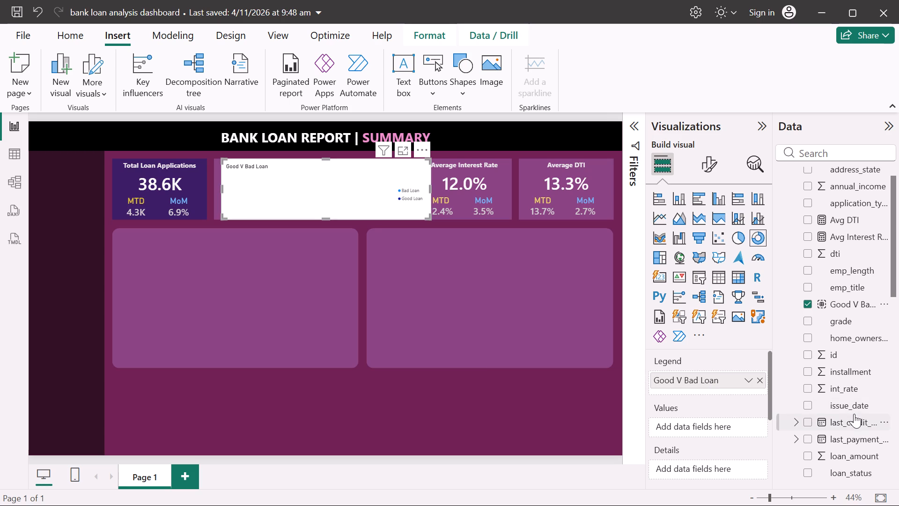
{"action": "scroll", "coordinate": [854, 414], "scroll_direction": "down", "scroll_amount": 2}
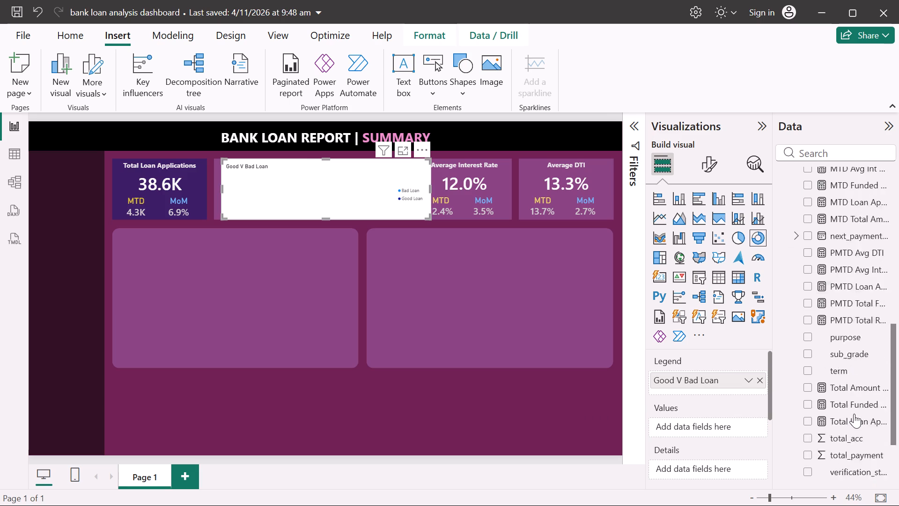
{"action": "scroll", "coordinate": [854, 414], "scroll_direction": "down", "scroll_amount": 1}
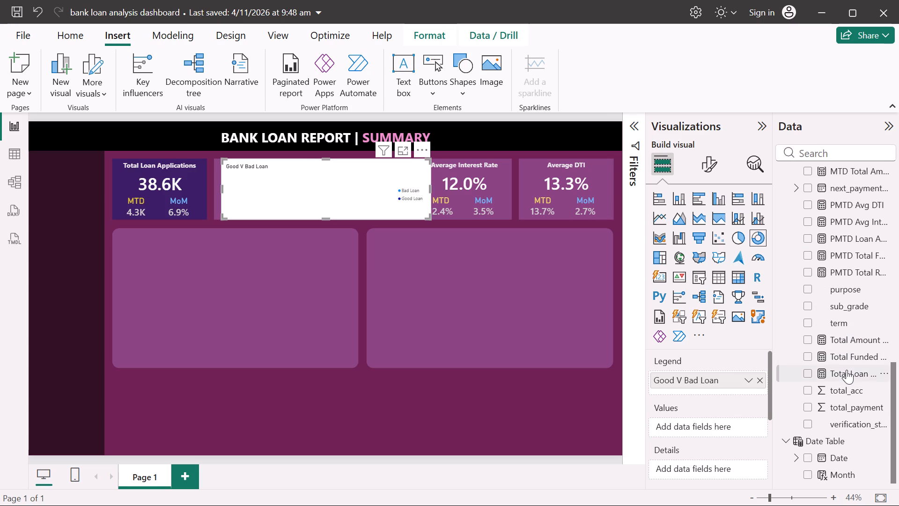
{"action": "left_click_drag", "start_coordinate": [847, 370], "coordinate": [710, 430]}
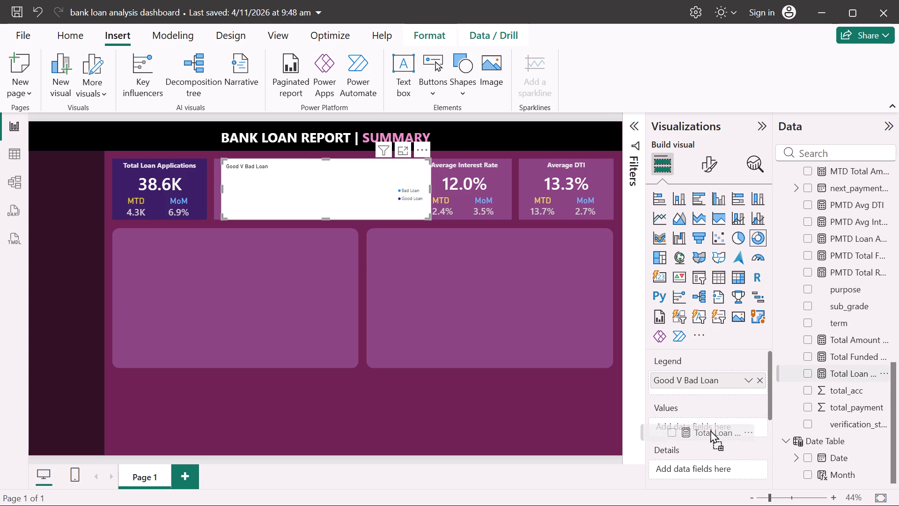
{"action": "left_click_drag", "start_coordinate": [710, 430], "coordinate": [711, 419]}
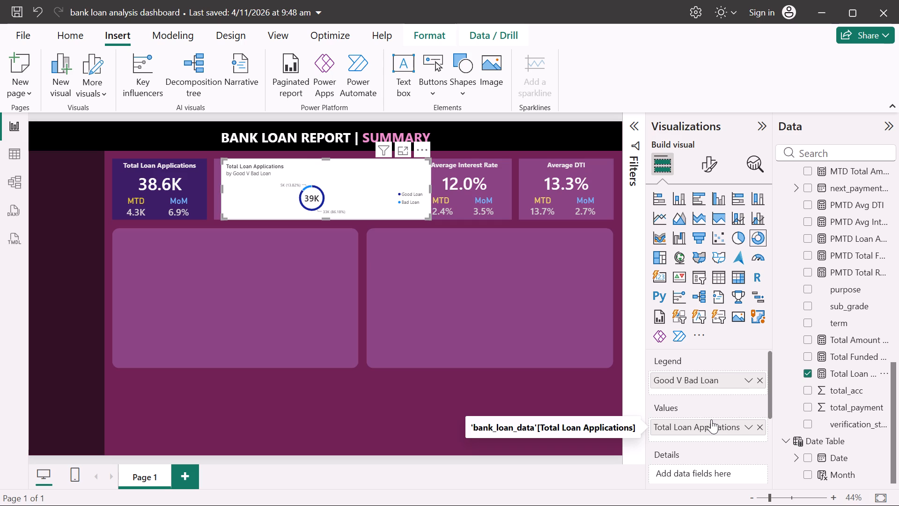
Turn off the donut chart's legend, detail labels, title and background.
{"action": "left_click", "coordinate": [709, 169]}
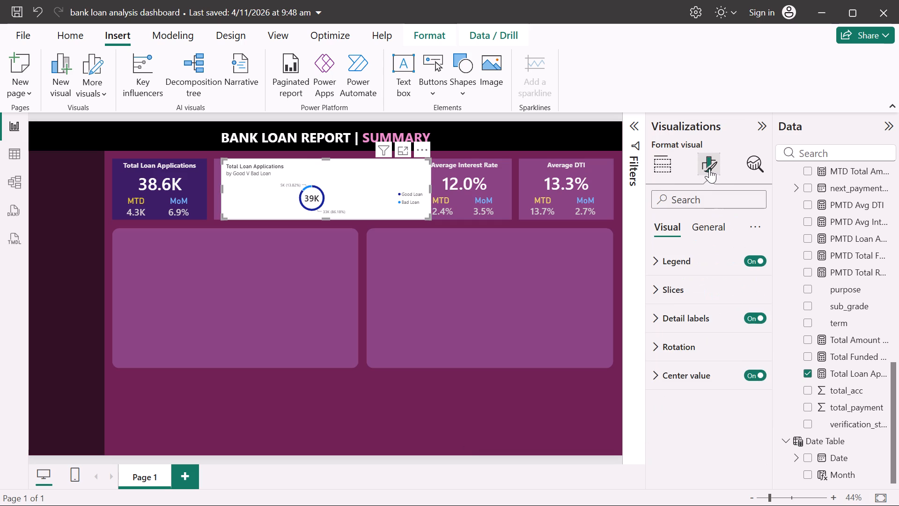
{"action": "left_click", "coordinate": [764, 258]}
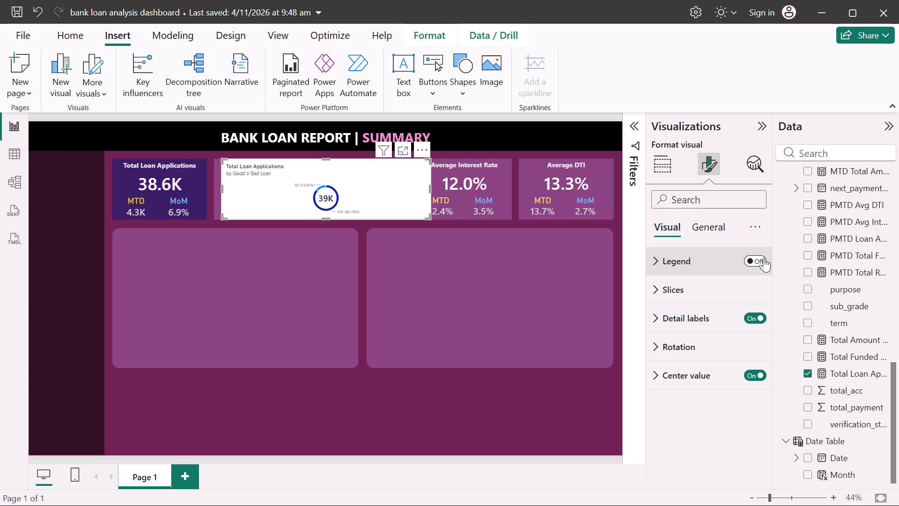
{"action": "left_click", "coordinate": [762, 316]}
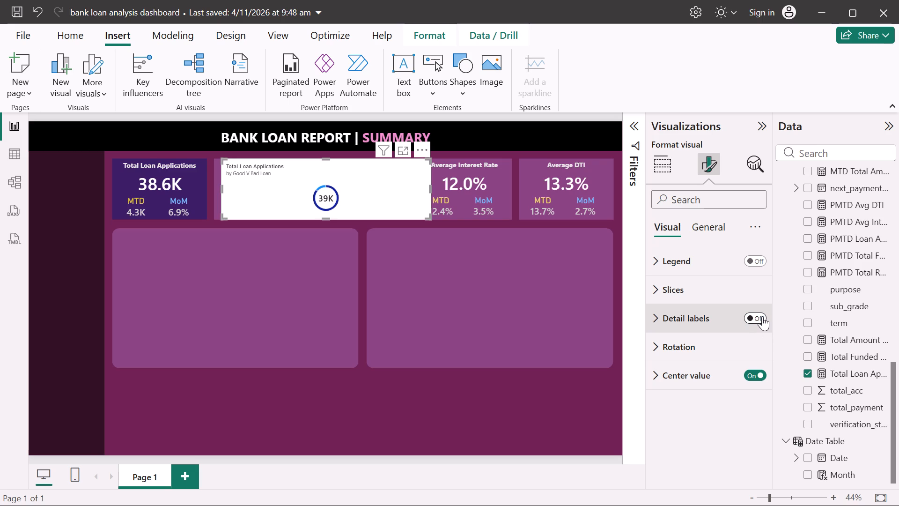
{"action": "left_click", "coordinate": [704, 229]}
{"action": "left_click", "coordinate": [762, 286]}
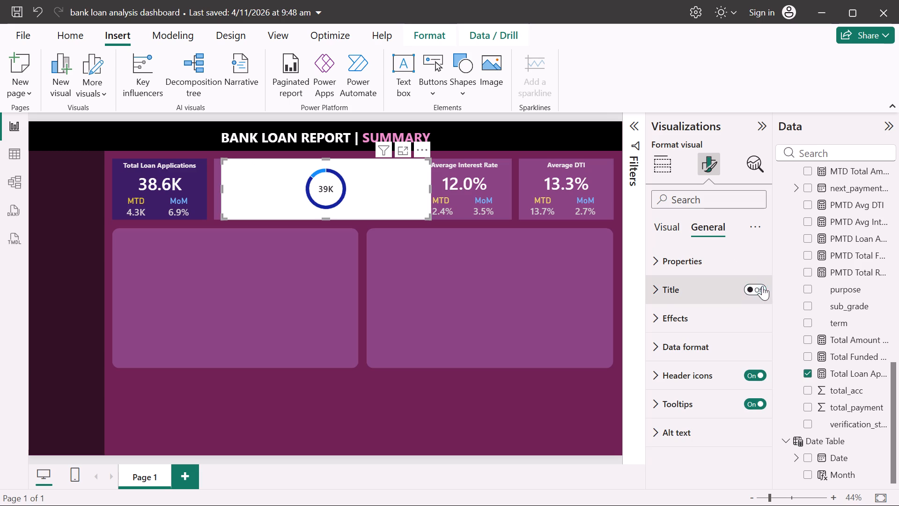
{"action": "left_click", "coordinate": [729, 320]}
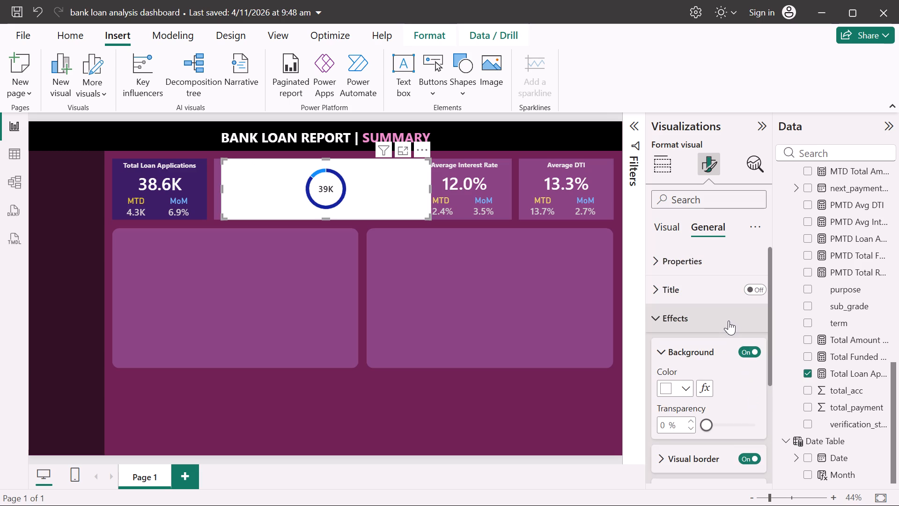
{"action": "left_click", "coordinate": [756, 350]}
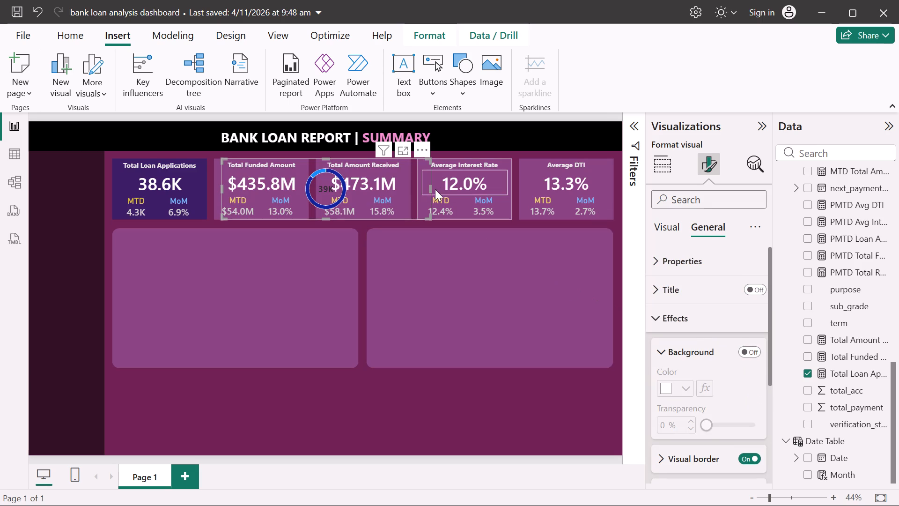
Narrow the donut chart to roughly one KPI card's width and place it in the left purple panel's lower-left corner.
{"action": "left_click_drag", "start_coordinate": [430, 186], "coordinate": [315, 183]}
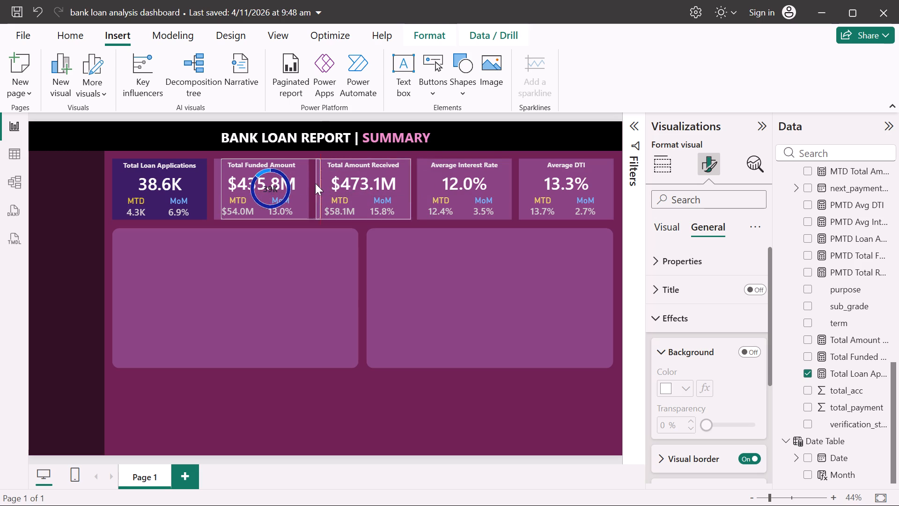
{"action": "left_click_drag", "start_coordinate": [315, 183], "coordinate": [307, 184]}
{"action": "left_click_drag", "start_coordinate": [272, 187], "coordinate": [206, 301]}
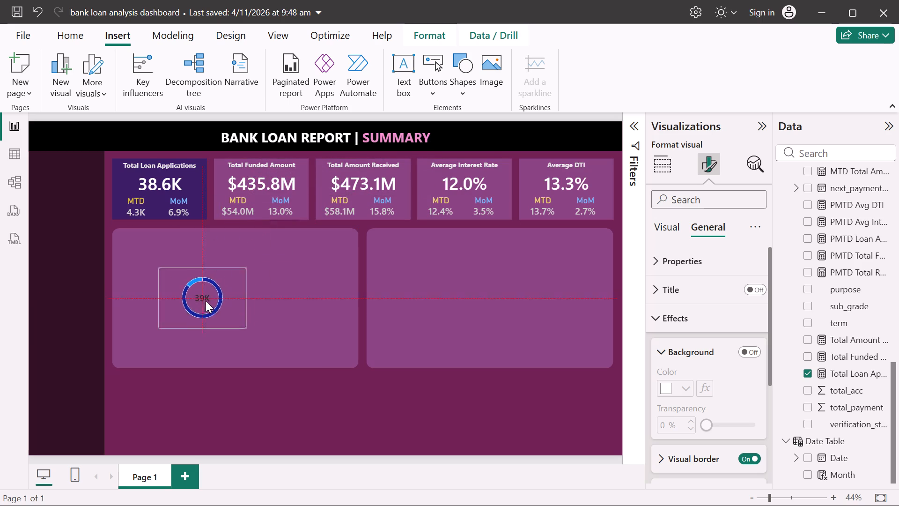
{"action": "left_click_drag", "start_coordinate": [206, 301], "coordinate": [173, 330]}
{"action": "left_click", "coordinate": [218, 397]}
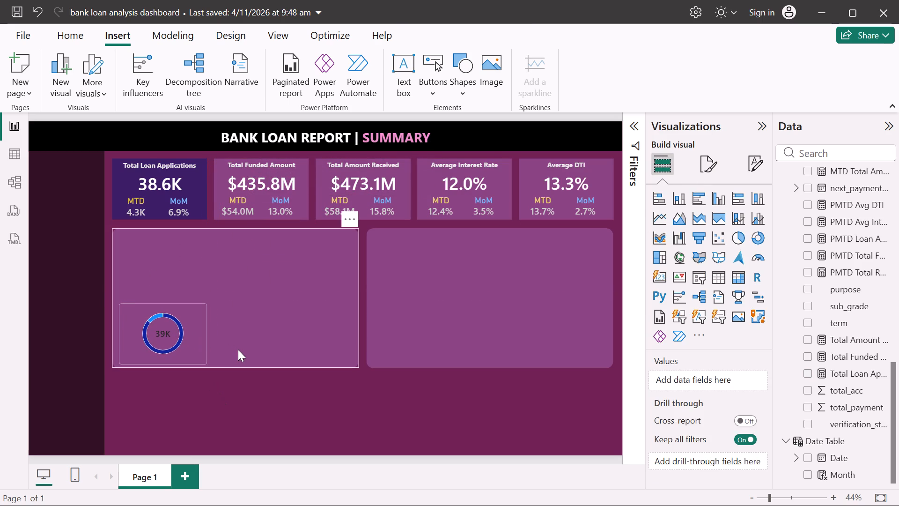
Turn off the donut chart's visual border.
{"action": "left_click", "coordinate": [185, 313]}
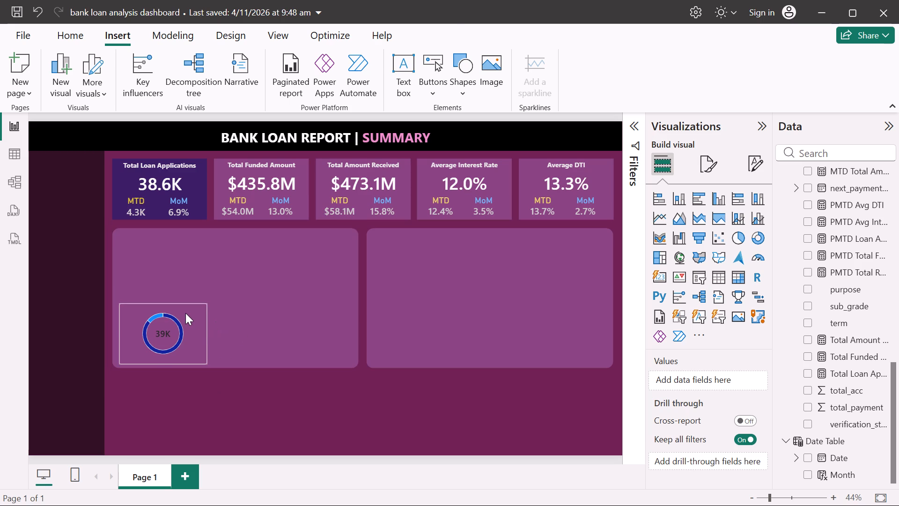
{"action": "left_click", "coordinate": [711, 172]}
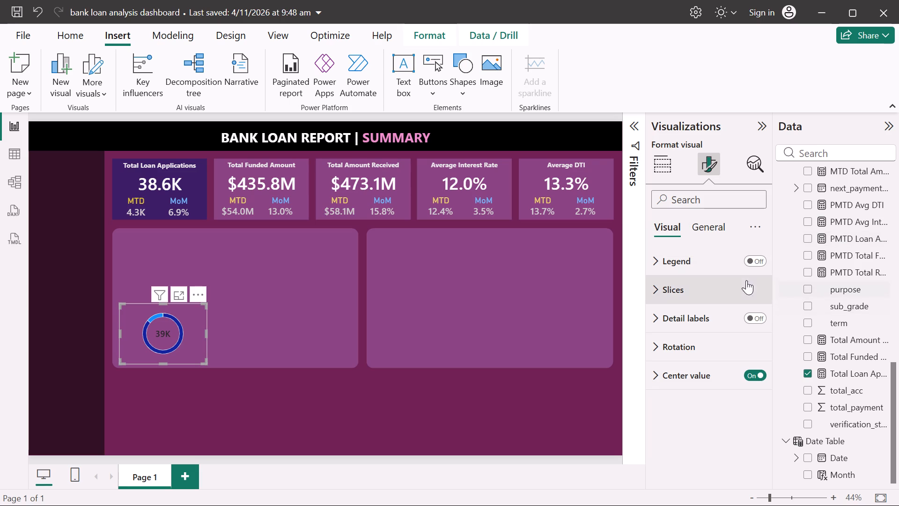
{"action": "left_click", "coordinate": [715, 232]}
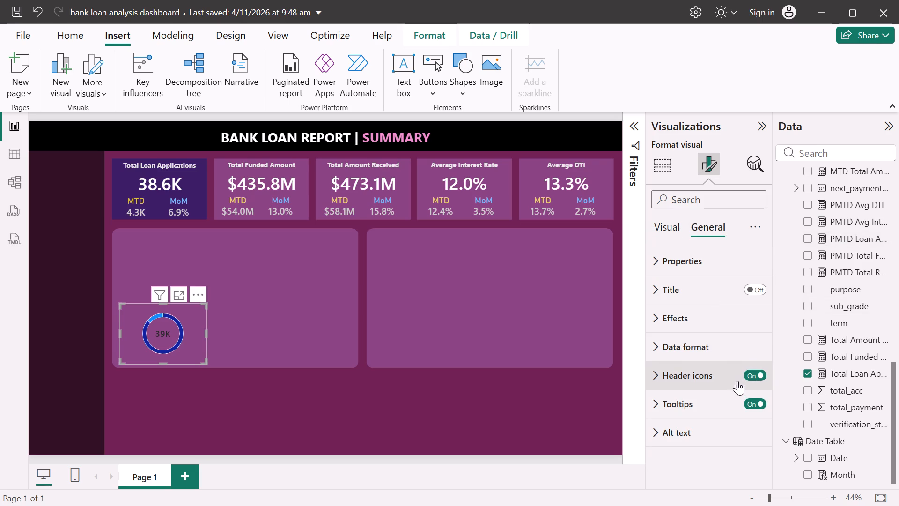
{"action": "left_click", "coordinate": [678, 308]}
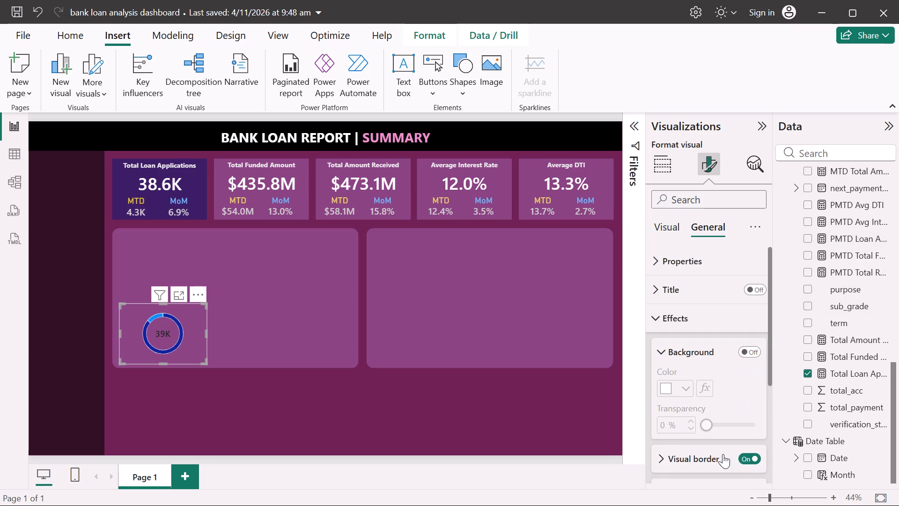
{"action": "left_click", "coordinate": [752, 454]}
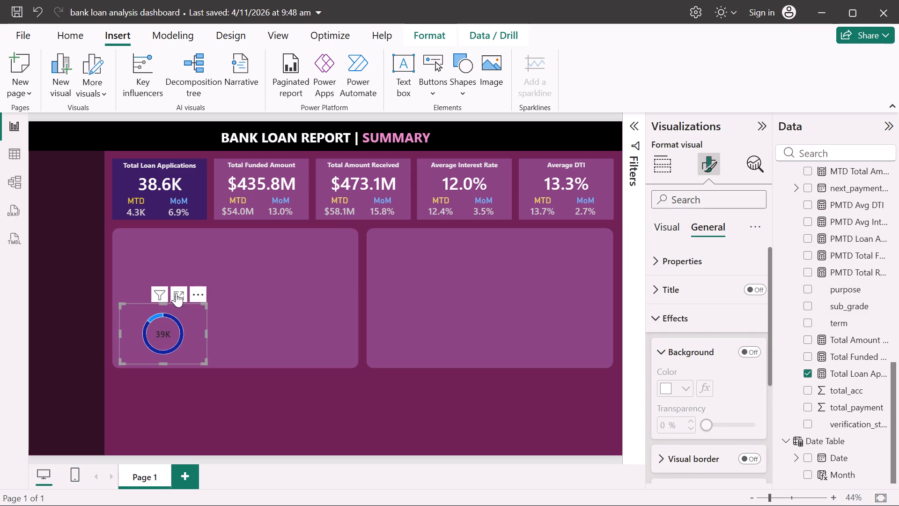
{"action": "left_click", "coordinate": [291, 305]}
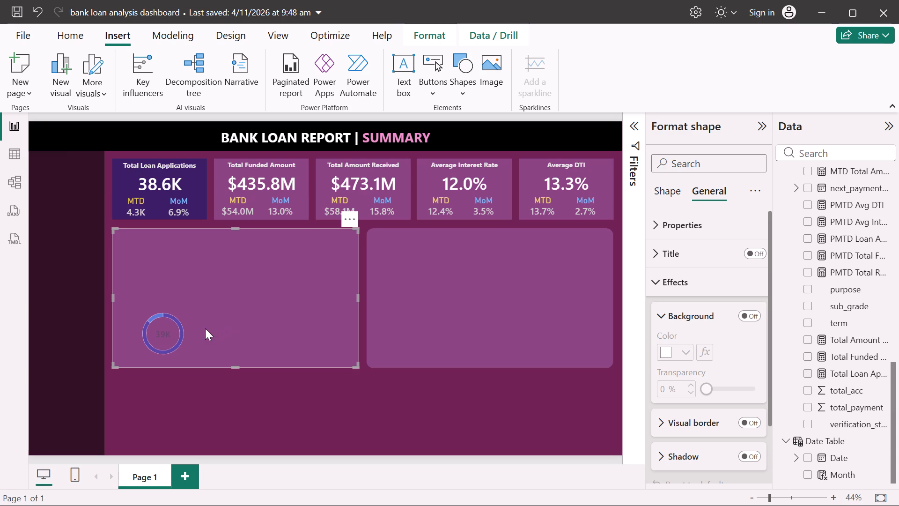
Enlarge the donut chart from its upper-right corner to fill about half the left purple panel's width.
{"action": "left_click", "coordinate": [160, 314]}
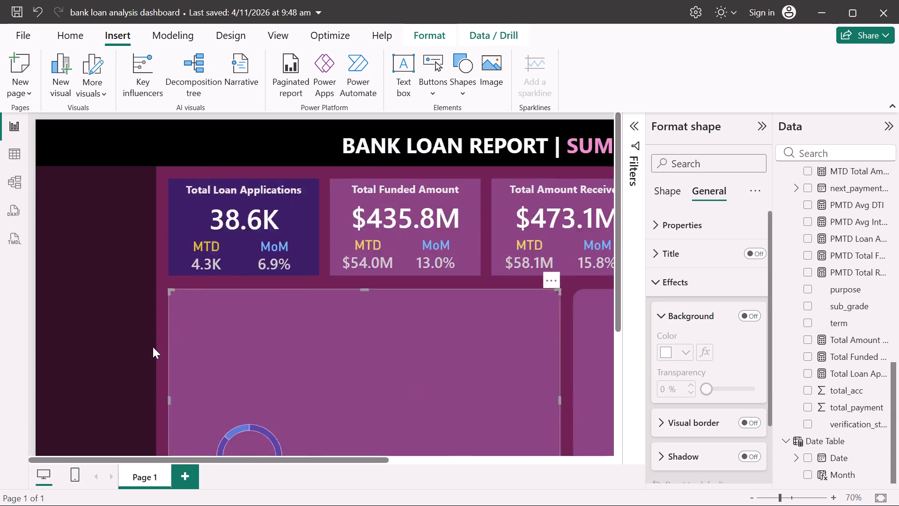
{"action": "left_click", "coordinate": [276, 440]}
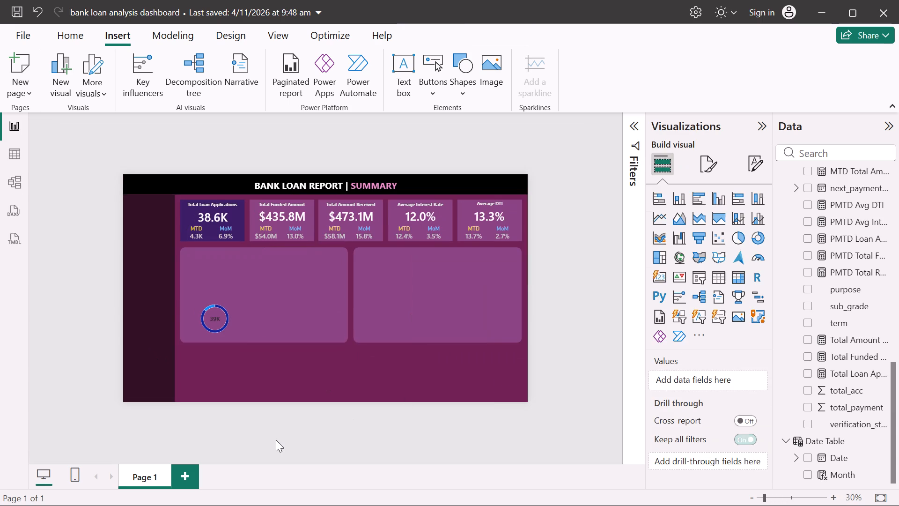
{"action": "left_click", "coordinate": [229, 325]}
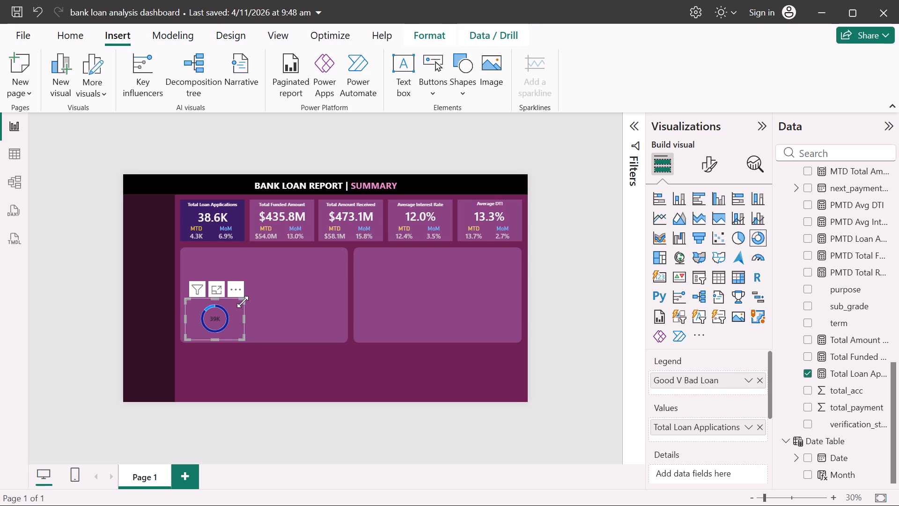
{"action": "left_click_drag", "start_coordinate": [244, 298], "coordinate": [272, 259]}
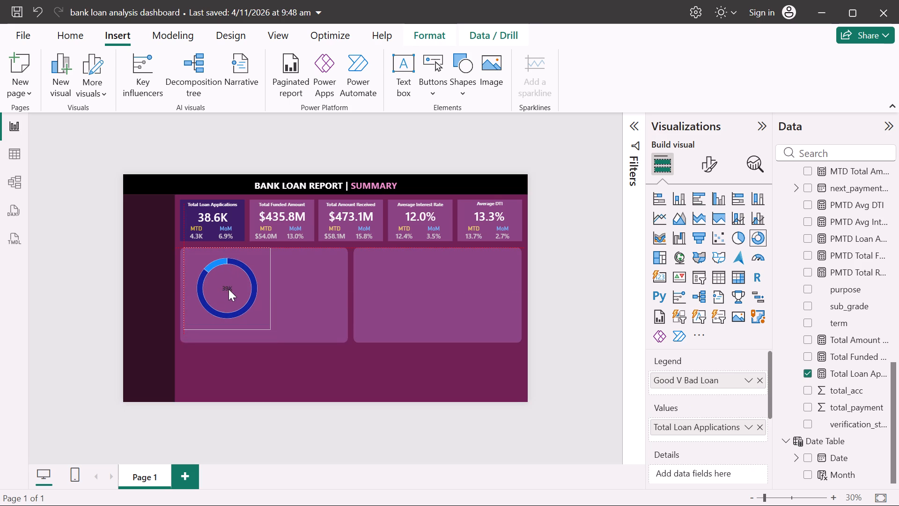
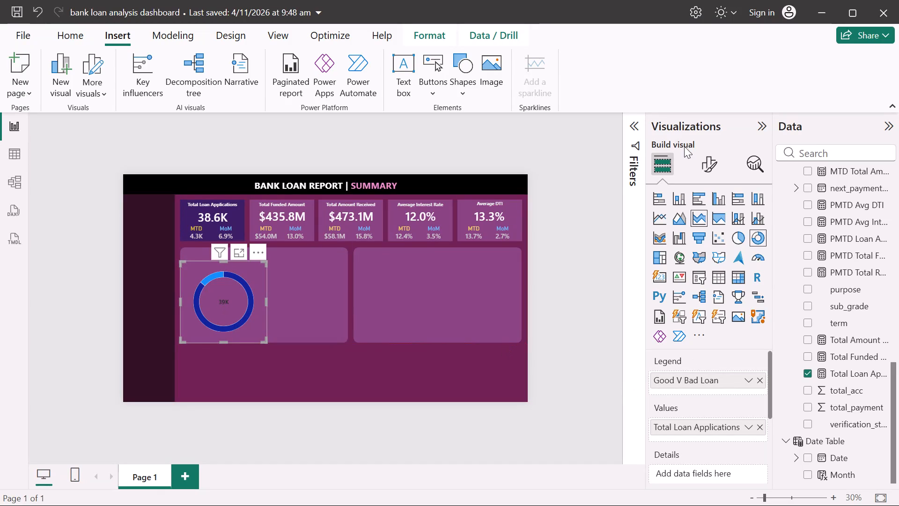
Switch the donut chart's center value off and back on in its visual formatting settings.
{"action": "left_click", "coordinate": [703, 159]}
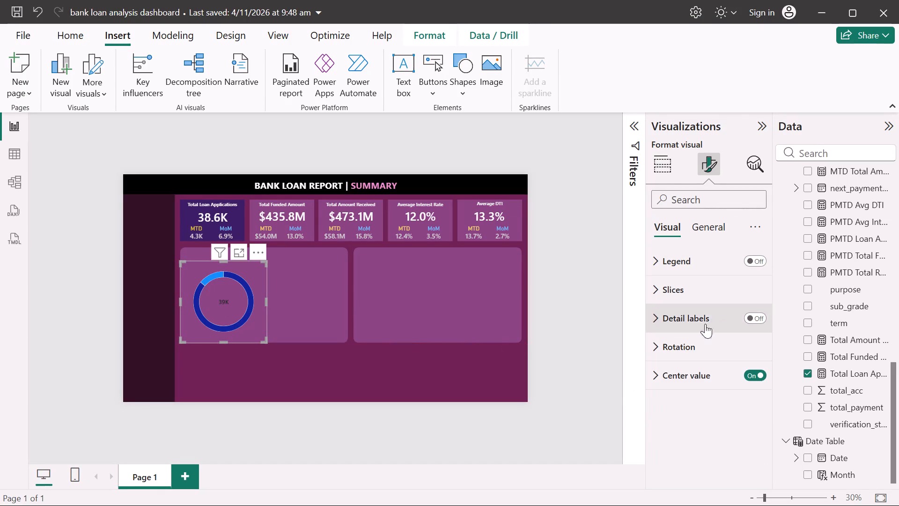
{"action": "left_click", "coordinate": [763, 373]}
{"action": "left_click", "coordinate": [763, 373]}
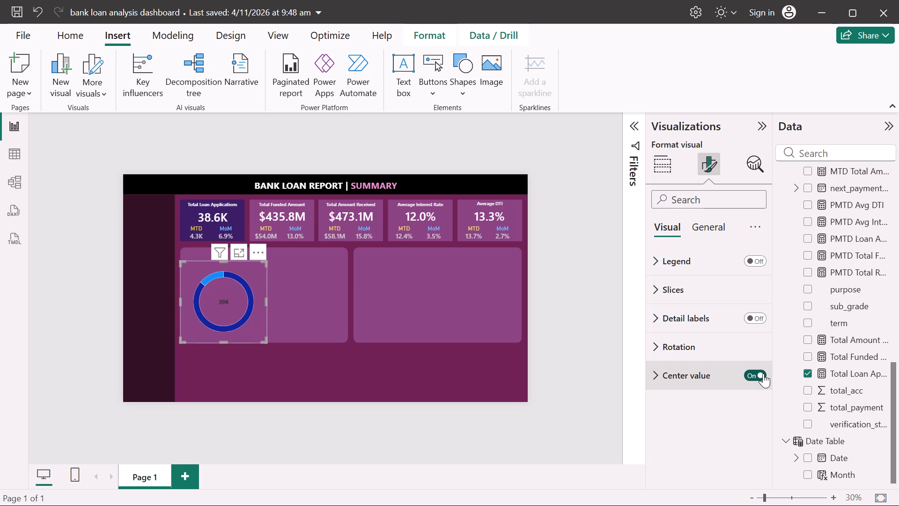
Look through the donut chart's general formatting settings, including the size, position, padding, title and effects options.
{"action": "left_click", "coordinate": [706, 226]}
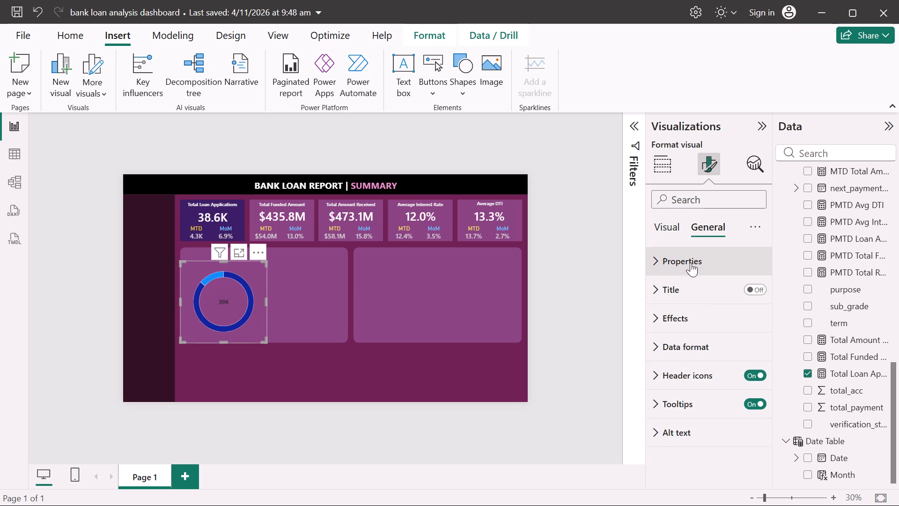
{"action": "left_click", "coordinate": [663, 263]}
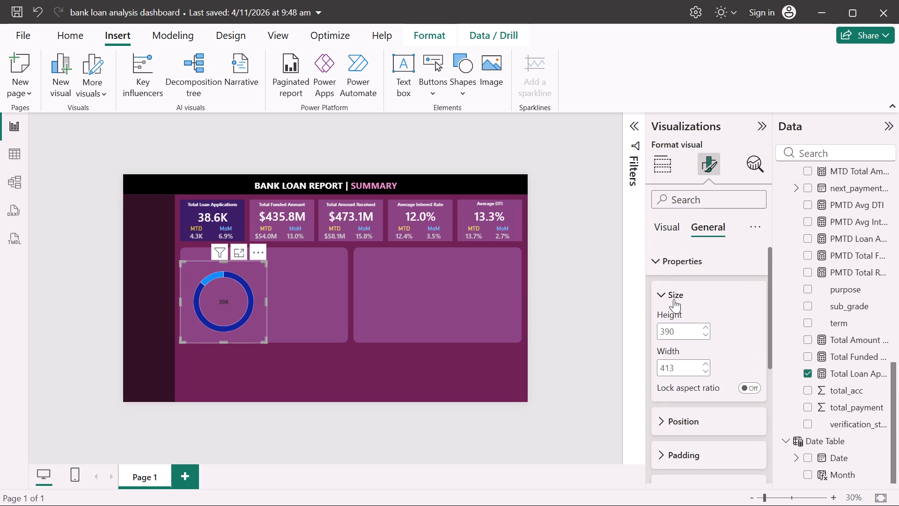
{"action": "scroll", "coordinate": [679, 396], "scroll_direction": "down", "scroll_amount": 3}
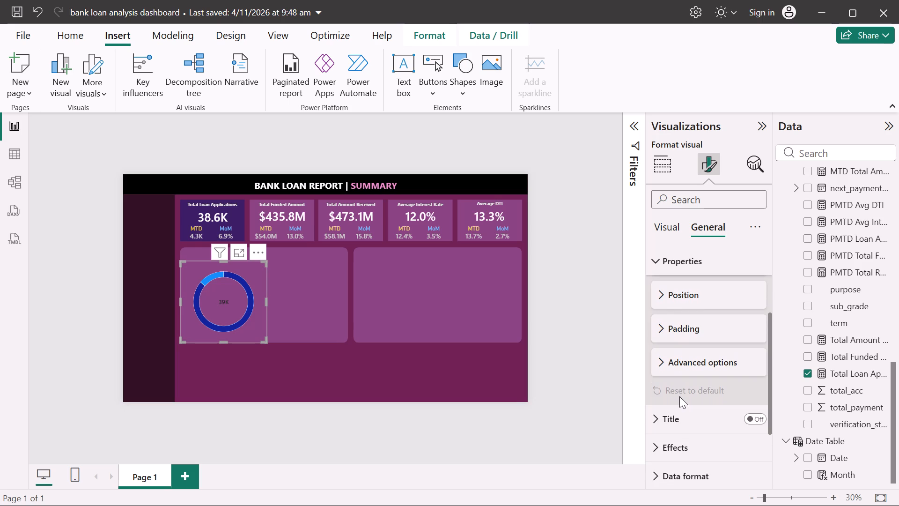
{"action": "scroll", "coordinate": [679, 396], "scroll_direction": "down", "scroll_amount": 1}
{"action": "scroll", "coordinate": [687, 437], "scroll_direction": "down", "scroll_amount": 1}
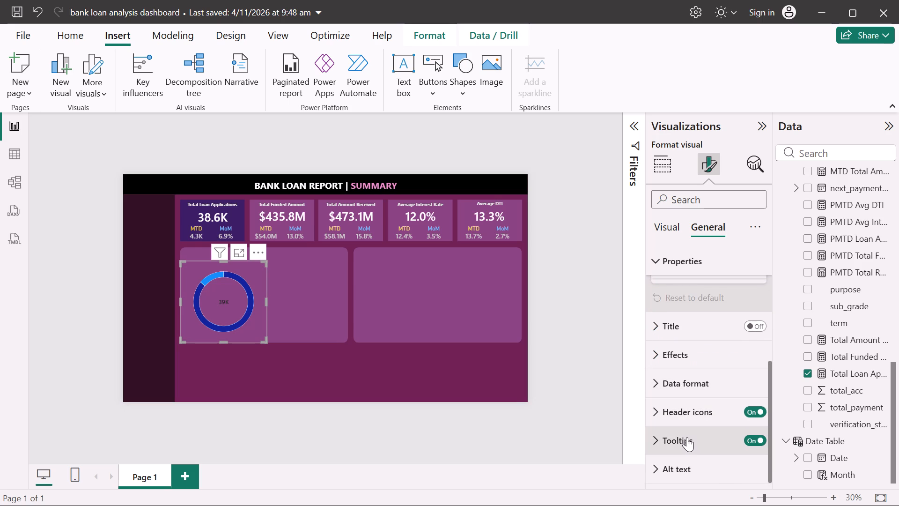
{"action": "scroll", "coordinate": [663, 285], "scroll_direction": "up", "scroll_amount": 3}
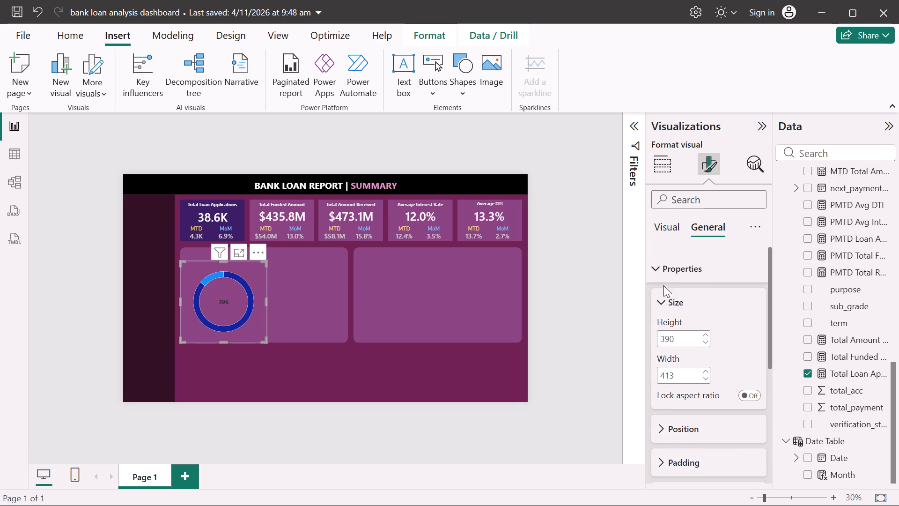